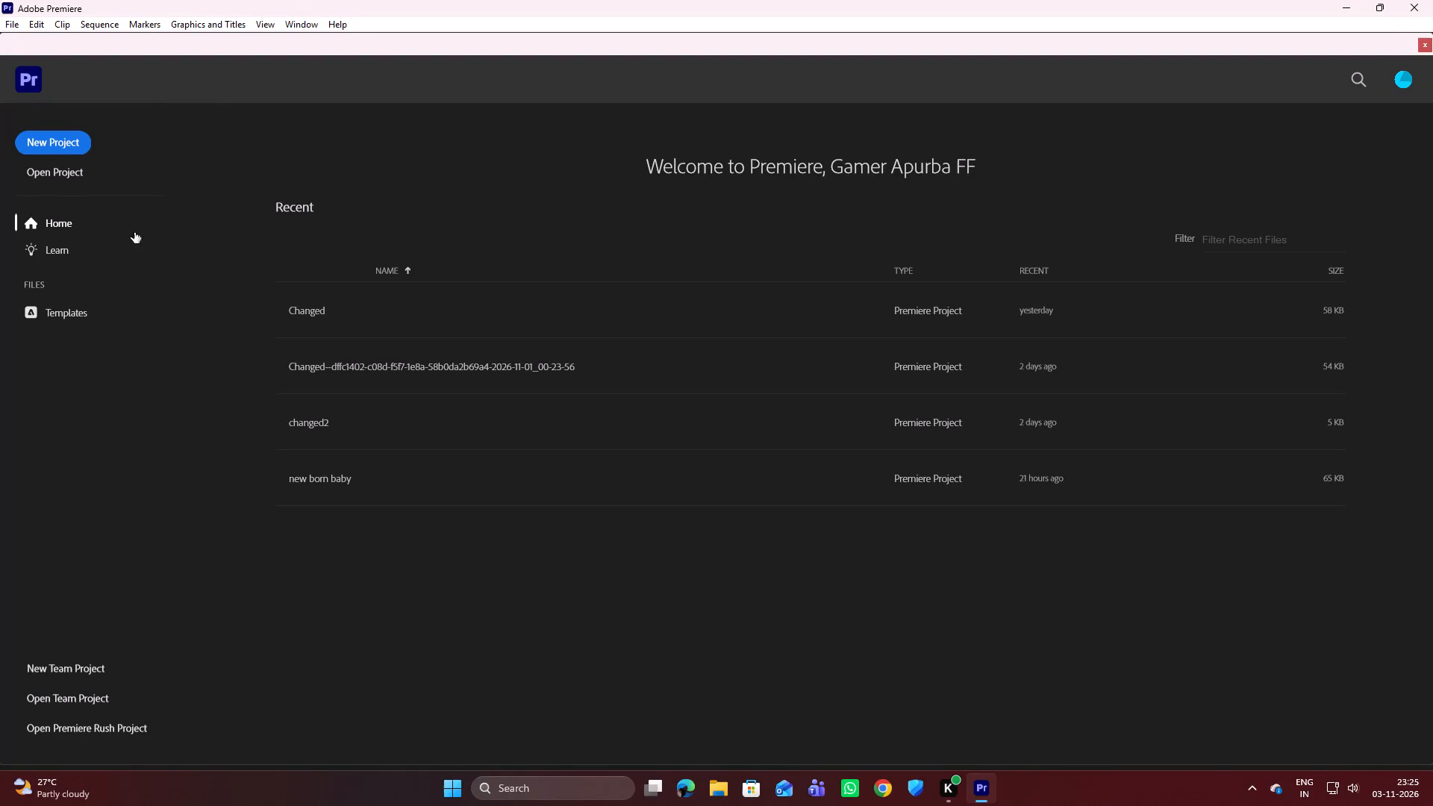
# Start a new project and name it Rs Ns.
pyautogui.click(60, 143)
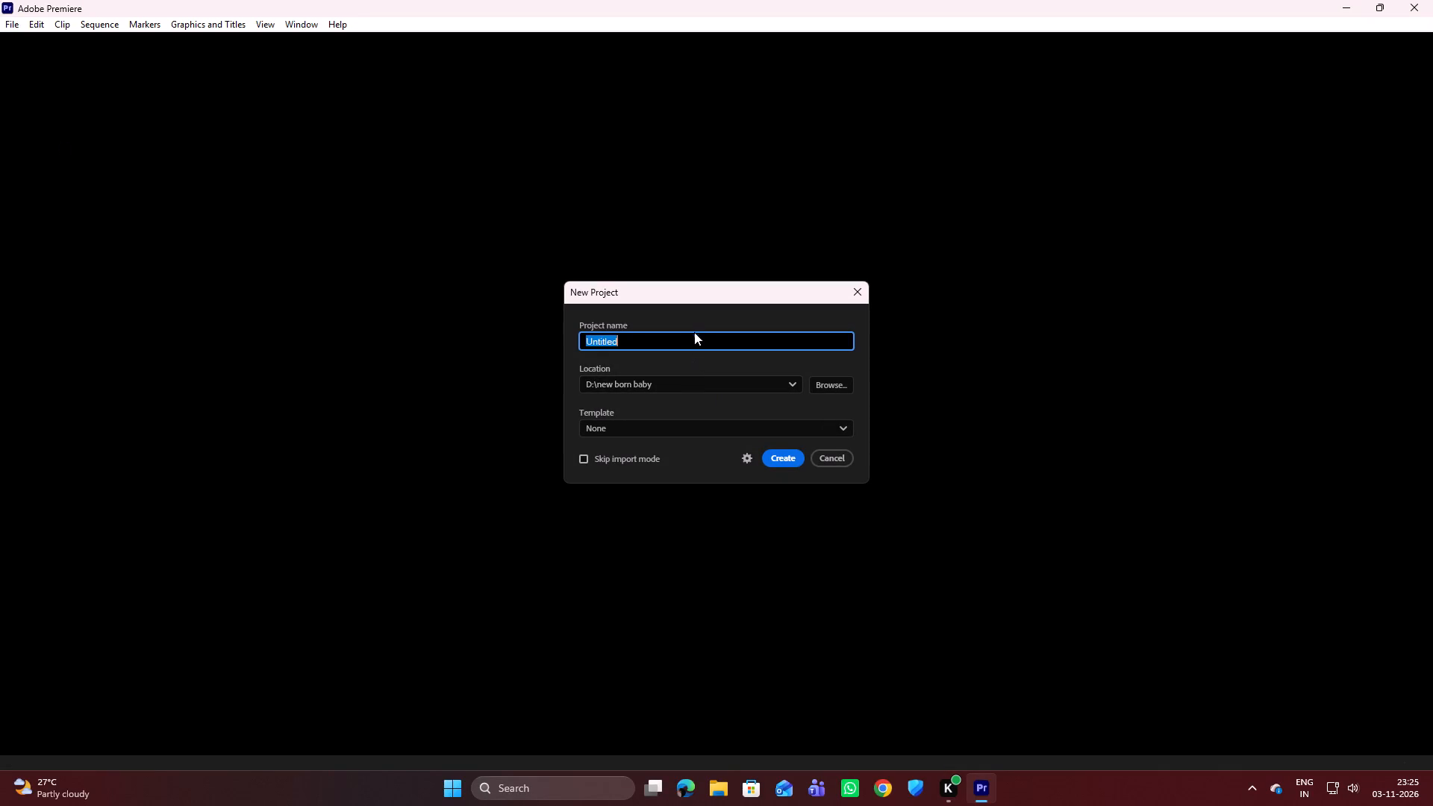
pyautogui.click(737, 338)
pyautogui.press('BackSpace')
pyautogui.press('BackSpace')
pyautogui.press('BackSpace')
pyautogui.press('BackSpace')
pyautogui.press('BackSpace')
pyautogui.press('BackSpace')
pyautogui.press('BackSpace')
pyautogui.press('BackSpace')
pyautogui.press('BackSpace')
pyautogui.write('Rs')
pyautogui.press('space')
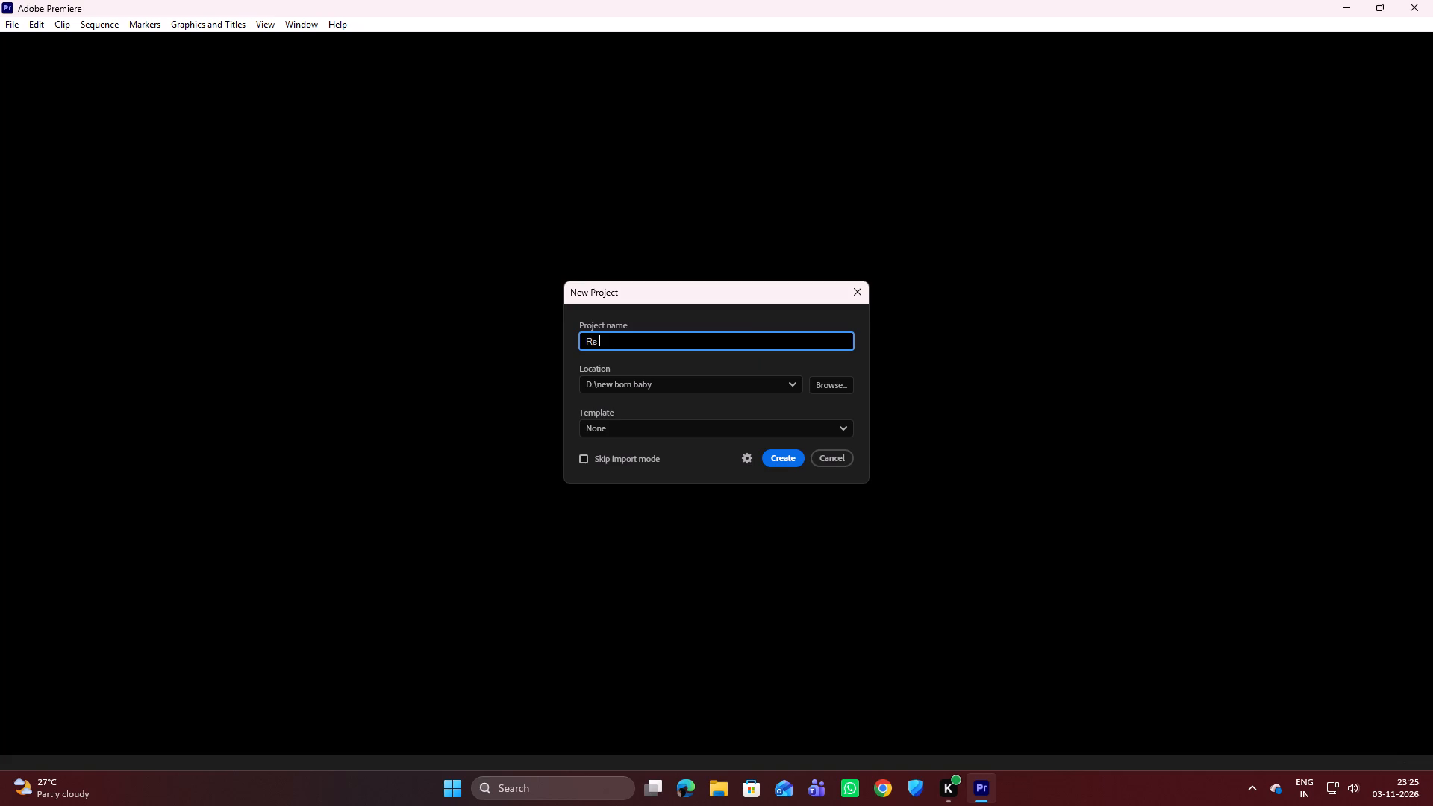
pyautogui.write('Ns')
# Set the project location to the Rs Ns folder on drive D: and create the project.
pyautogui.click(794, 381)
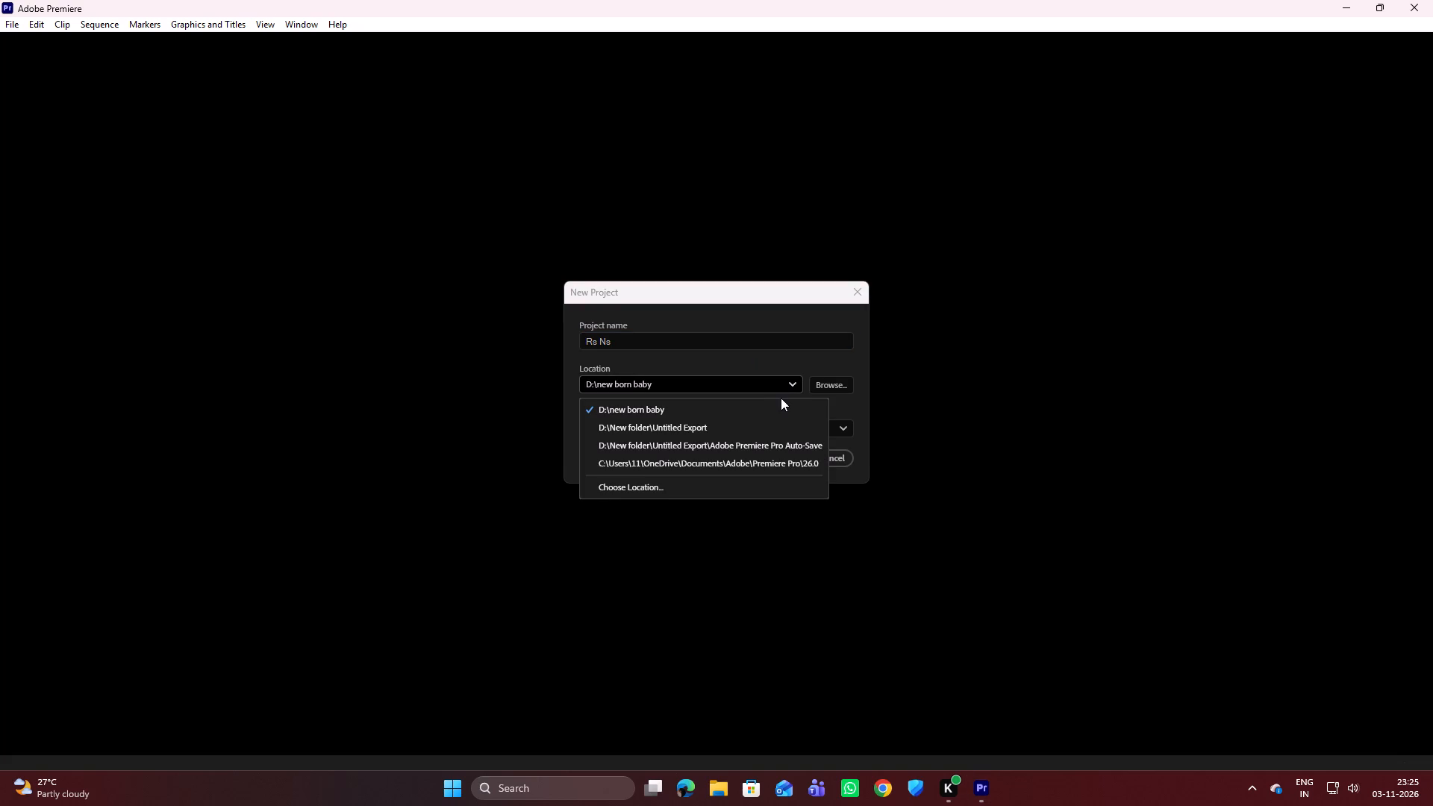
pyautogui.click(789, 390)
pyautogui.click(822, 382)
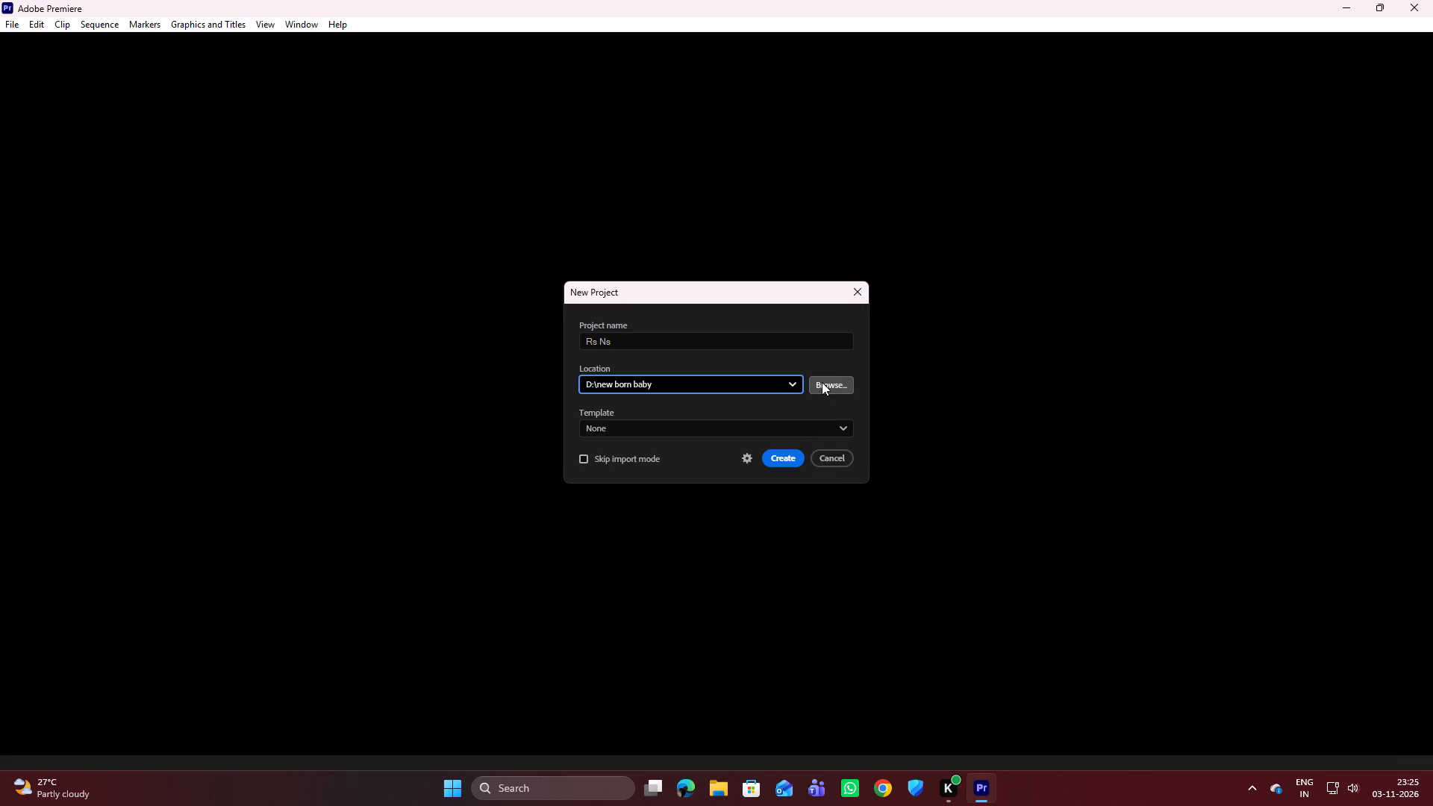
pyautogui.click(610, 551)
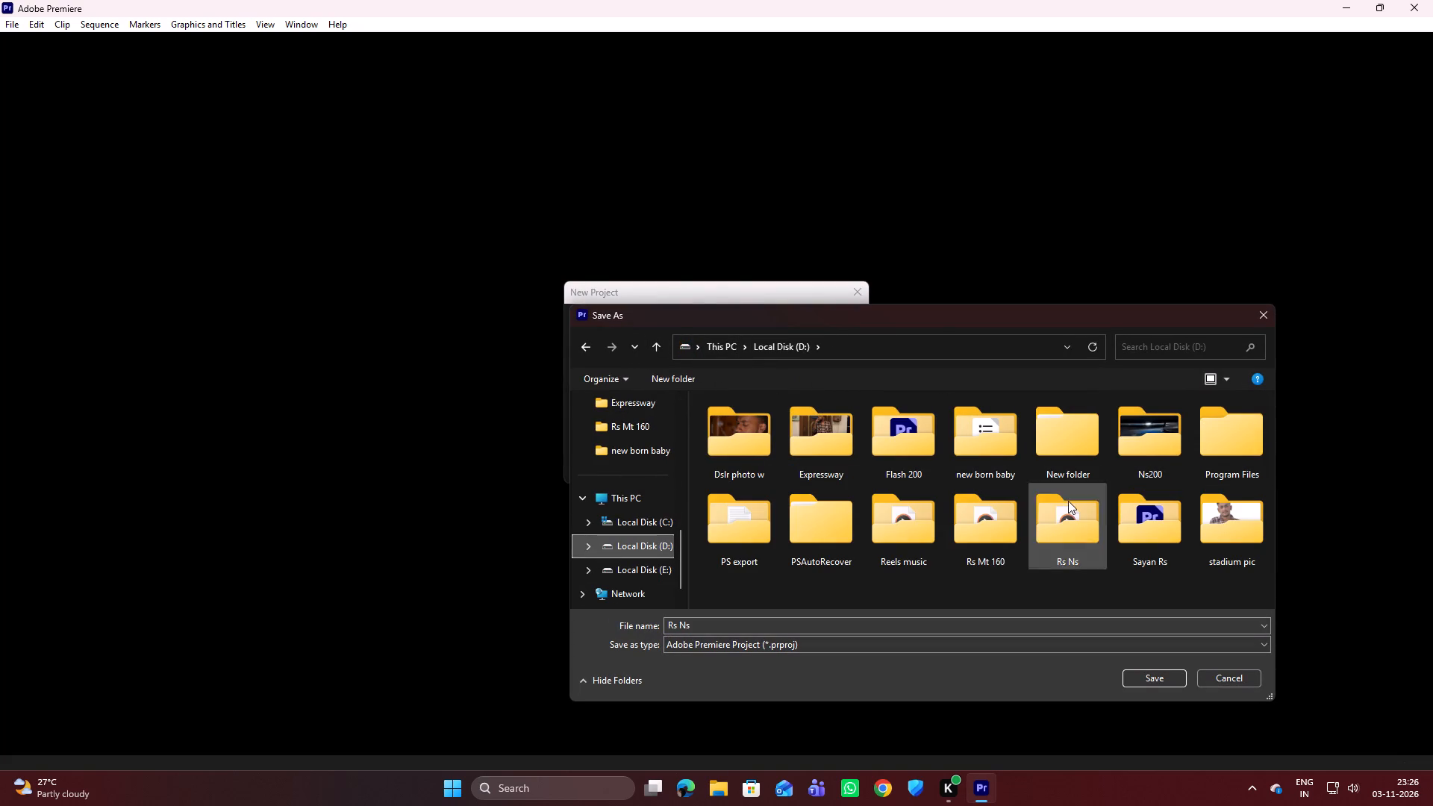
pyautogui.click(1052, 525)
pyautogui.click(1140, 680)
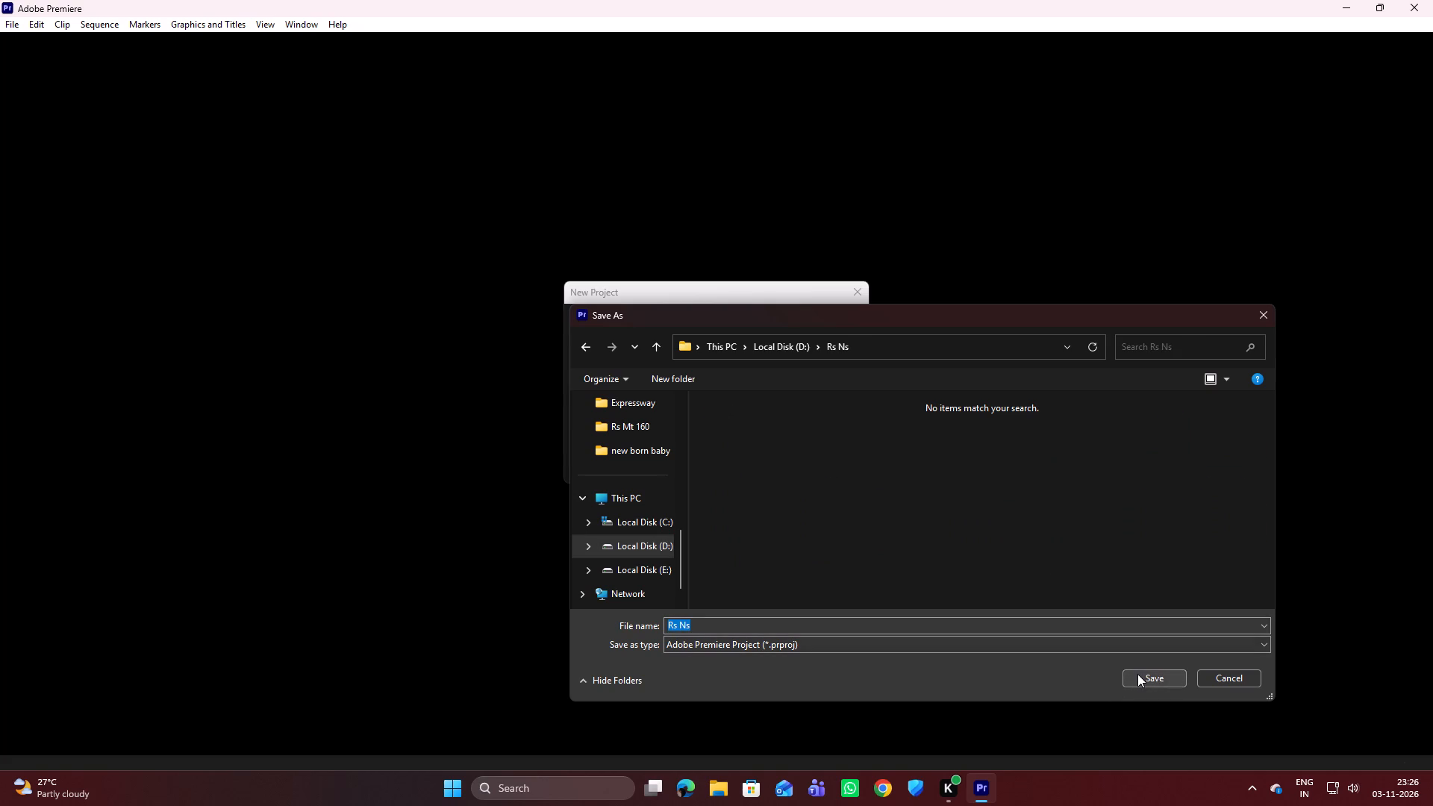
pyautogui.click(1137, 674)
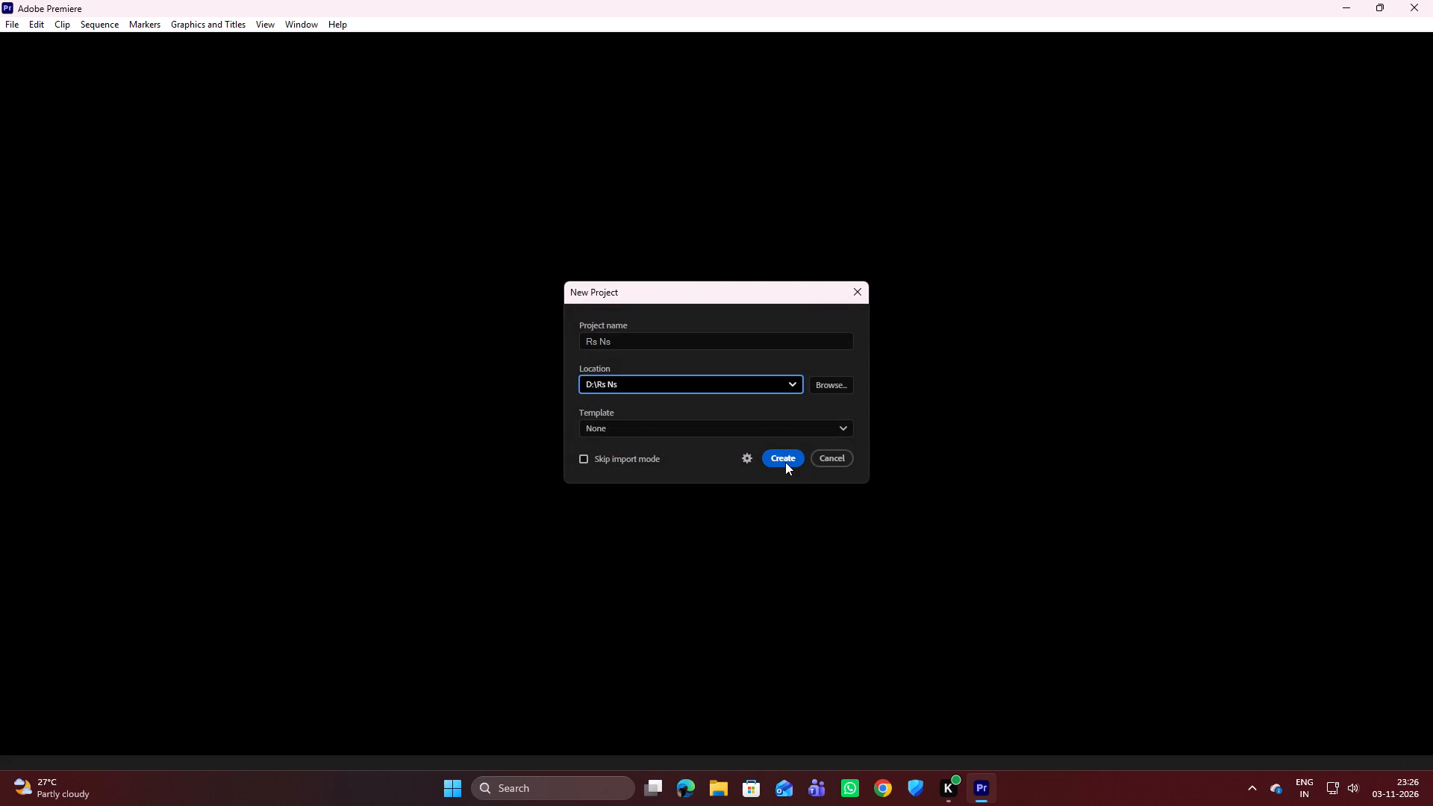
pyautogui.click(785, 462)
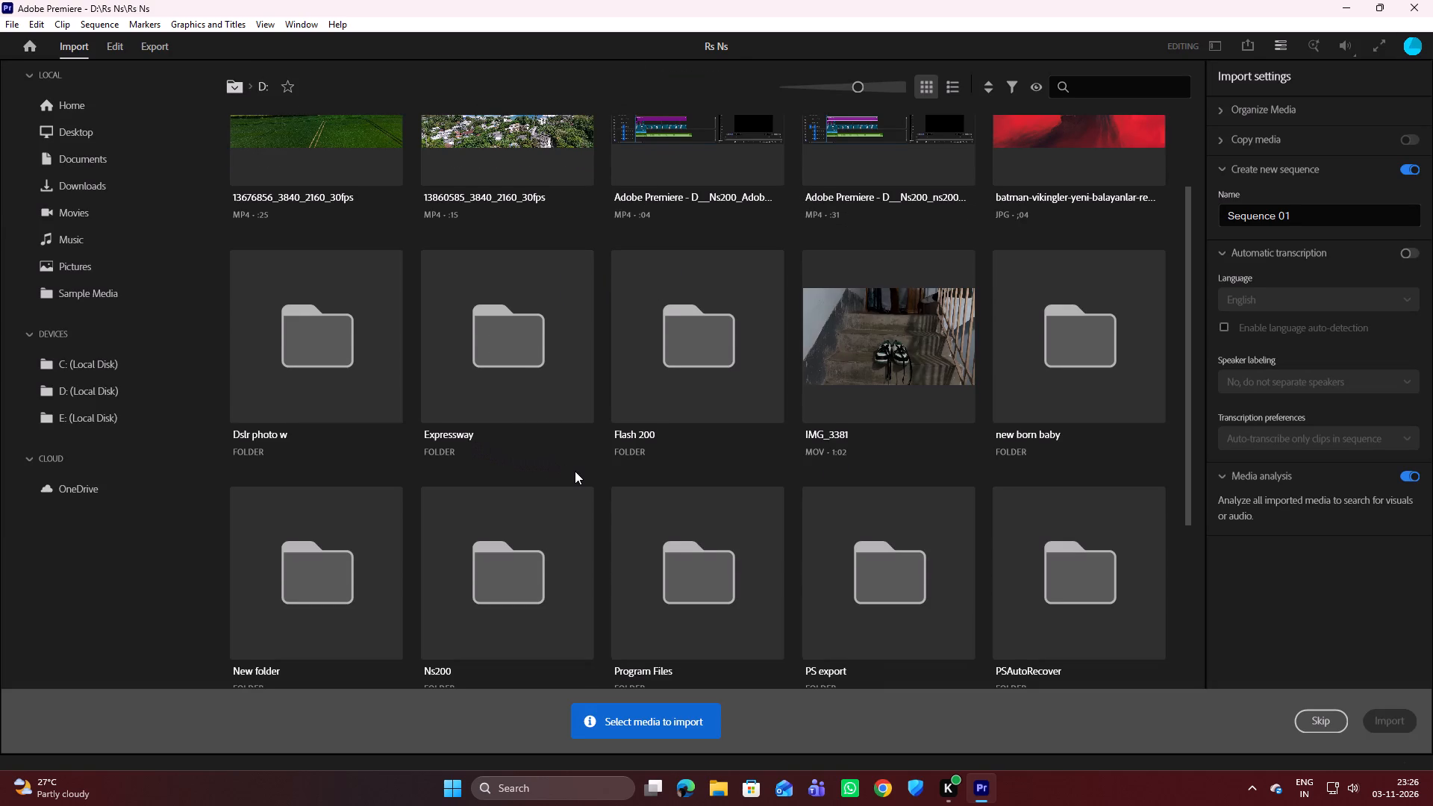
# Import the Rs Ns media folder from drive D:, creating a new sequence named Sequence 01.
pyautogui.scroll(6, 575, 471)
pyautogui.scroll(-7, 575, 471)
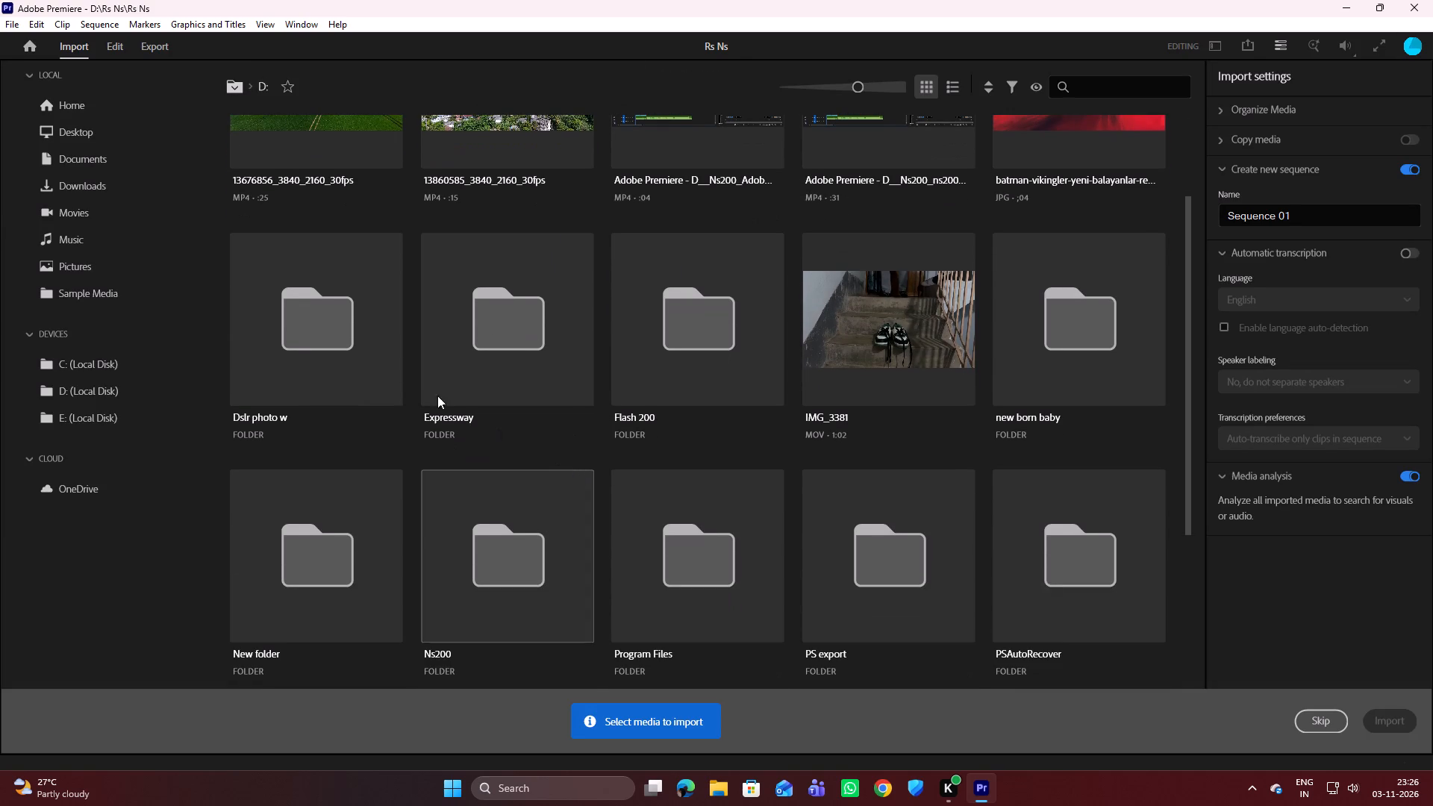
pyautogui.scroll(-2, 360, 516)
pyautogui.scroll(-4, 501, 580)
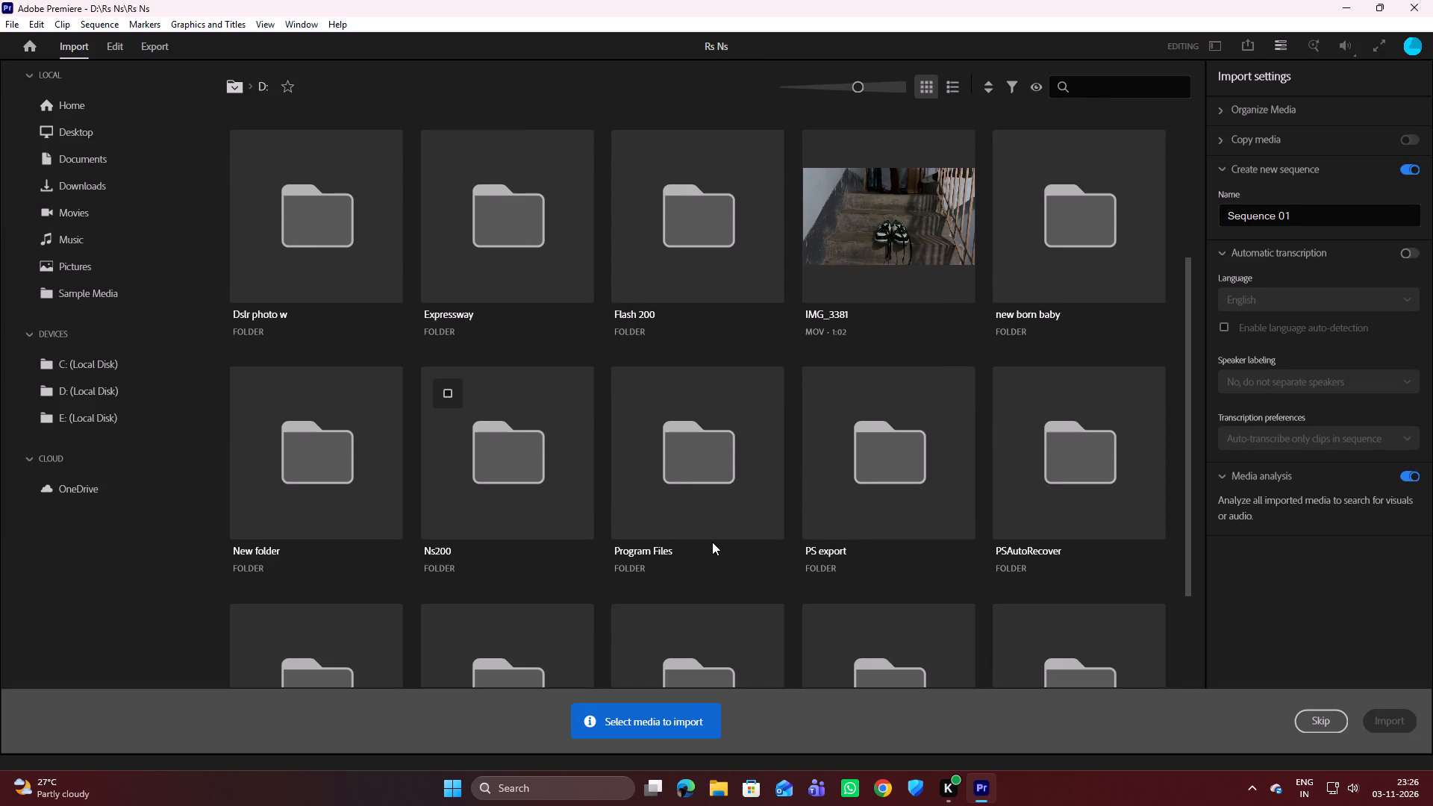
pyautogui.scroll(-4, 922, 546)
pyautogui.scroll(-10, 586, 562)
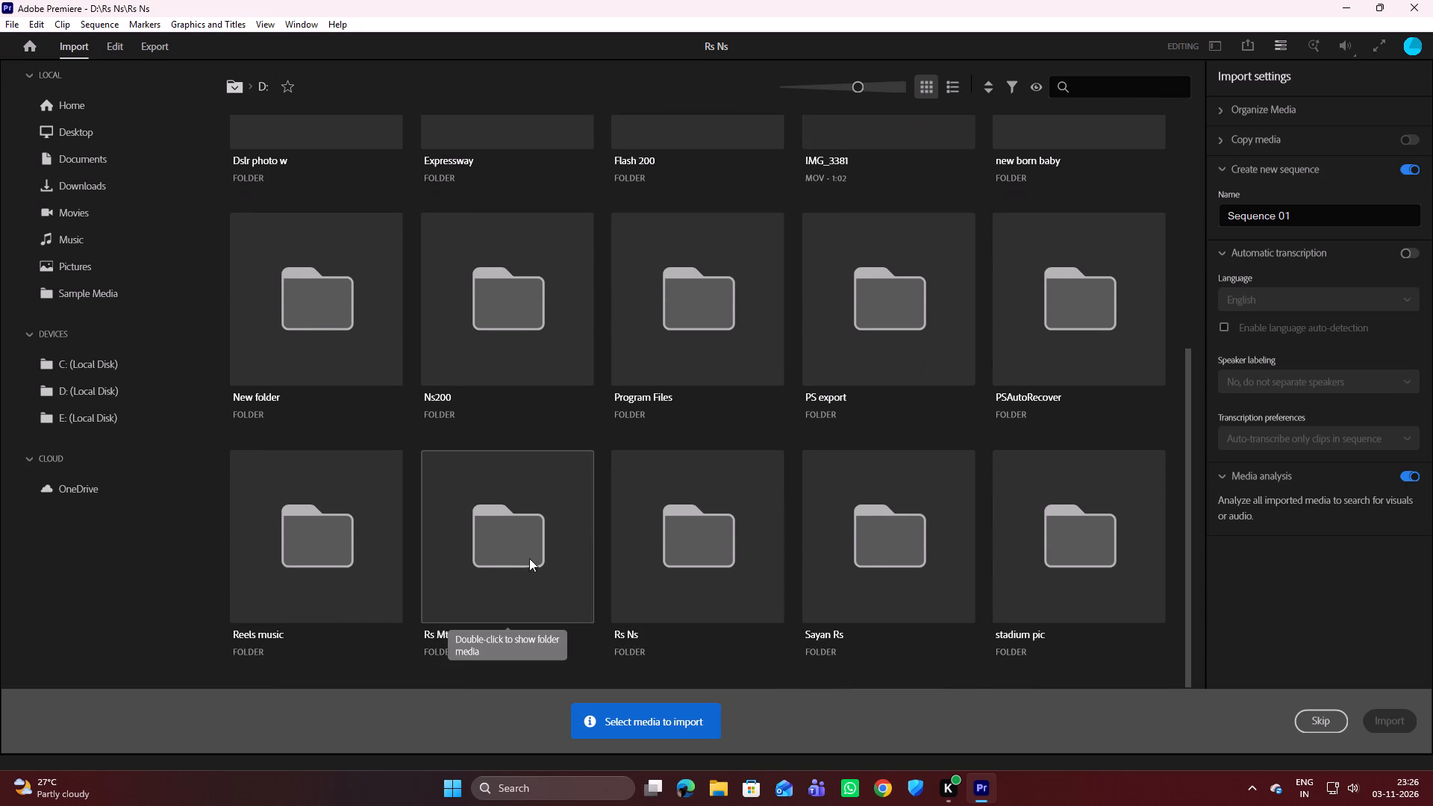
pyautogui.click(636, 476)
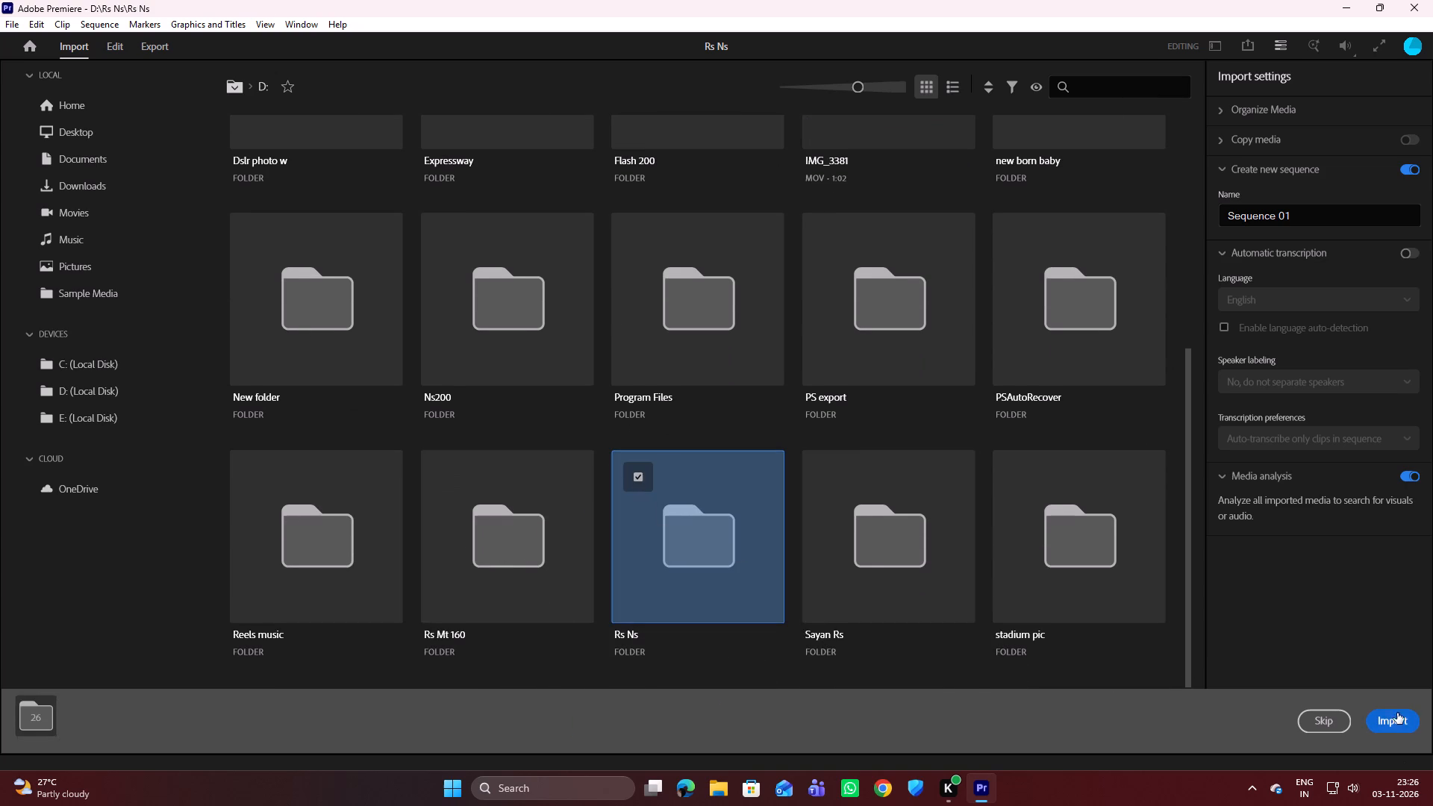
pyautogui.click(1398, 718)
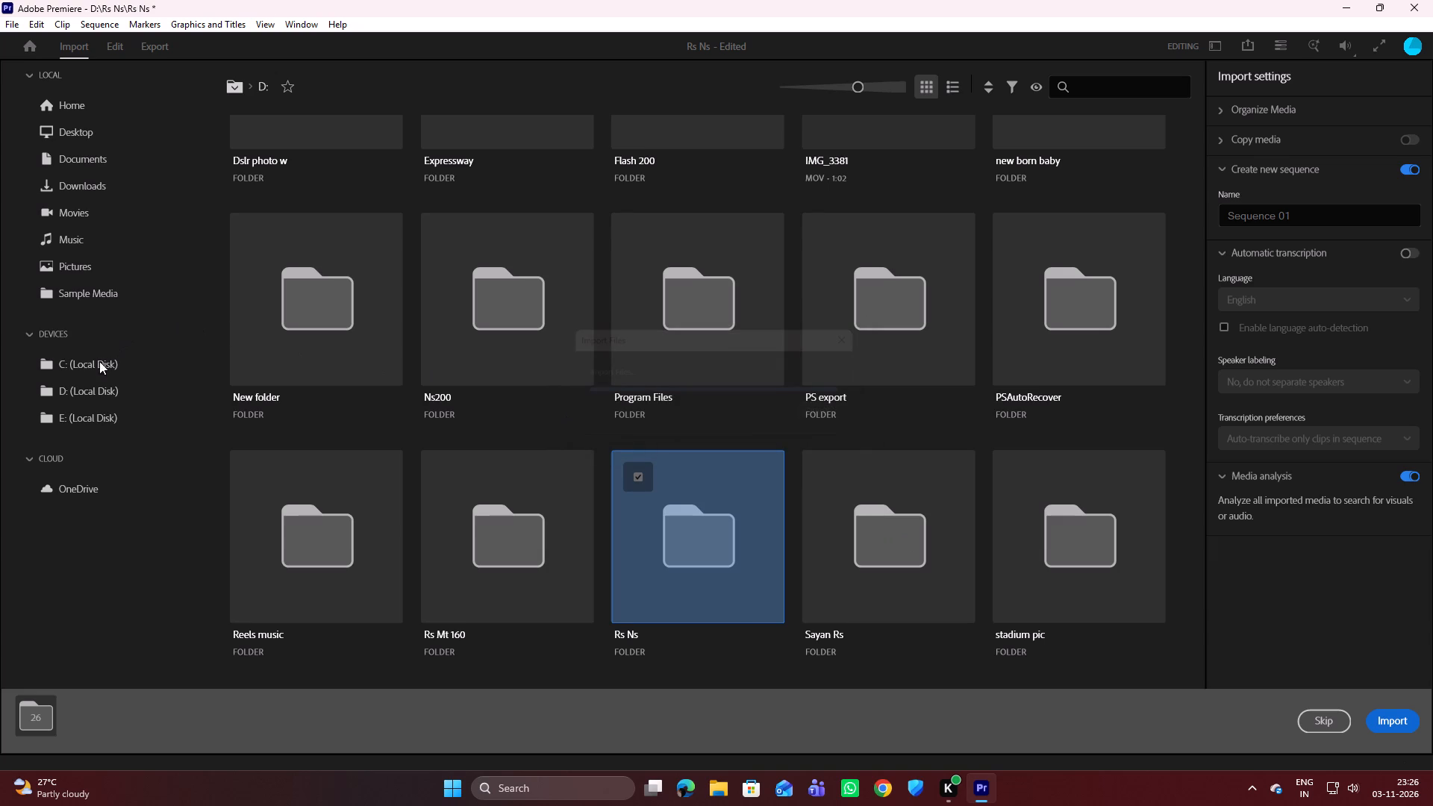
pyautogui.click(90, 179)
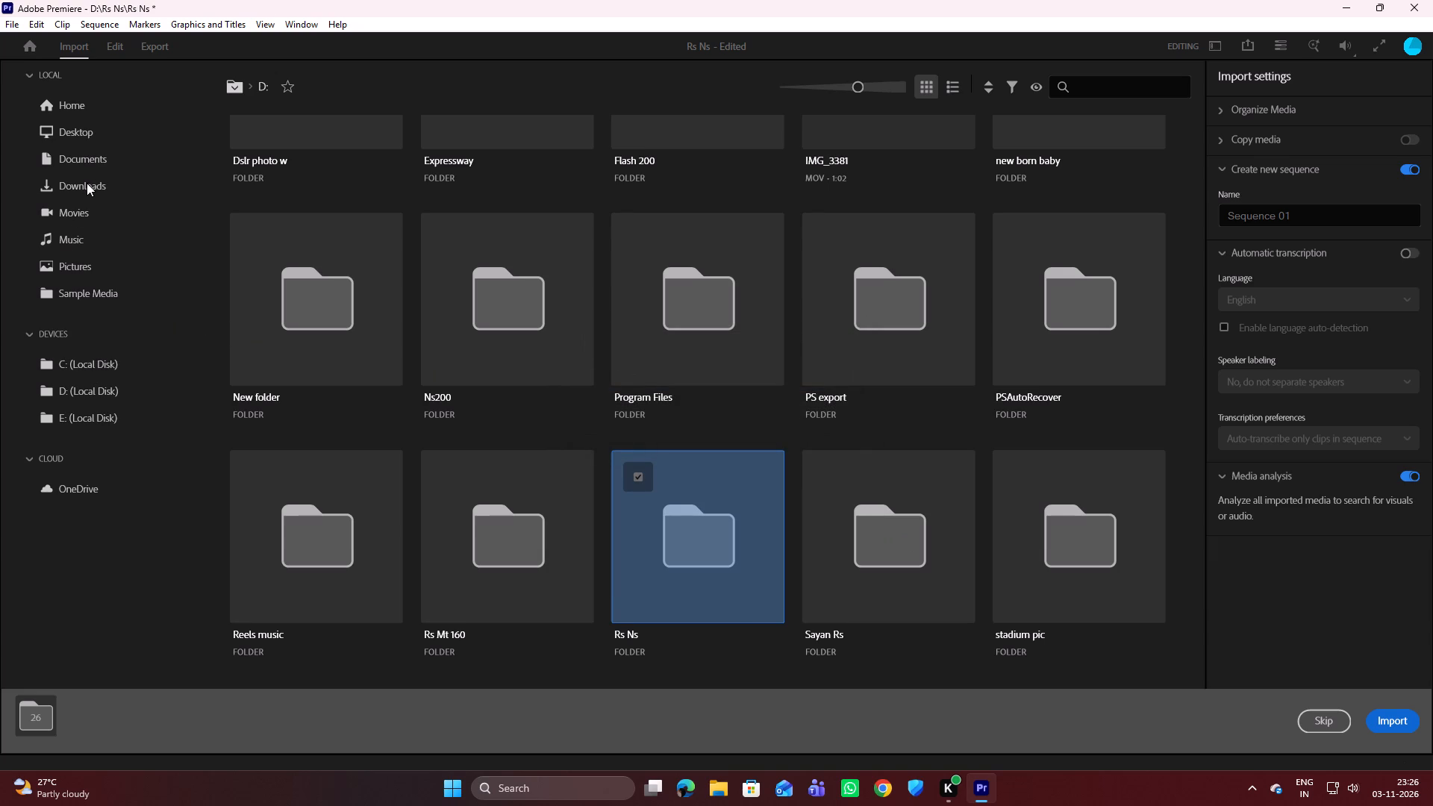
pyautogui.click(81, 182)
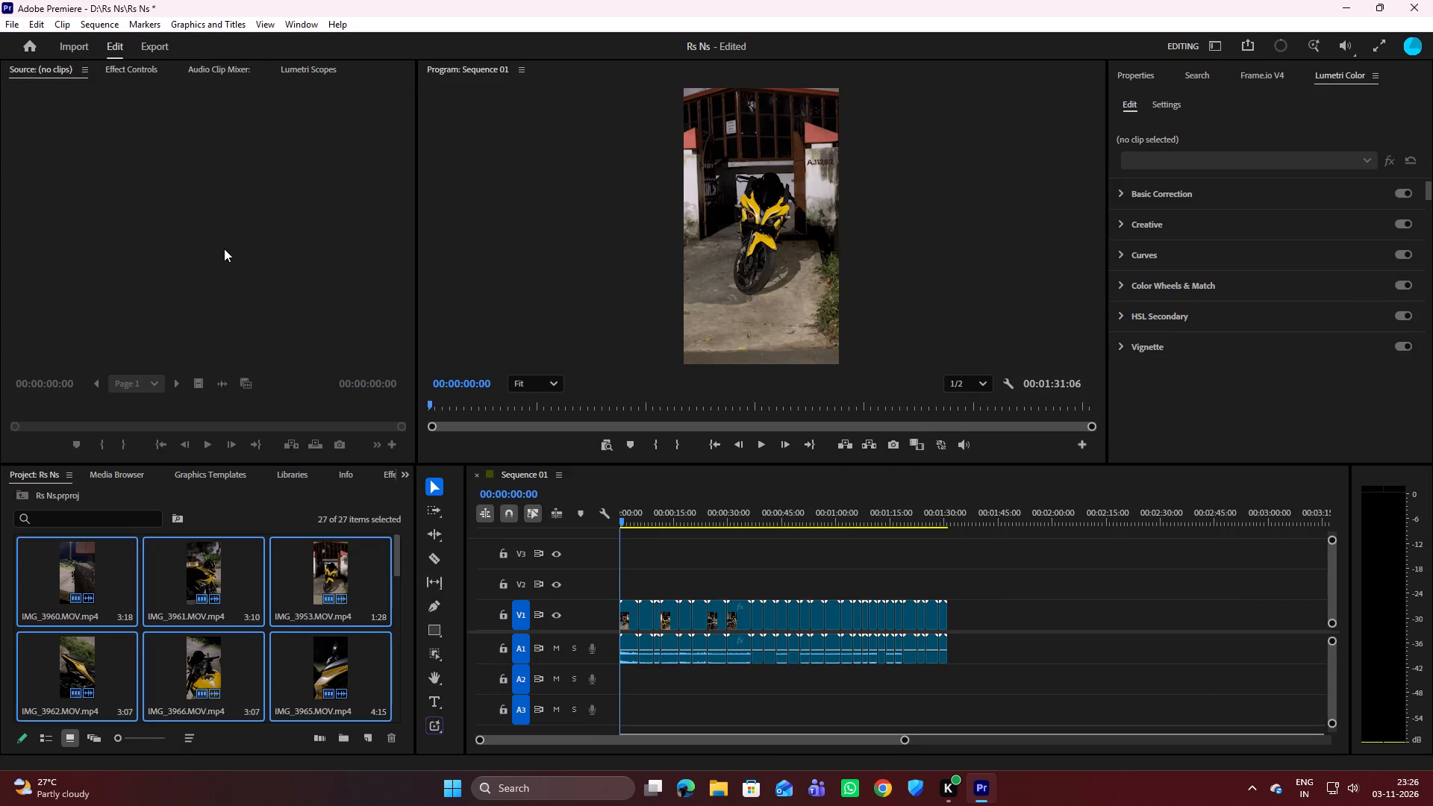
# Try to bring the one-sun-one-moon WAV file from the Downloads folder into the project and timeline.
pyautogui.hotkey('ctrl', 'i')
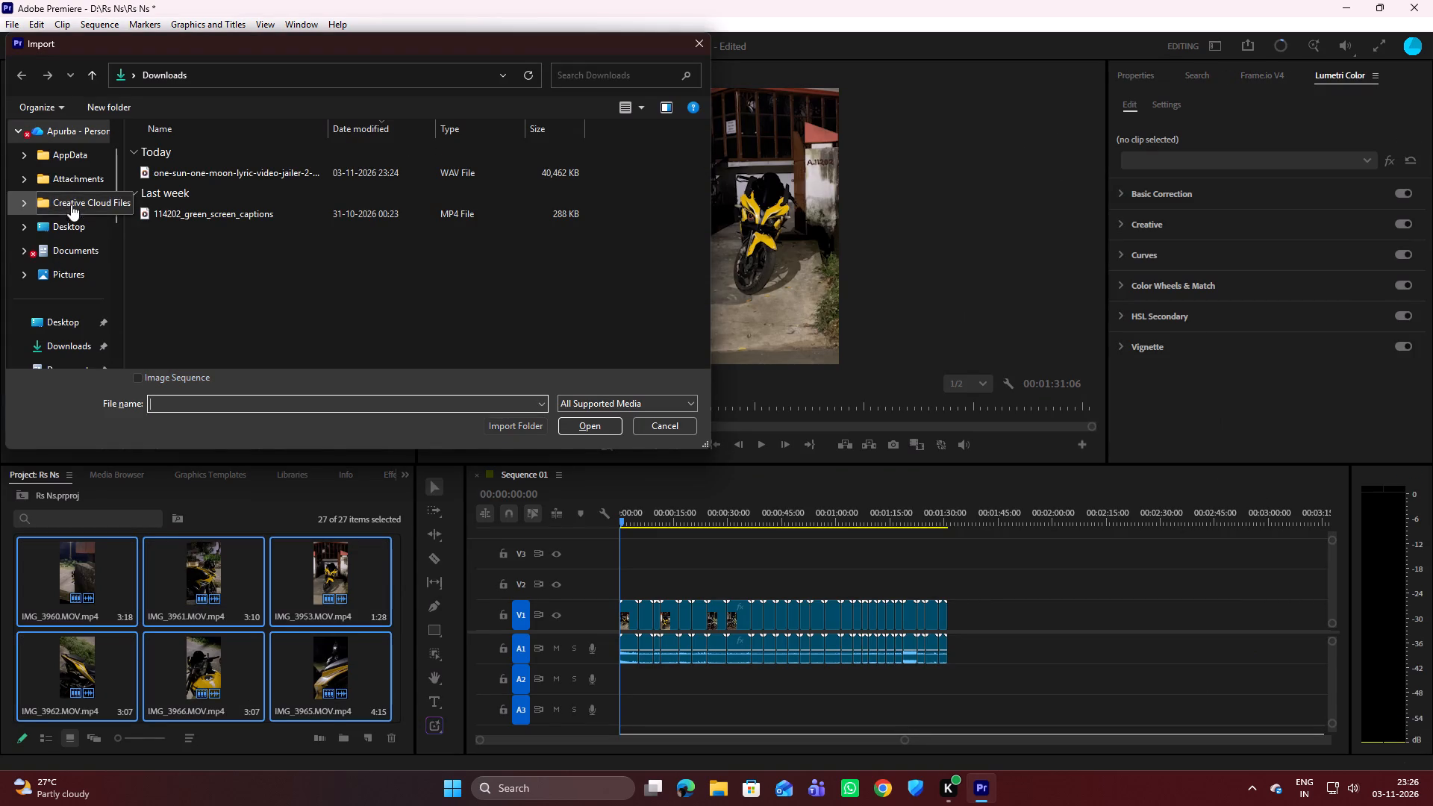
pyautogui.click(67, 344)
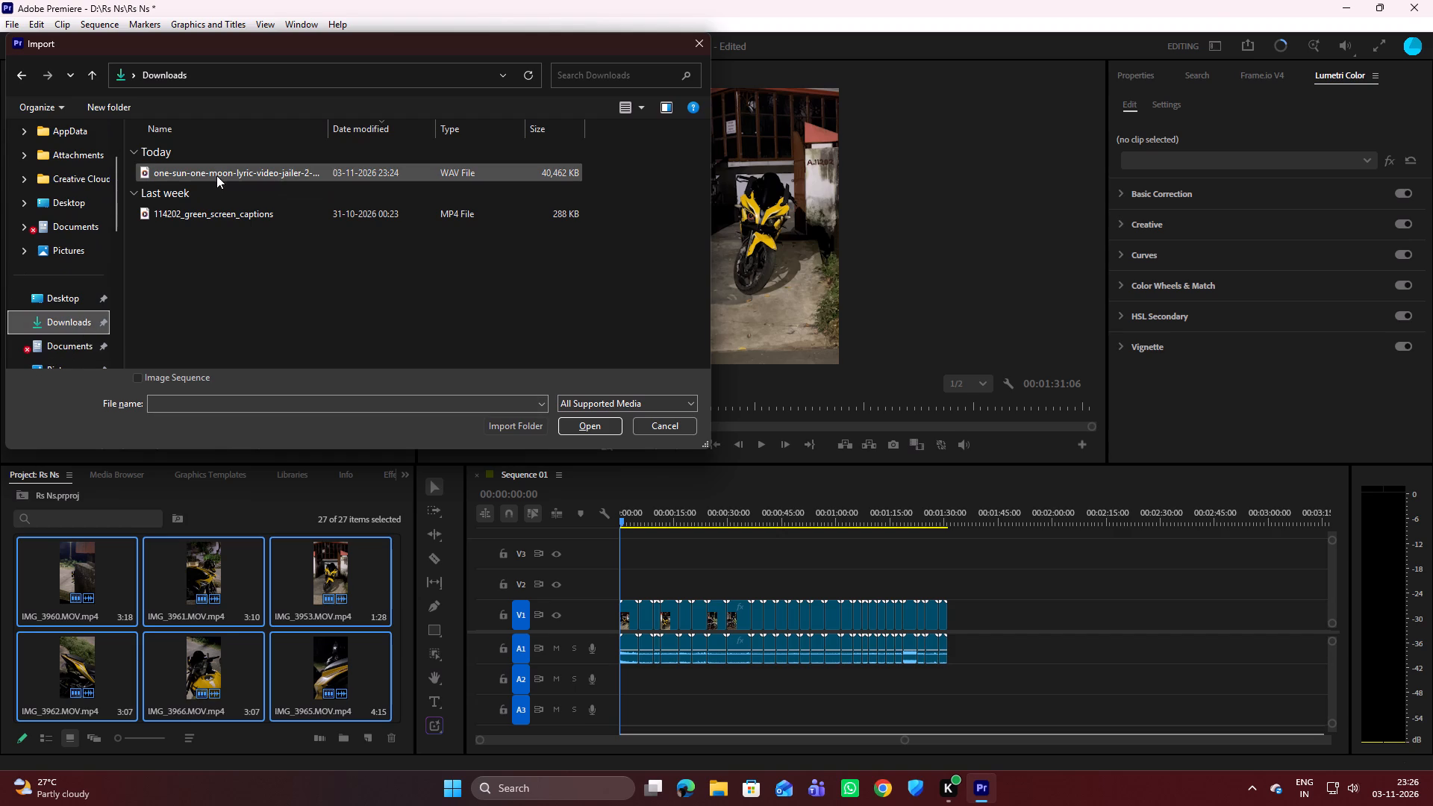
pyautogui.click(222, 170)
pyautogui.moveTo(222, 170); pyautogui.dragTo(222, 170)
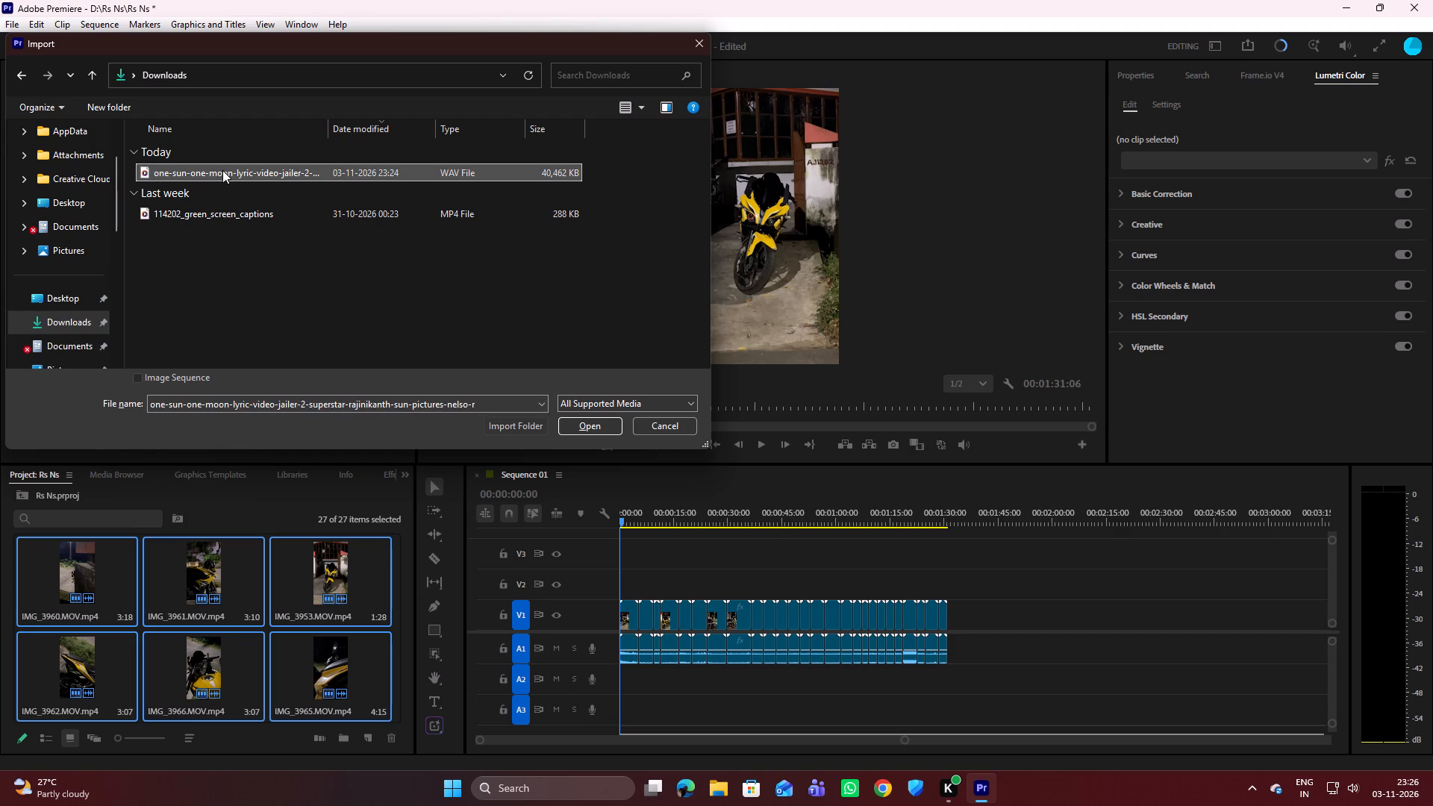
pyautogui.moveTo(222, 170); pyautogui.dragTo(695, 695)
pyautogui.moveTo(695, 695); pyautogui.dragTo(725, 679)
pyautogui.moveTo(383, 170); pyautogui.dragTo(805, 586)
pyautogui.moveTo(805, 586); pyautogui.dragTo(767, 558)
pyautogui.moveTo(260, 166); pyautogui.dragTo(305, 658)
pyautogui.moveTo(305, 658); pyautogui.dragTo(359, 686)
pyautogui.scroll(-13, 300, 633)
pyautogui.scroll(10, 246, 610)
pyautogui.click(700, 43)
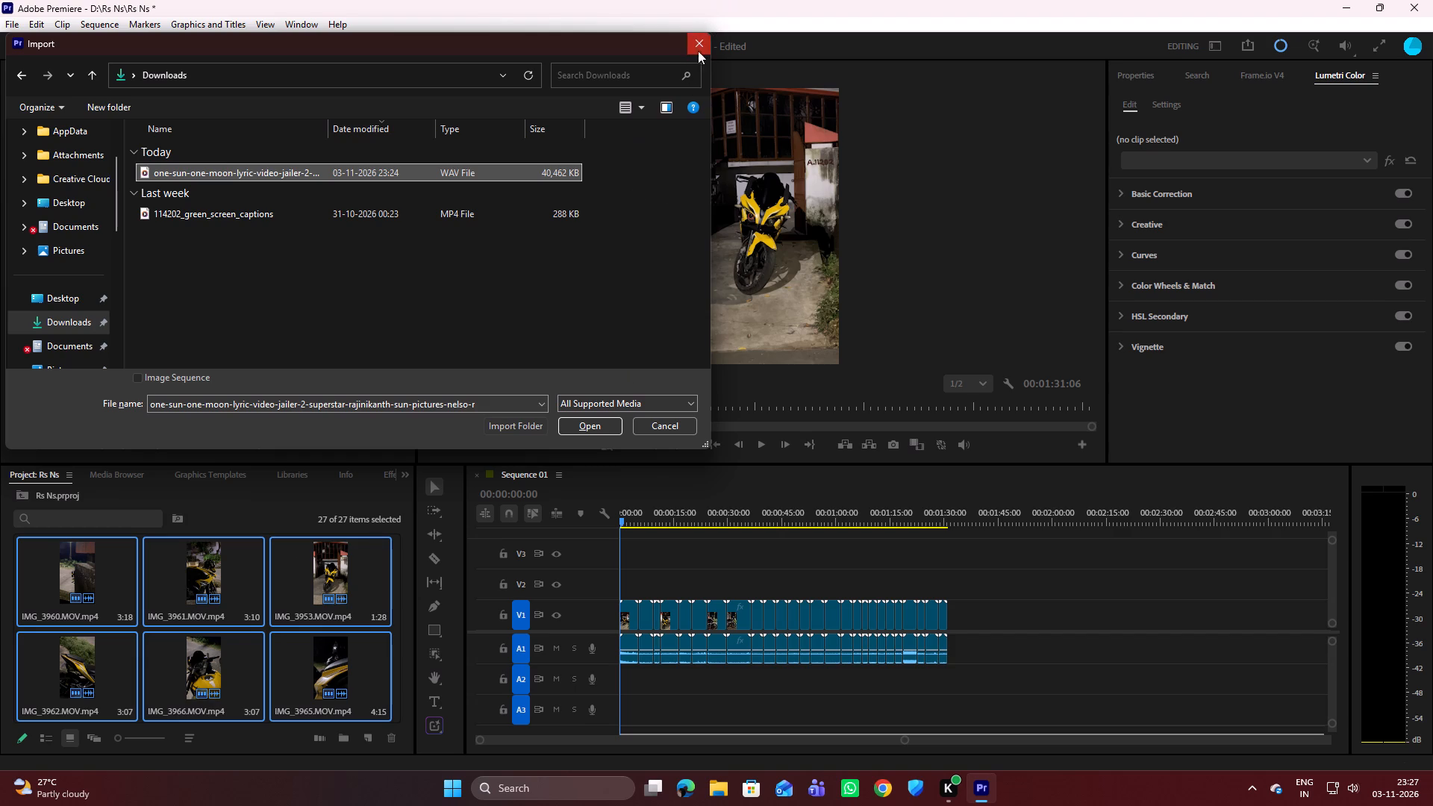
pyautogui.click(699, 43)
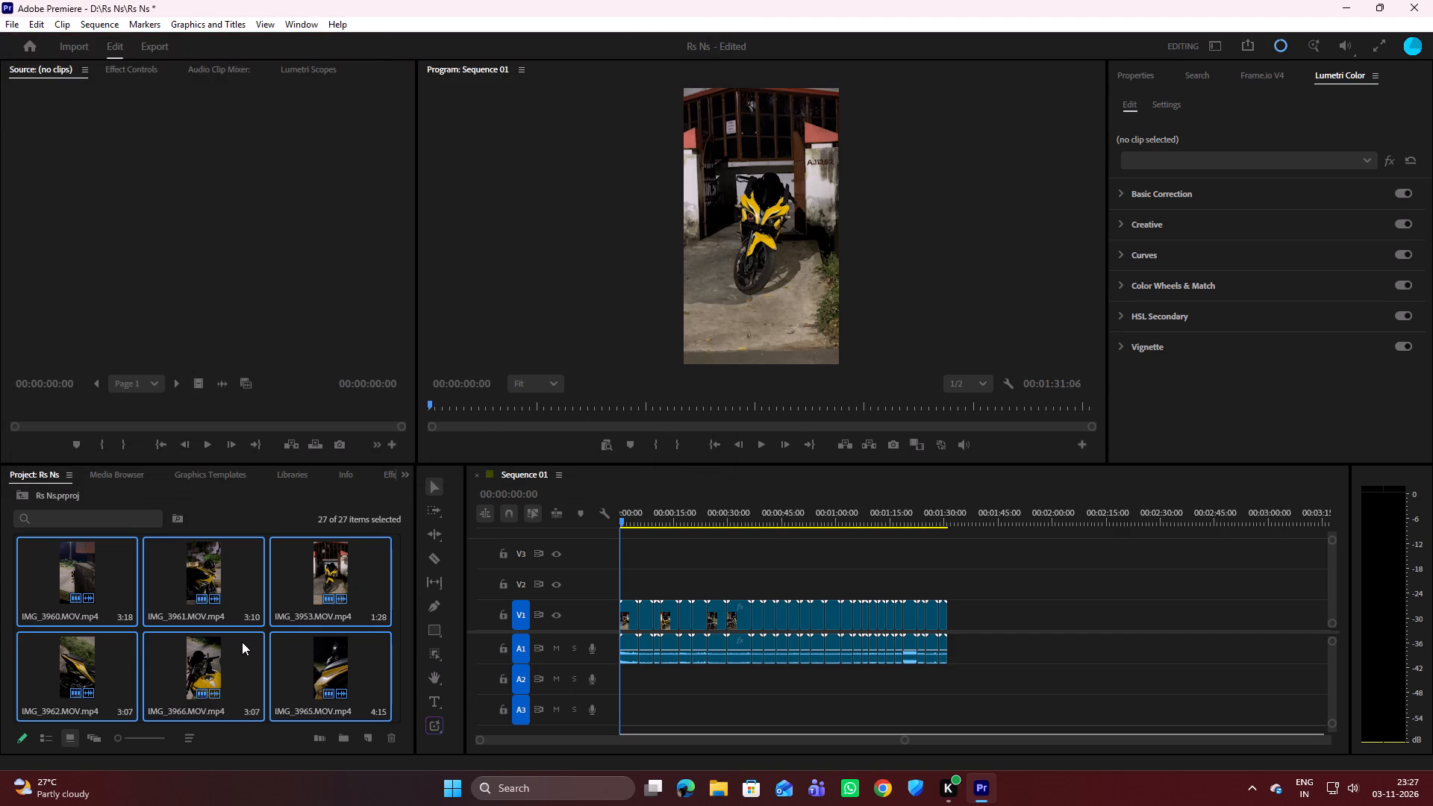
# Look through the imported clips in the project bin.
pyautogui.scroll(-5, 242, 642)
pyautogui.scroll(5, 243, 626)
pyautogui.scroll(-5, 241, 616)
pyautogui.scroll(4, 241, 616)
pyautogui.click(490, 378)
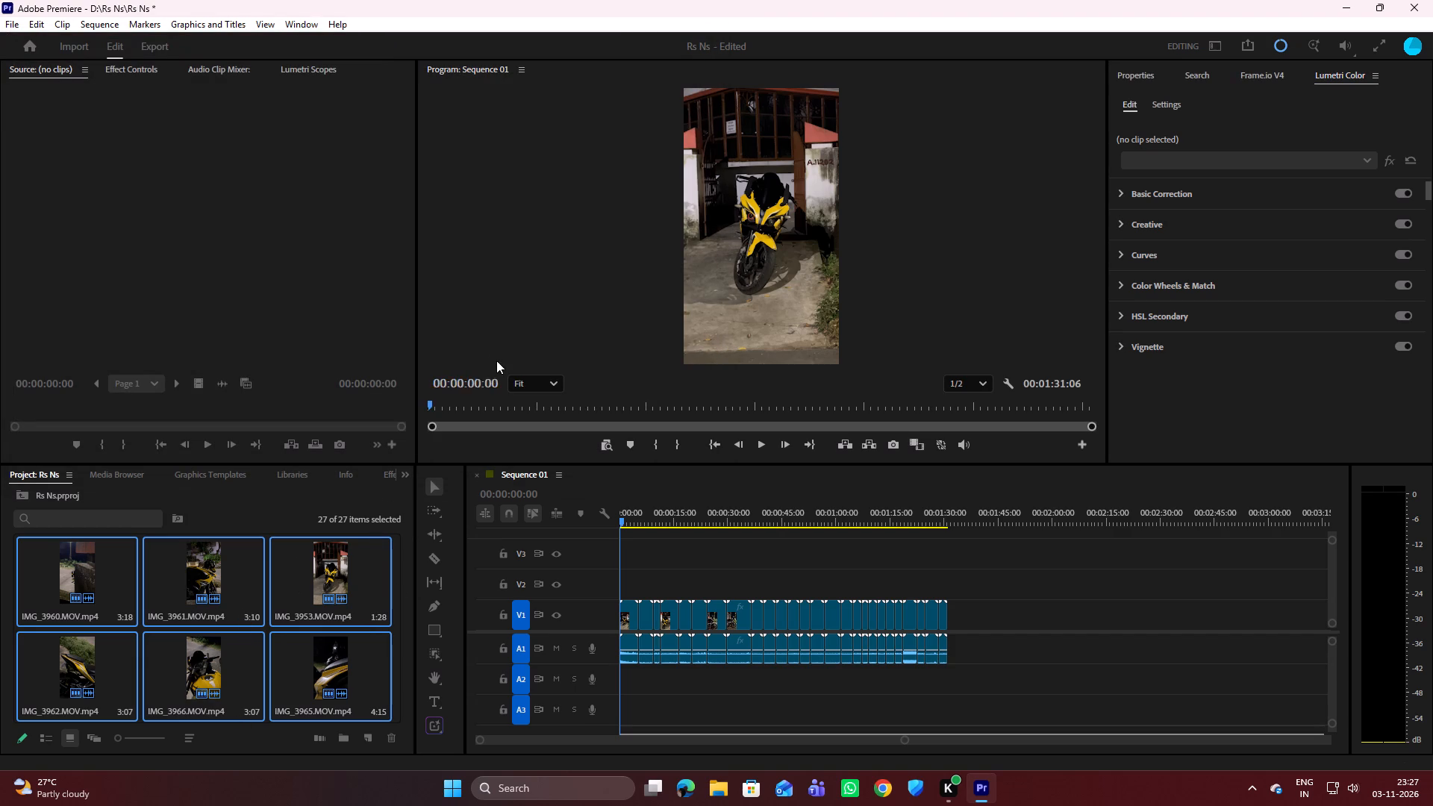
pyautogui.scroll(-5, 235, 637)
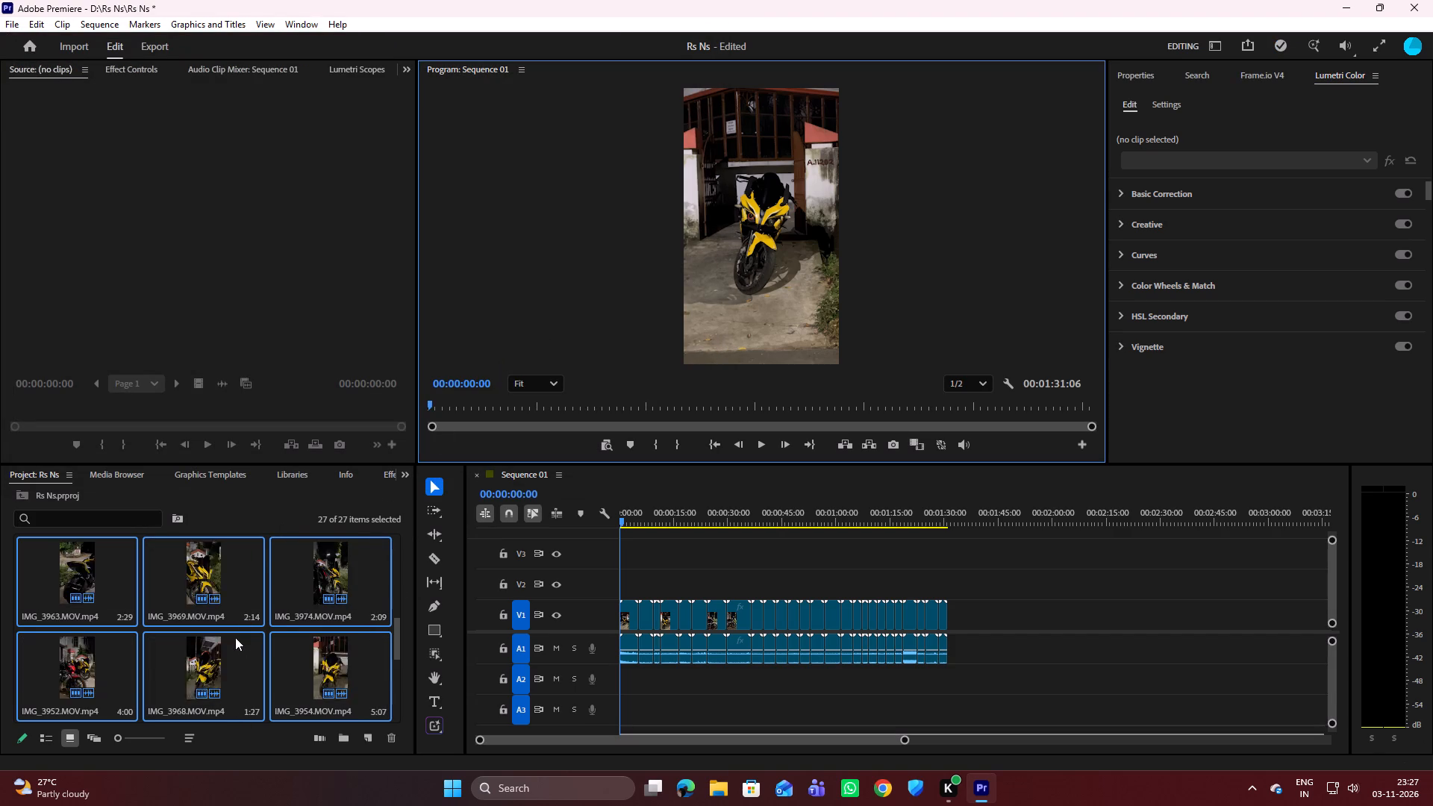
pyautogui.scroll(-9, 235, 637)
pyautogui.scroll(12, 225, 569)
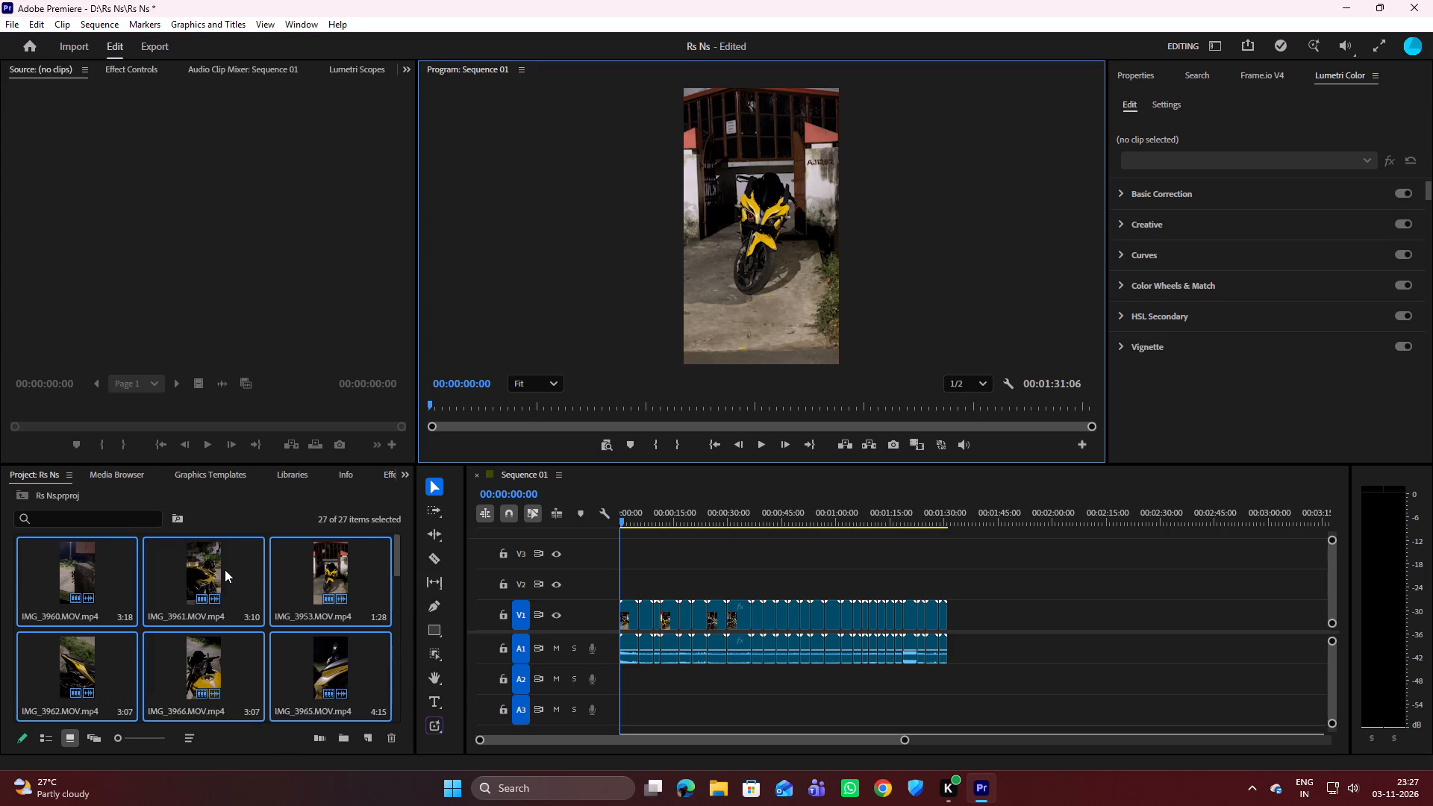
pyautogui.scroll(1, 225, 569)
# Play Sequence 01 from its beginning to review the footage.
pyautogui.click(262, 502)
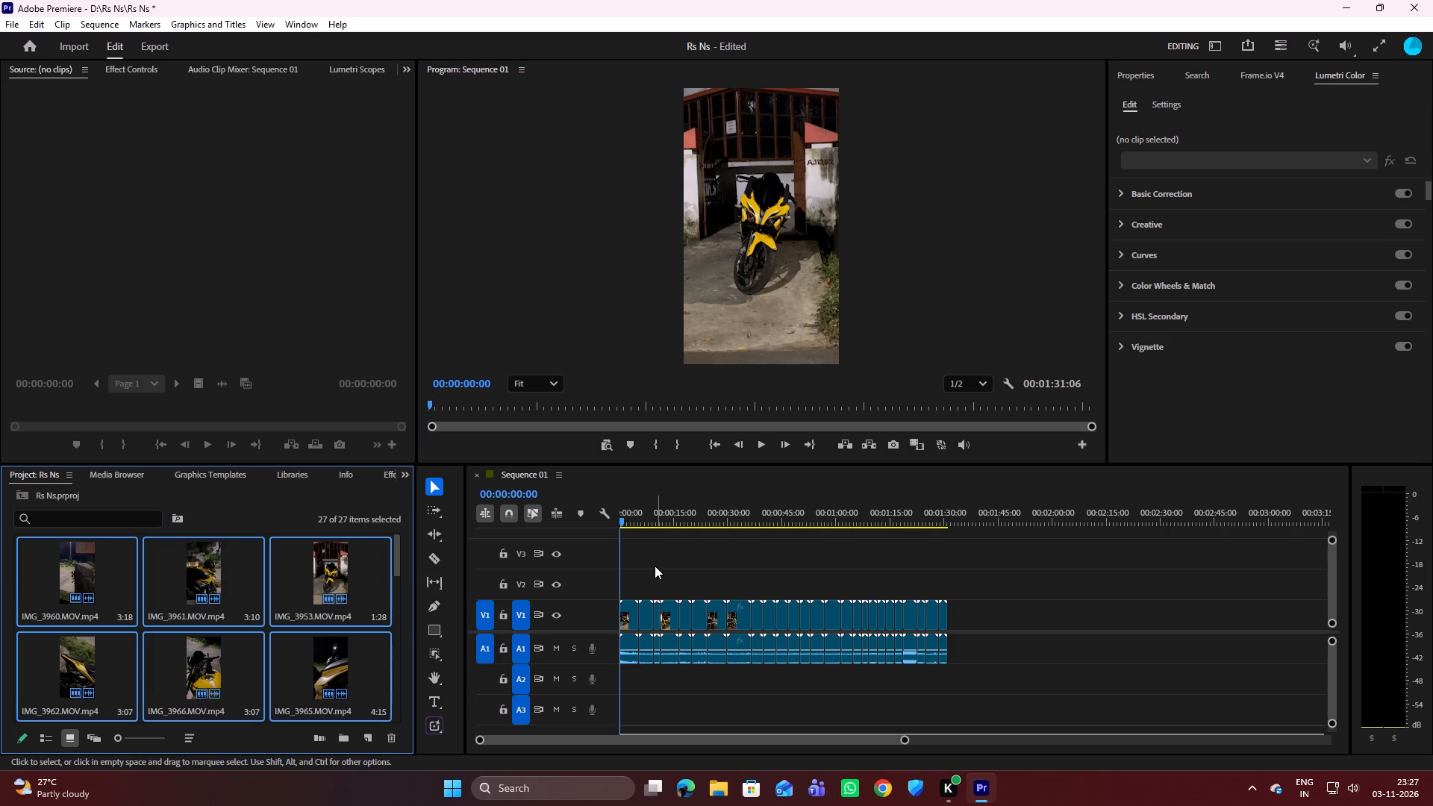
pyautogui.press('space')
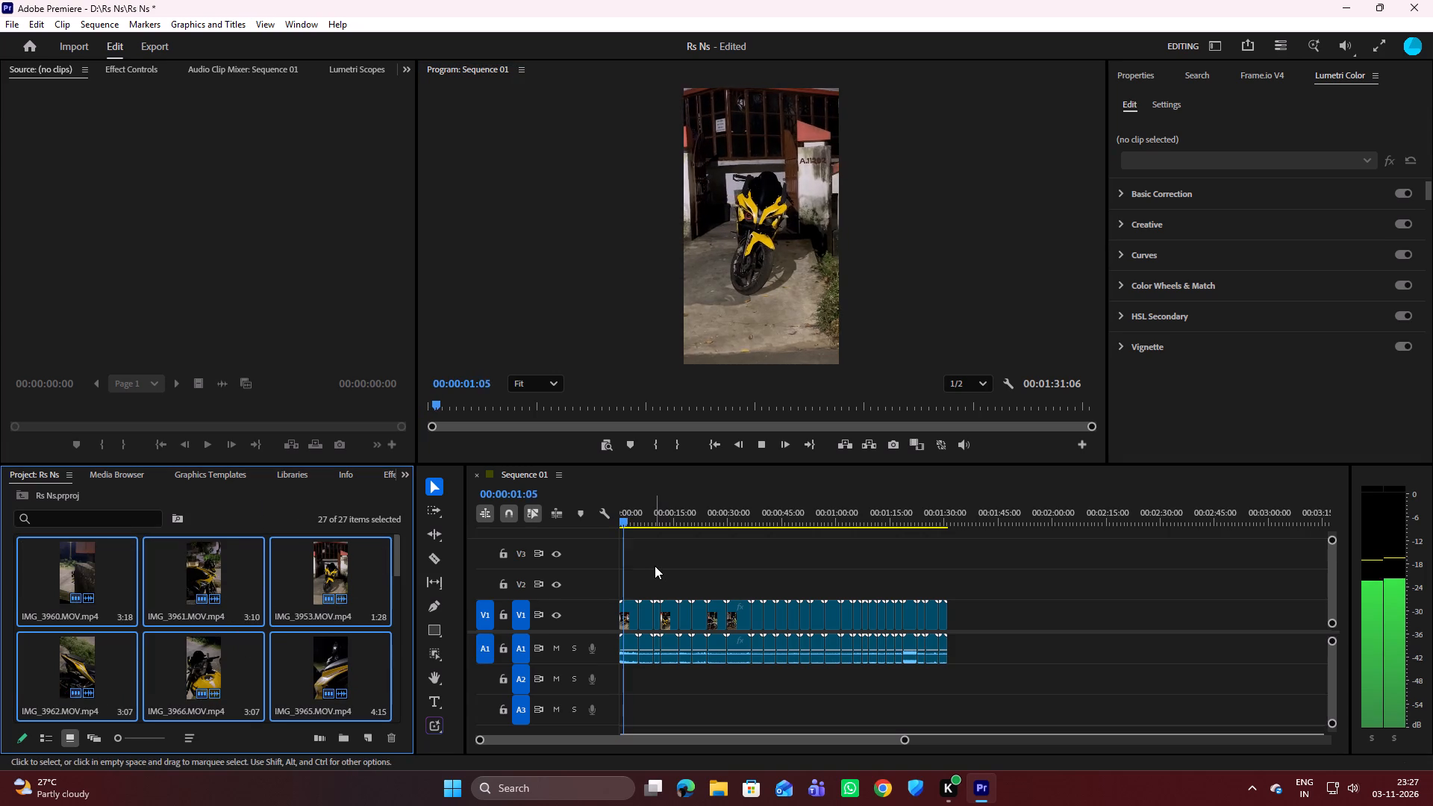
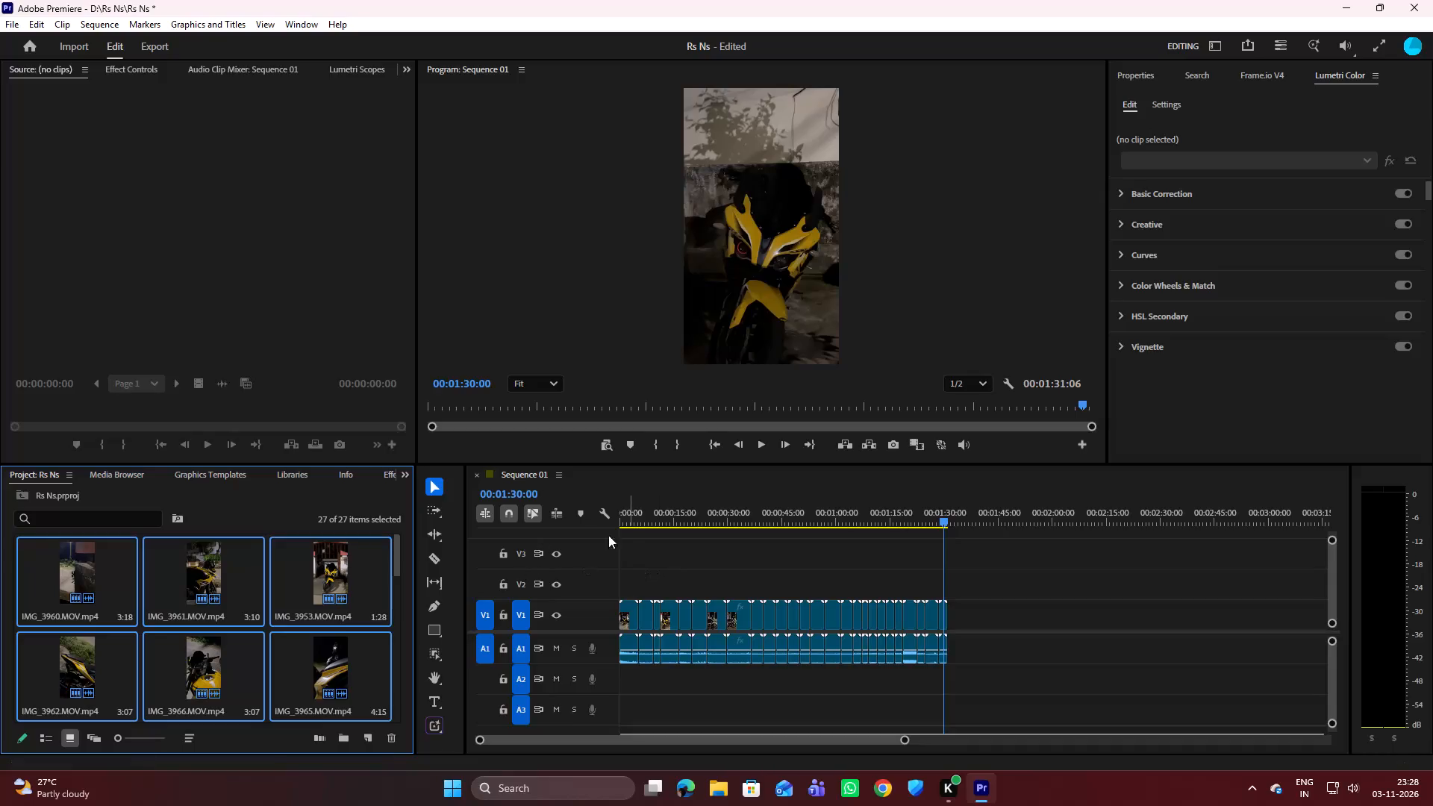
# Delete all the motorcycle clips and their audio from the Sequence 01 timeline.
pyautogui.moveTo(630, 543); pyautogui.dragTo(973, 649)
pyautogui.press('Delete')
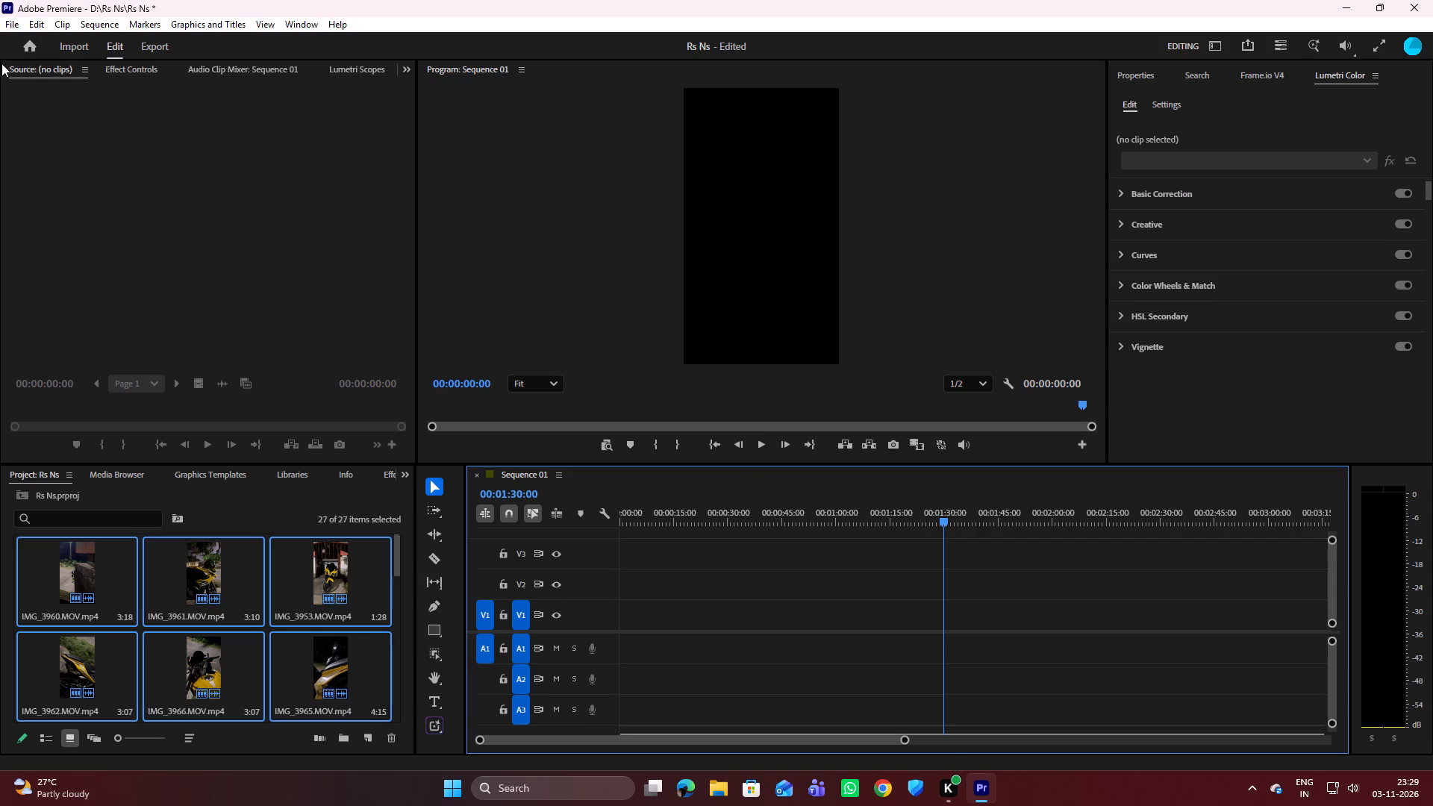
# Import the one-sun-one-moon WAV file from the Downloads folder into the project.
pyautogui.click(14, 22)
pyautogui.click(299, 164)
pyautogui.hotkey('ctrl', 'i')
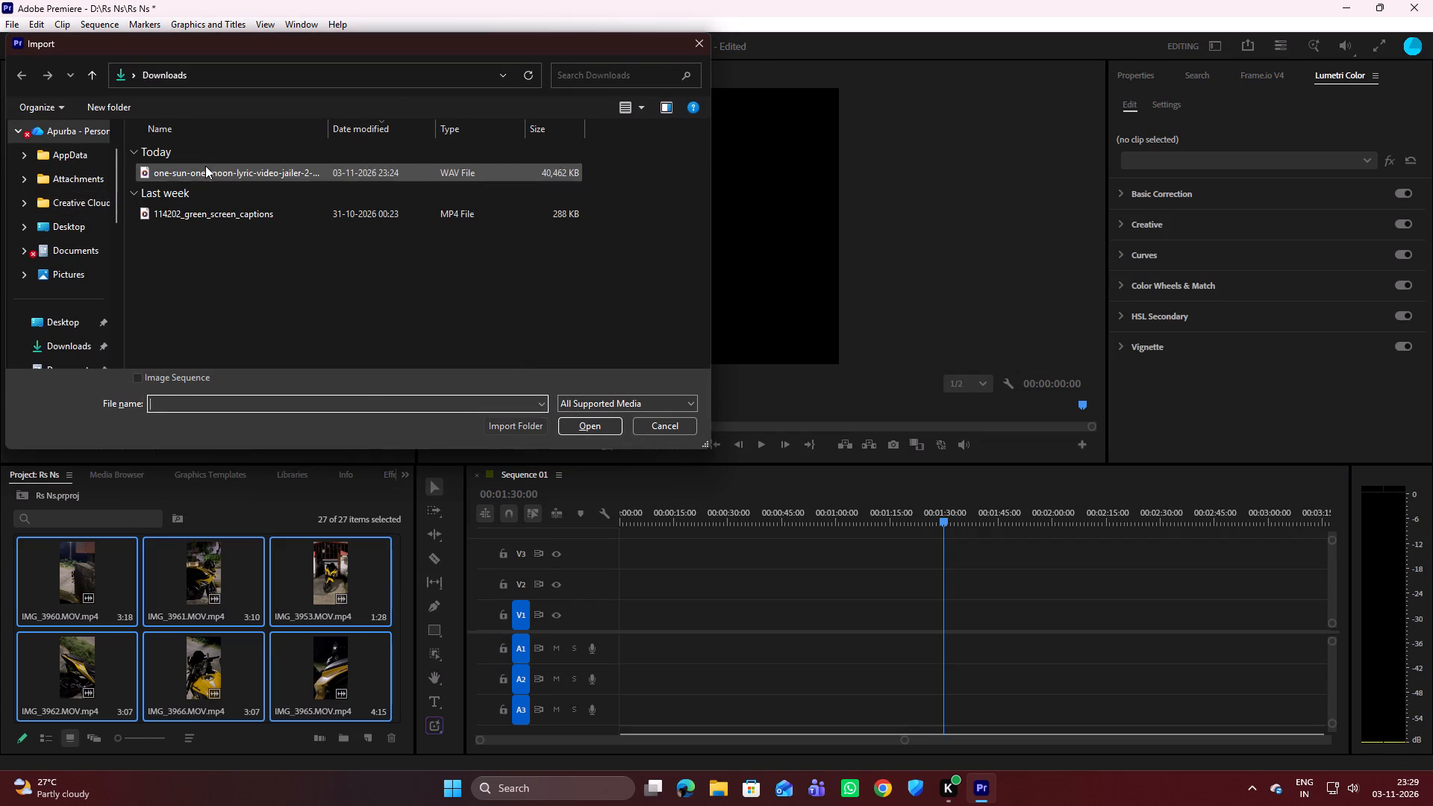
pyautogui.click(205, 166)
pyautogui.click(608, 422)
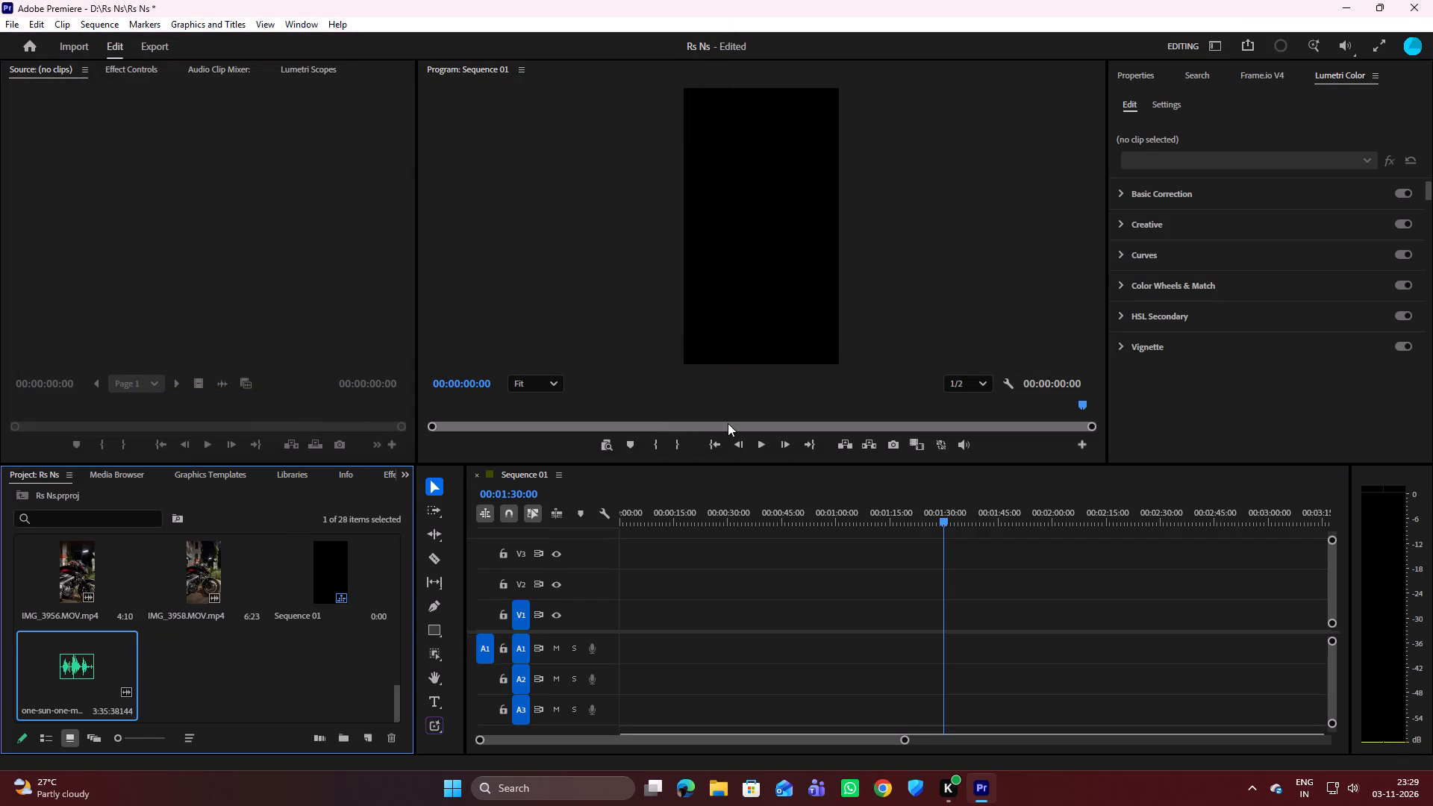
# Place the one-sun-one-moon song on audio track A1, starting at the very beginning of Sequence 01.
pyautogui.moveTo(83, 678); pyautogui.dragTo(780, 632)
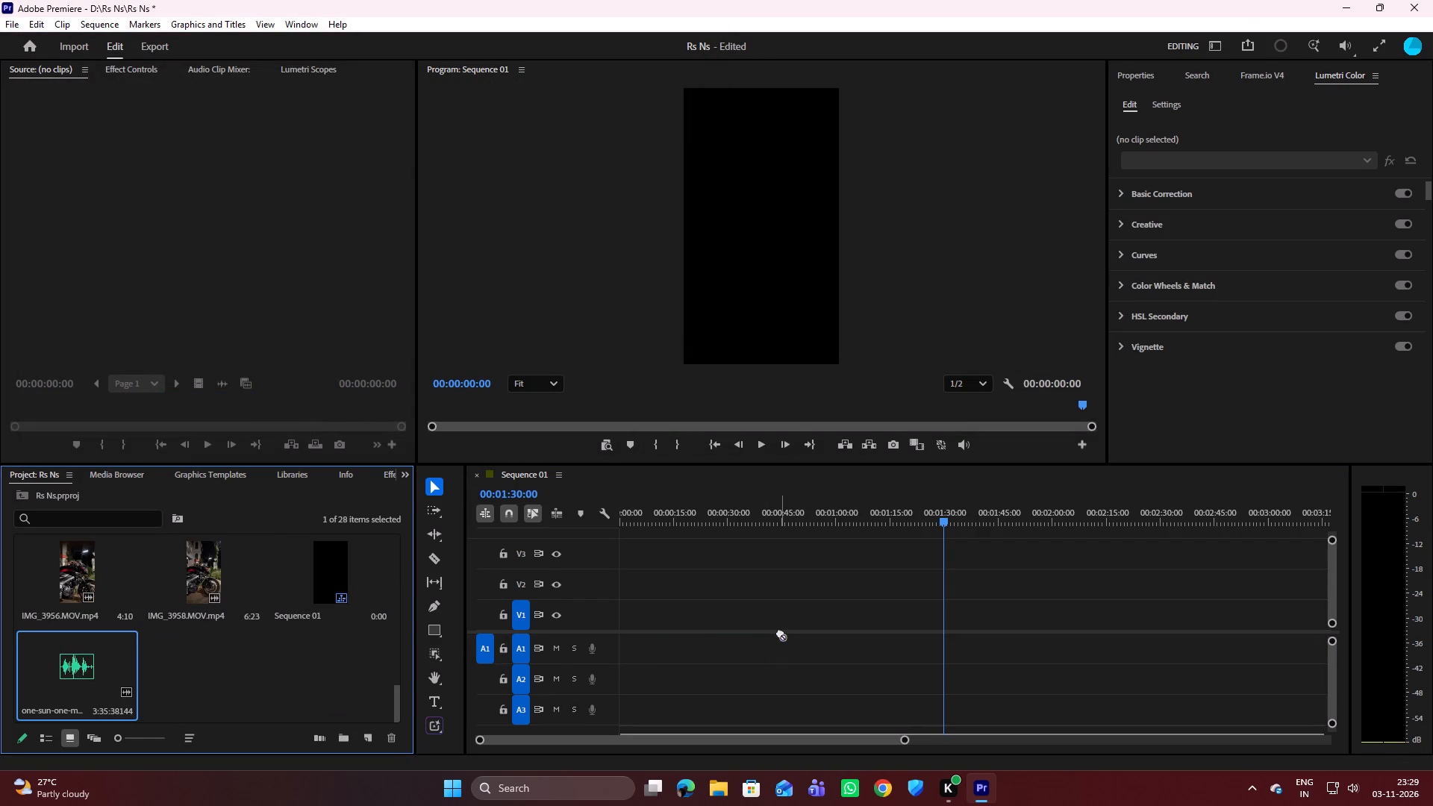
pyautogui.moveTo(780, 632); pyautogui.dragTo(625, 649)
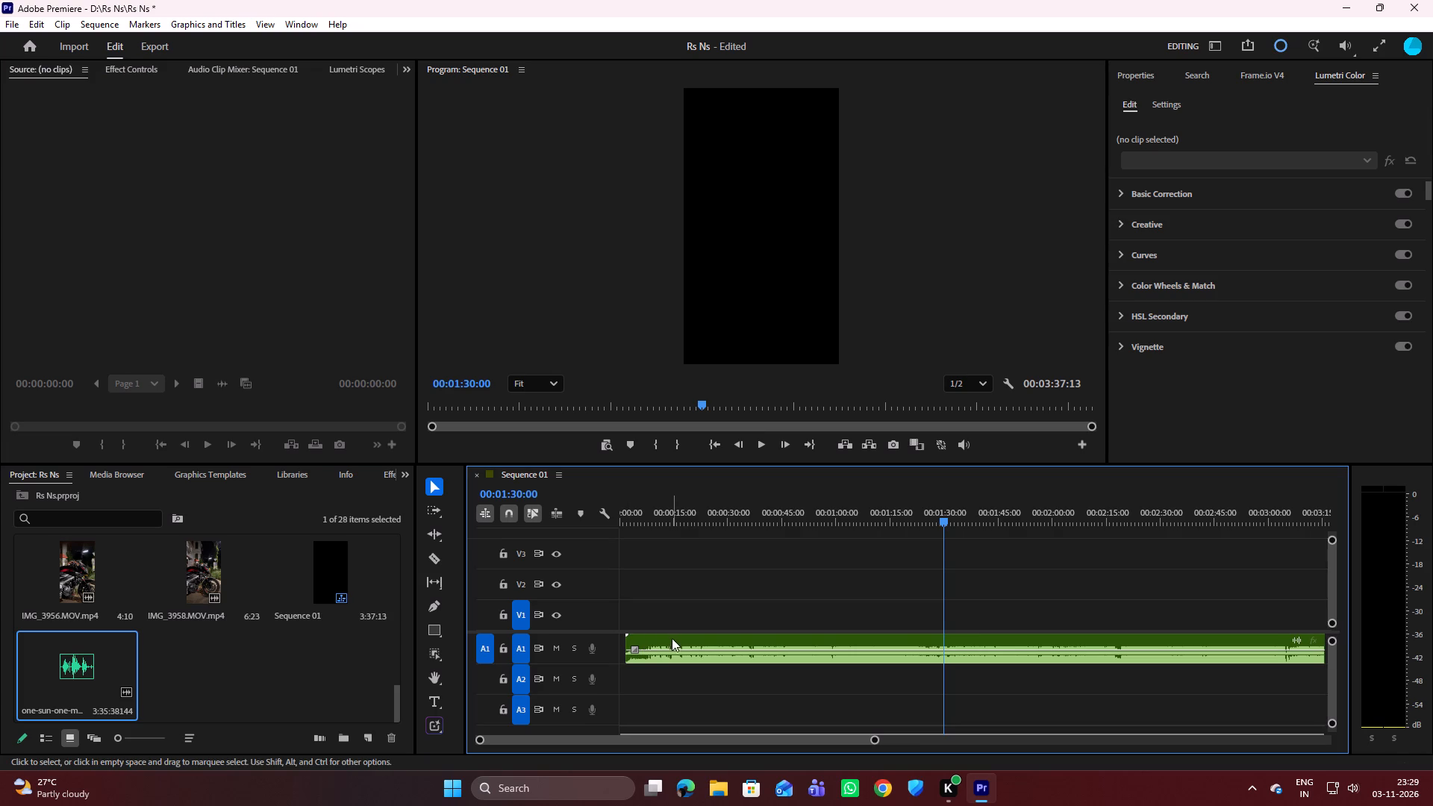
pyautogui.moveTo(675, 642); pyautogui.dragTo(631, 643)
# Listen to the song in Sequence 01 at several points, from its opening seconds up to 00:01:46:00 and onward.
pyautogui.moveTo(935, 519); pyautogui.dragTo(816, 534)
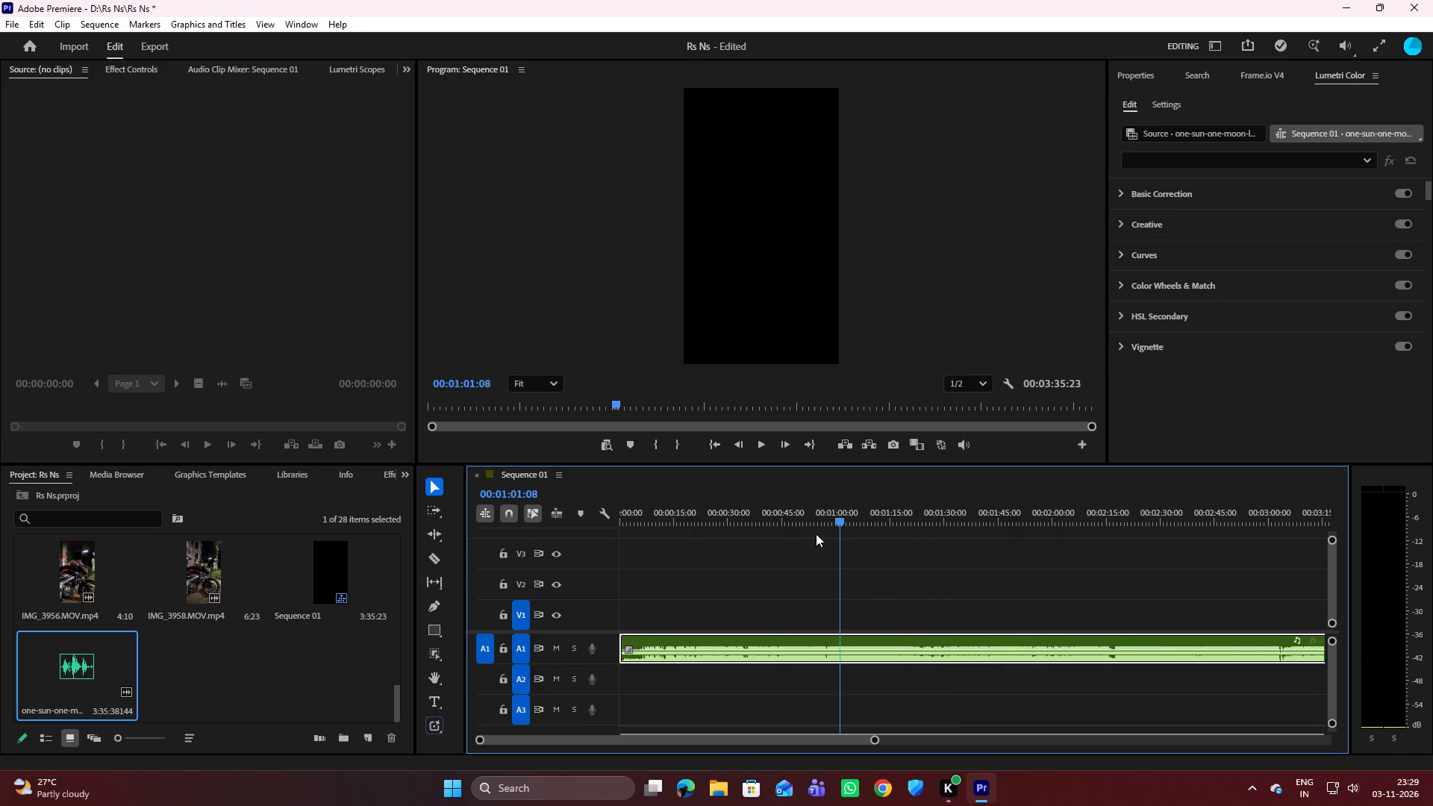
pyautogui.moveTo(816, 534); pyautogui.dragTo(661, 554)
pyautogui.press('space')
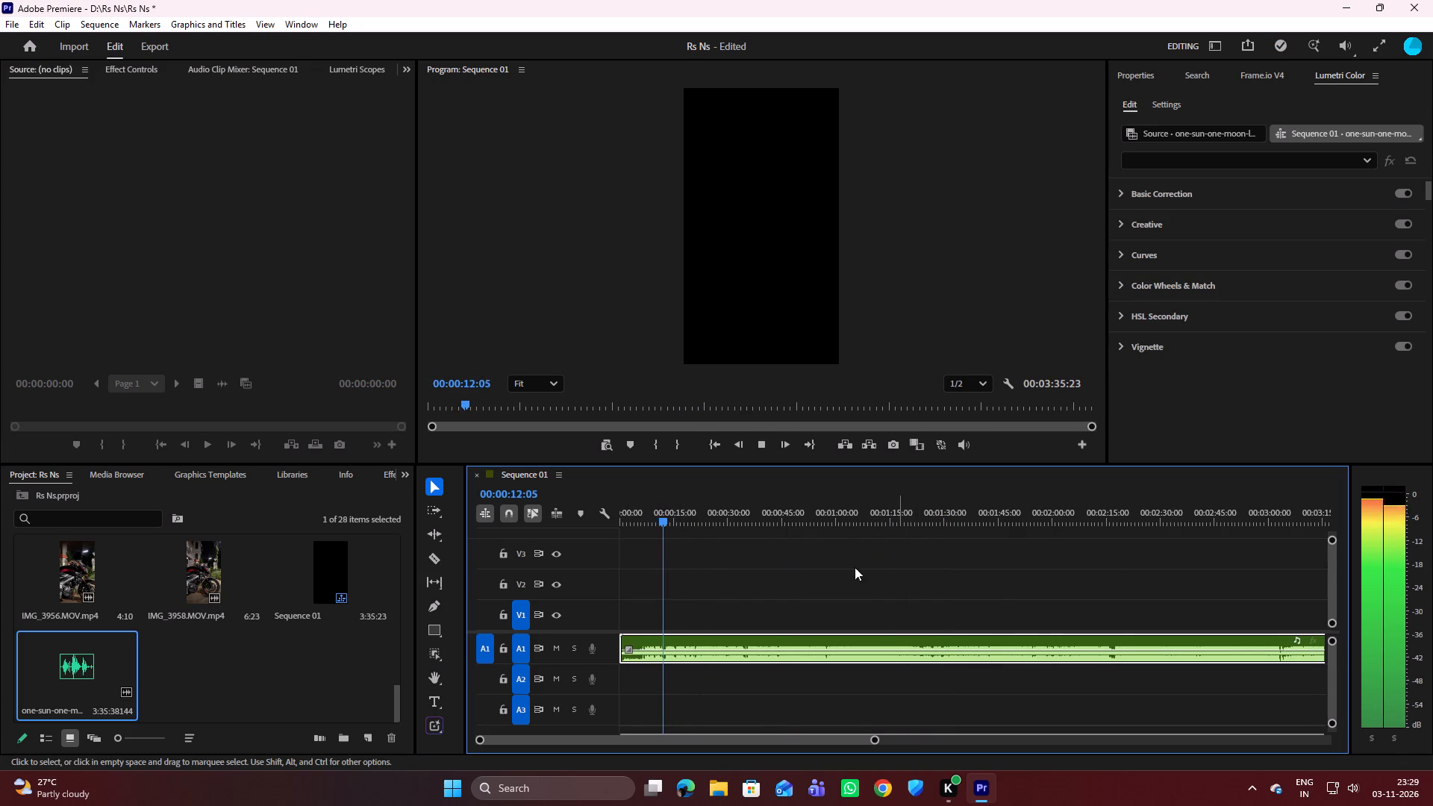
pyautogui.moveTo(669, 521); pyautogui.dragTo(921, 526)
pyautogui.press('space')
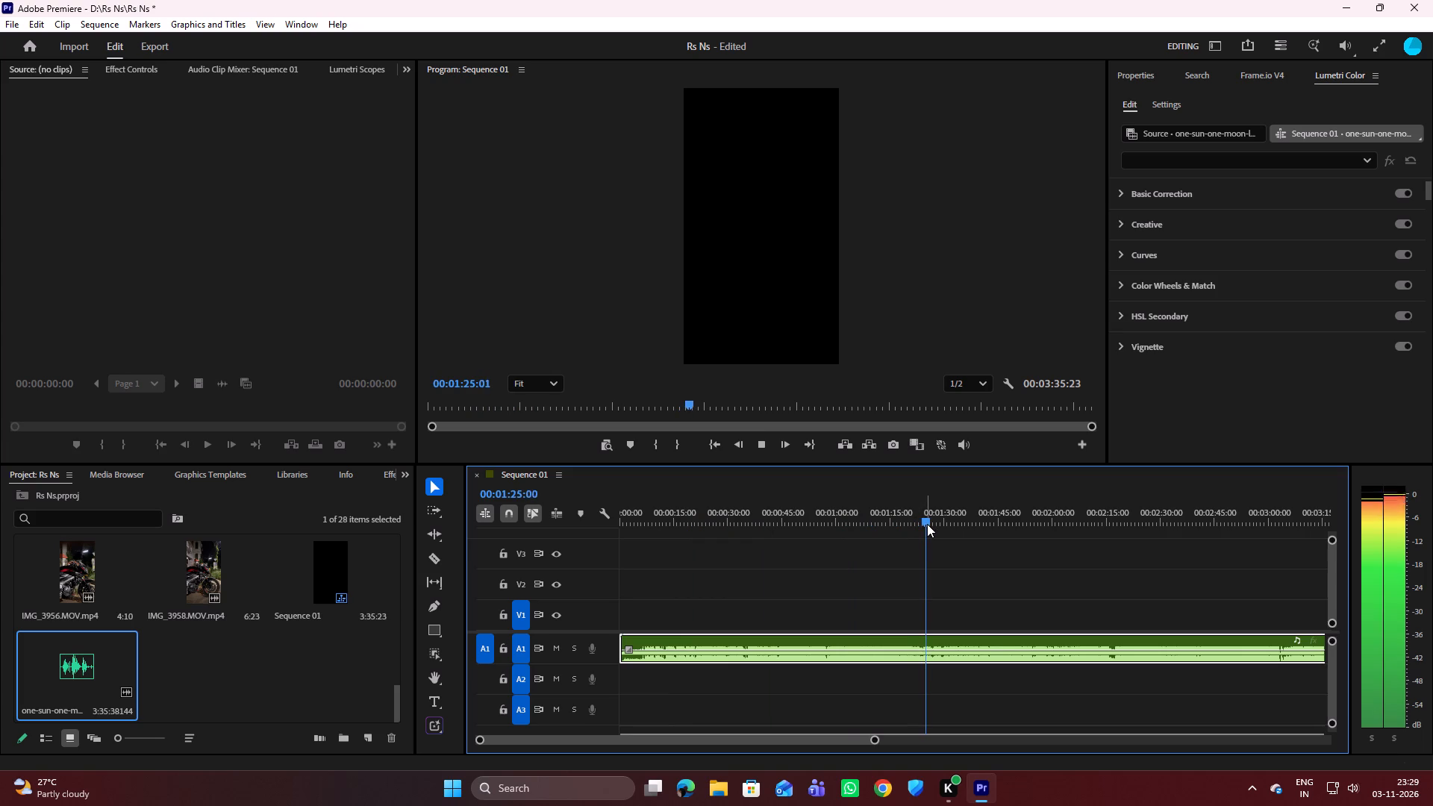
pyautogui.moveTo(928, 523); pyautogui.dragTo(881, 523)
pyautogui.press('space')
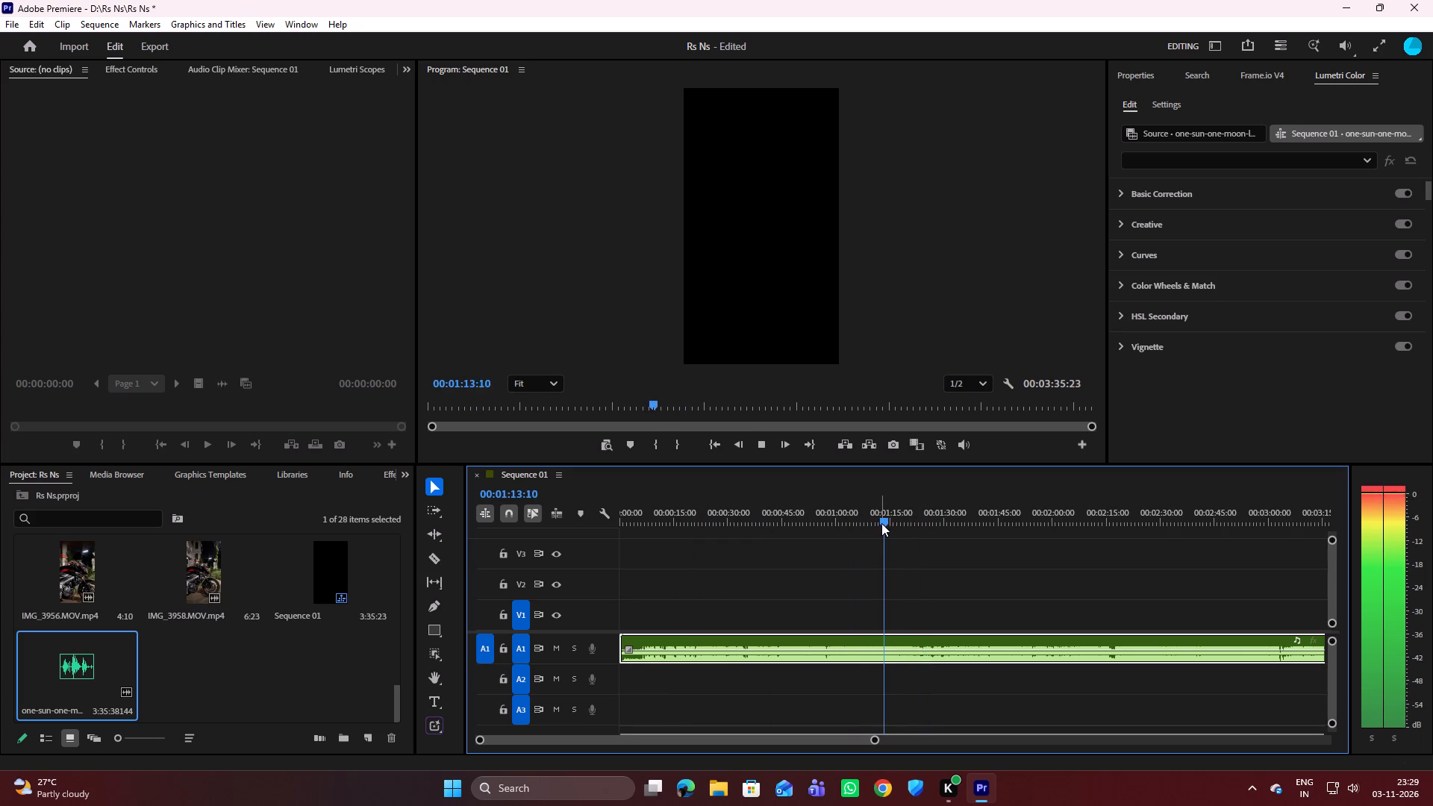
pyautogui.click(1337, 793)
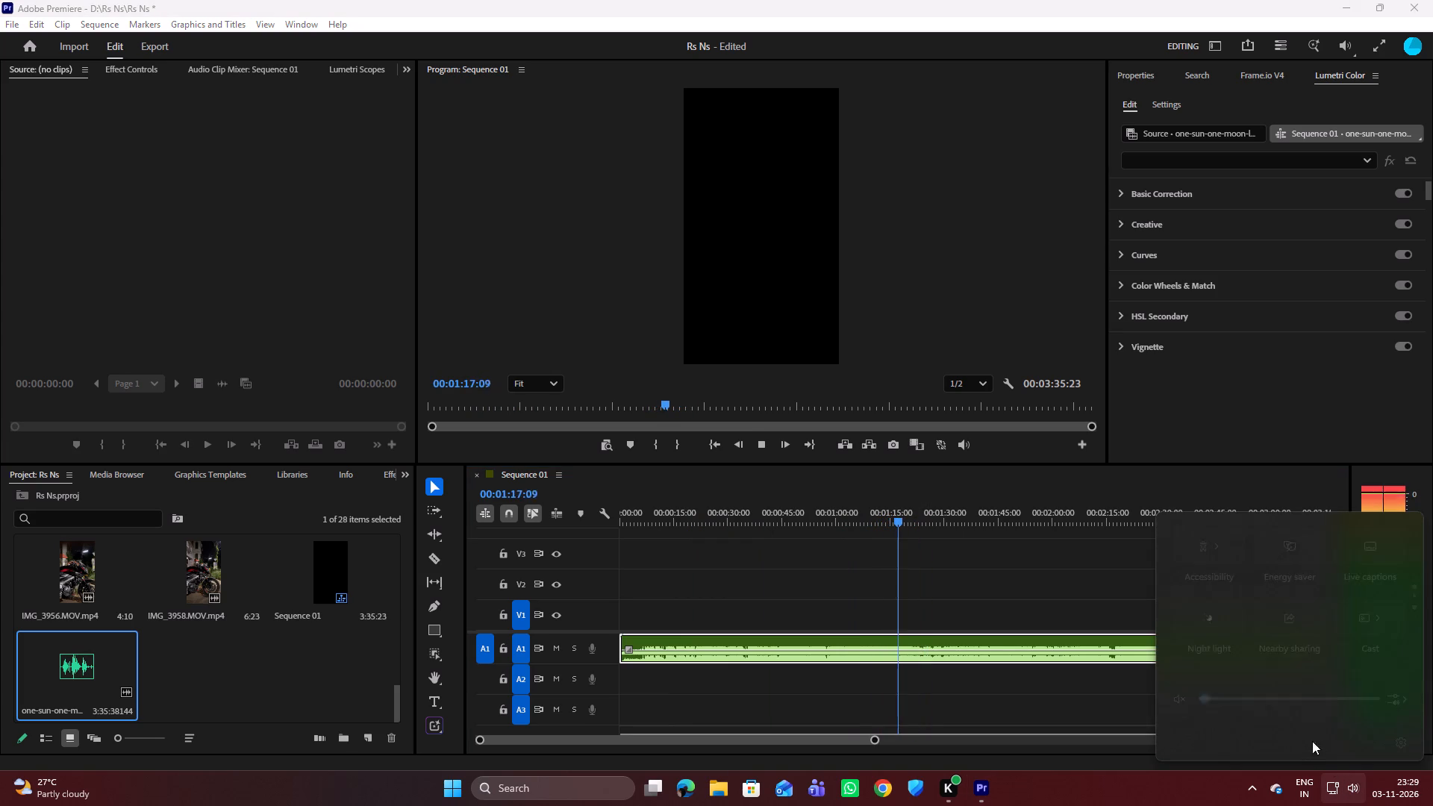
pyautogui.click(1338, 790)
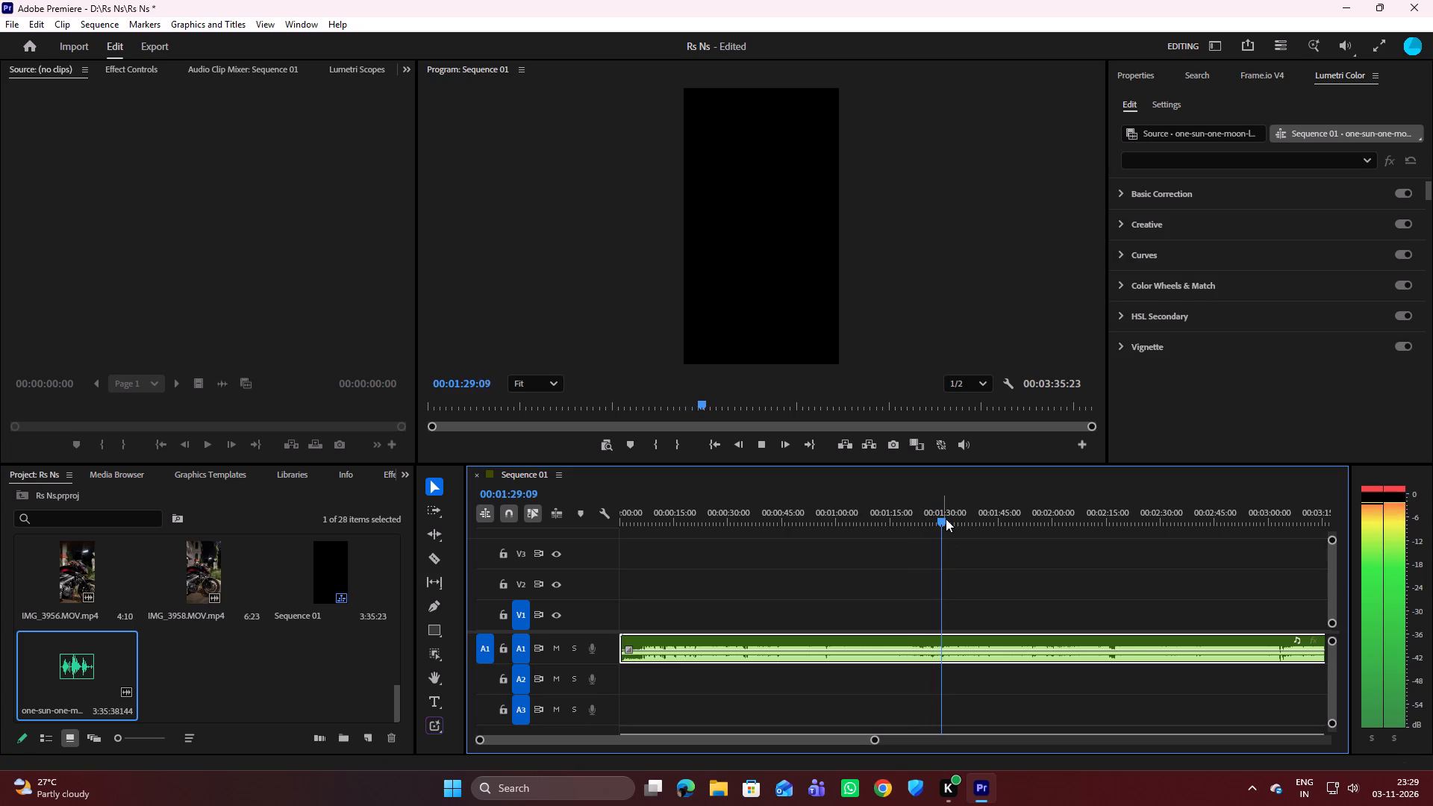
pyautogui.moveTo(946, 519); pyautogui.dragTo(1002, 516)
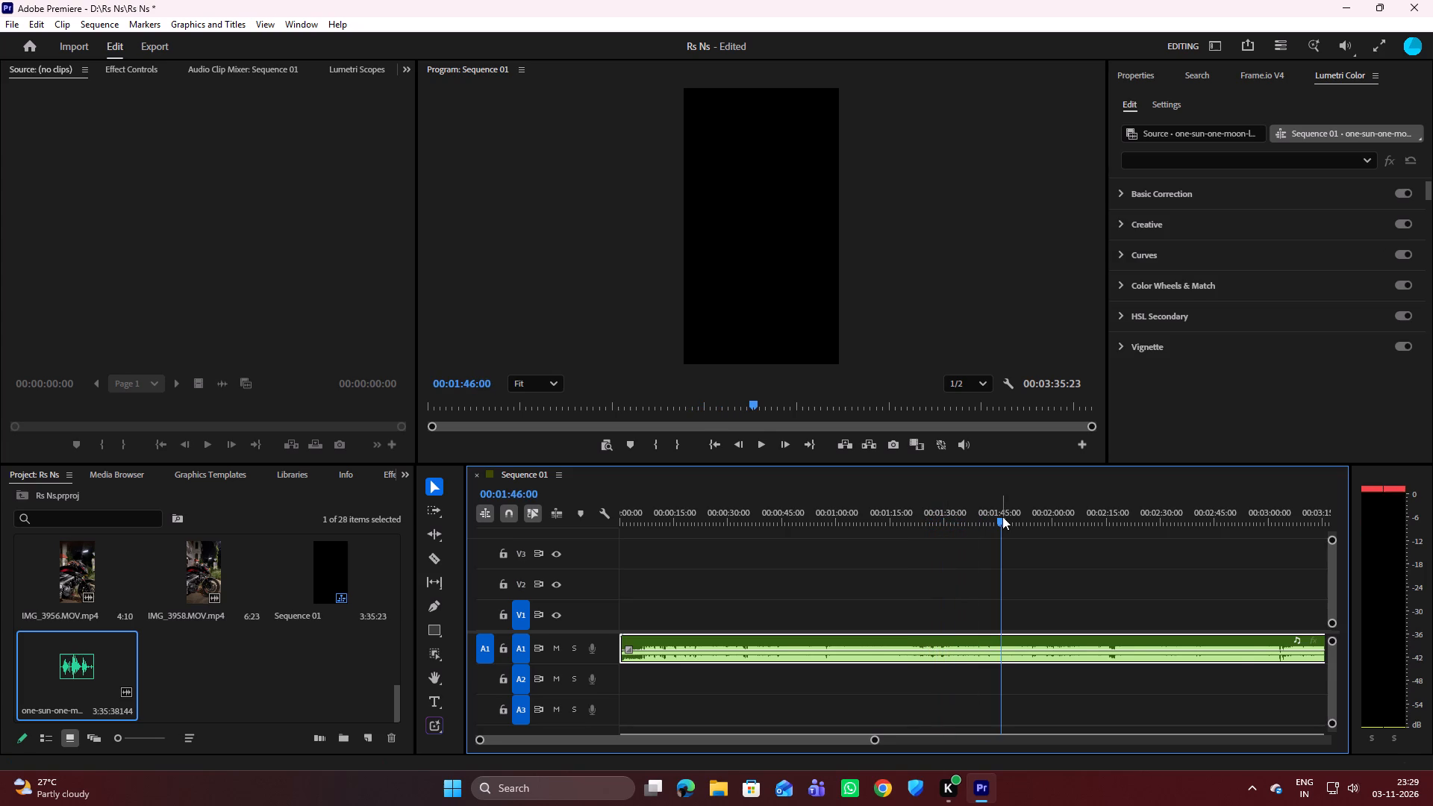
pyautogui.press('space')
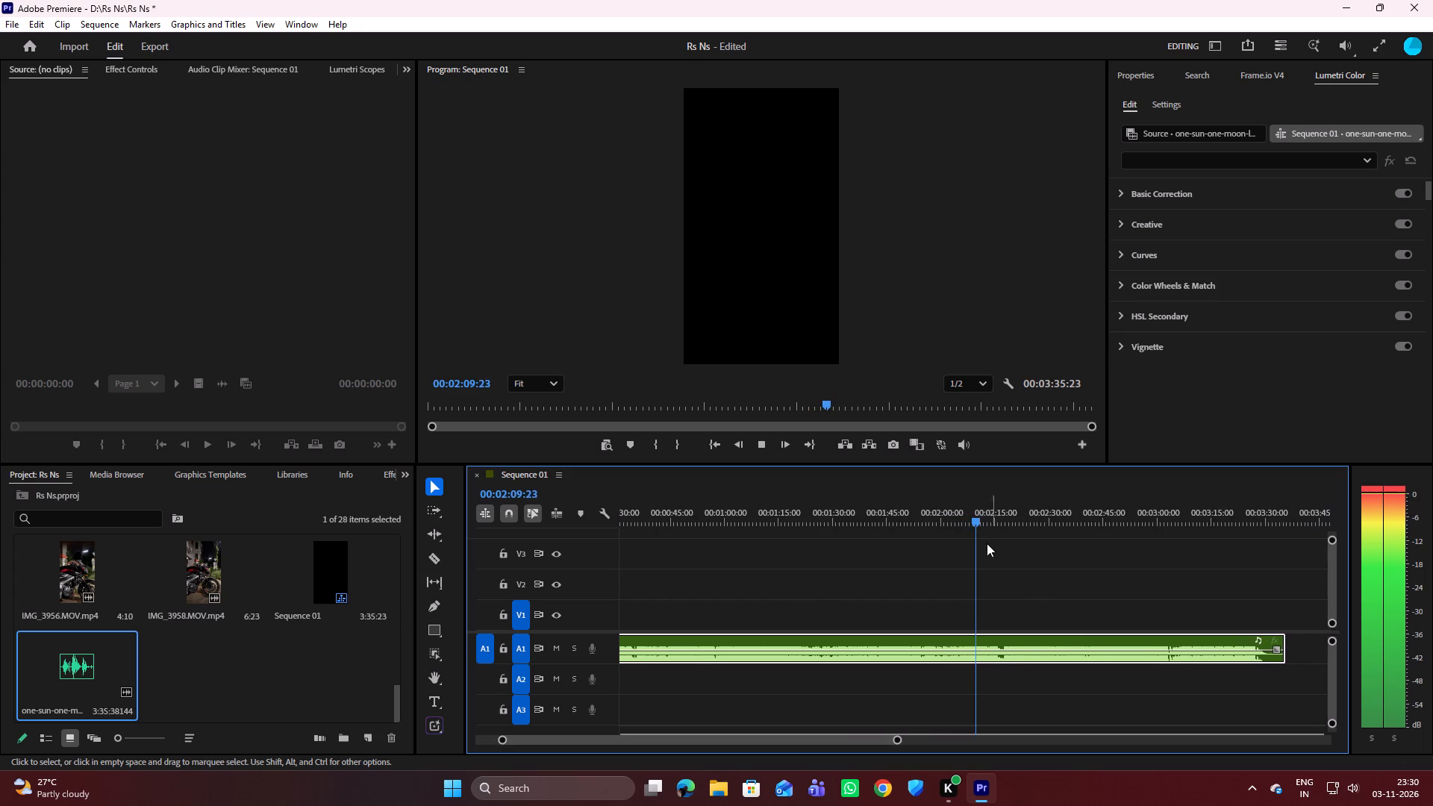
# Set the system sound volume to 42.
pyautogui.click(1338, 781)
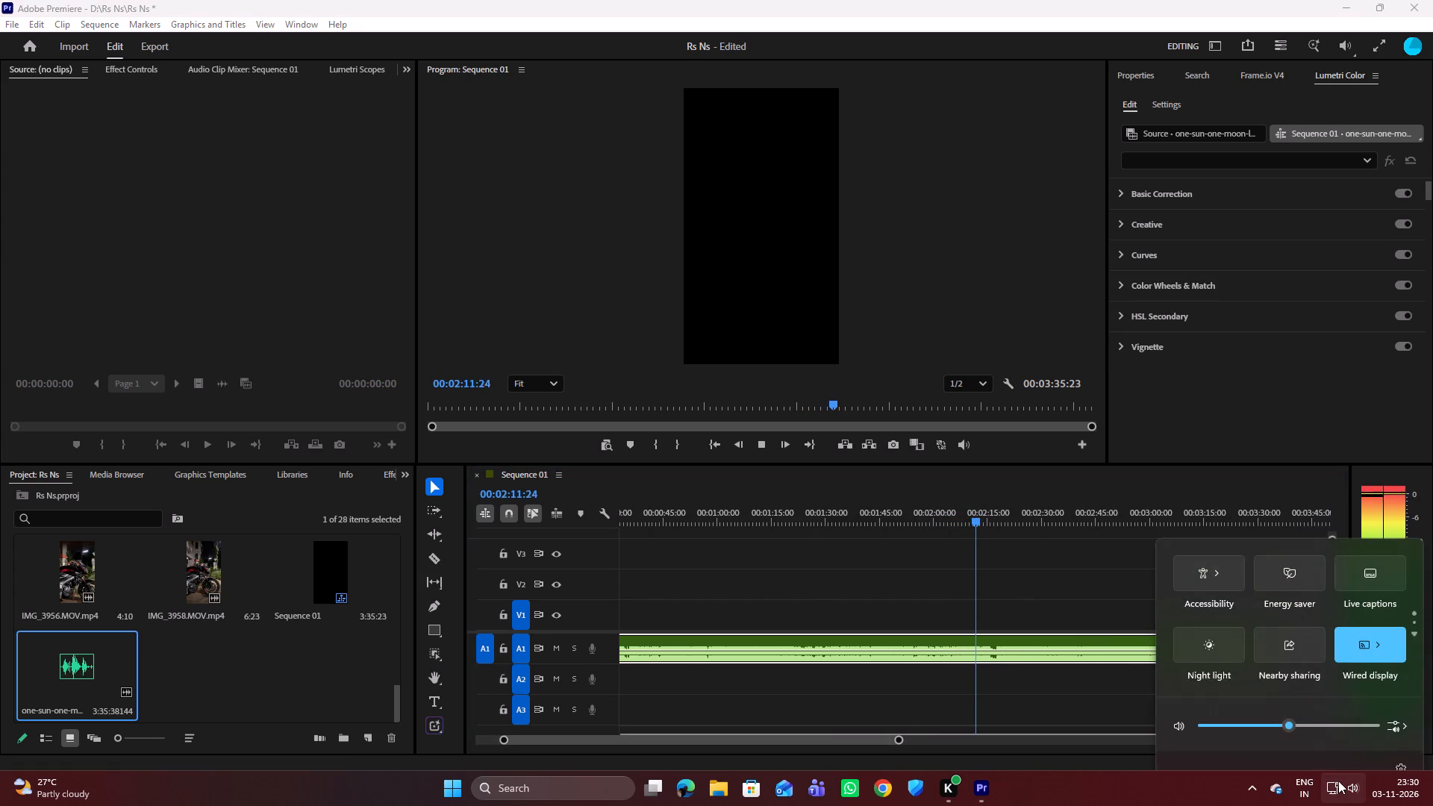
pyautogui.moveTo(1279, 692); pyautogui.dragTo(1276, 703)
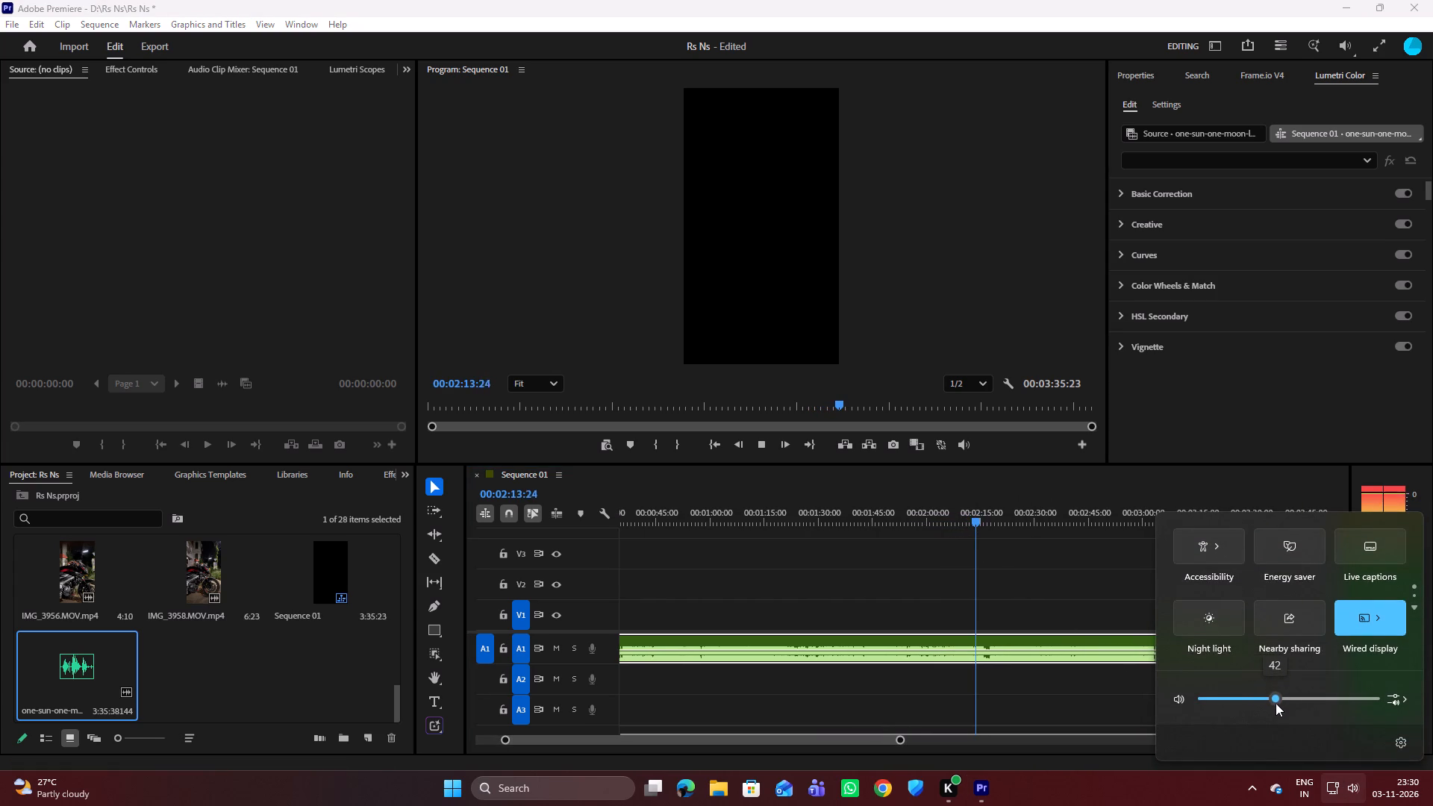
pyautogui.click(1344, 787)
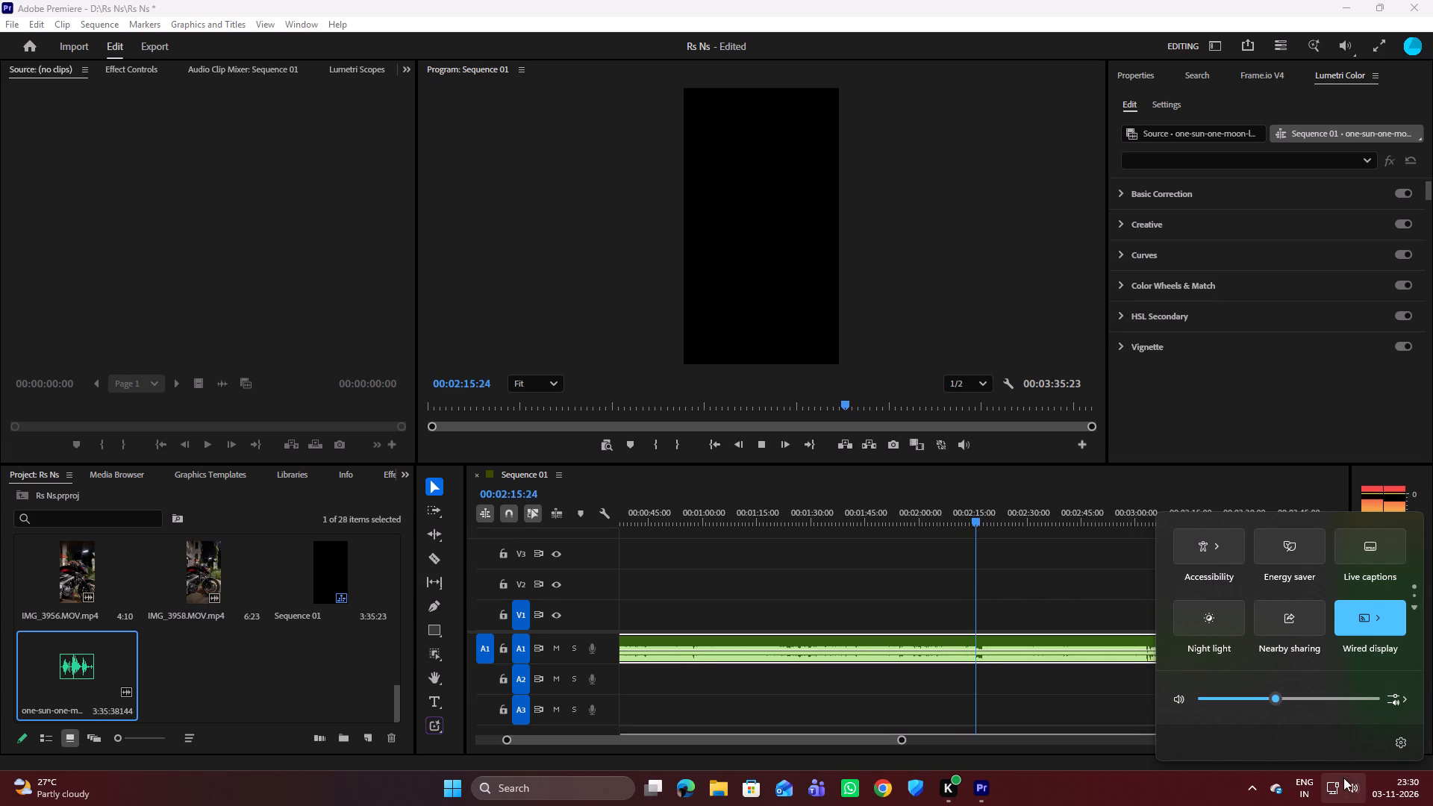
pyautogui.click(1342, 782)
pyautogui.click(1330, 779)
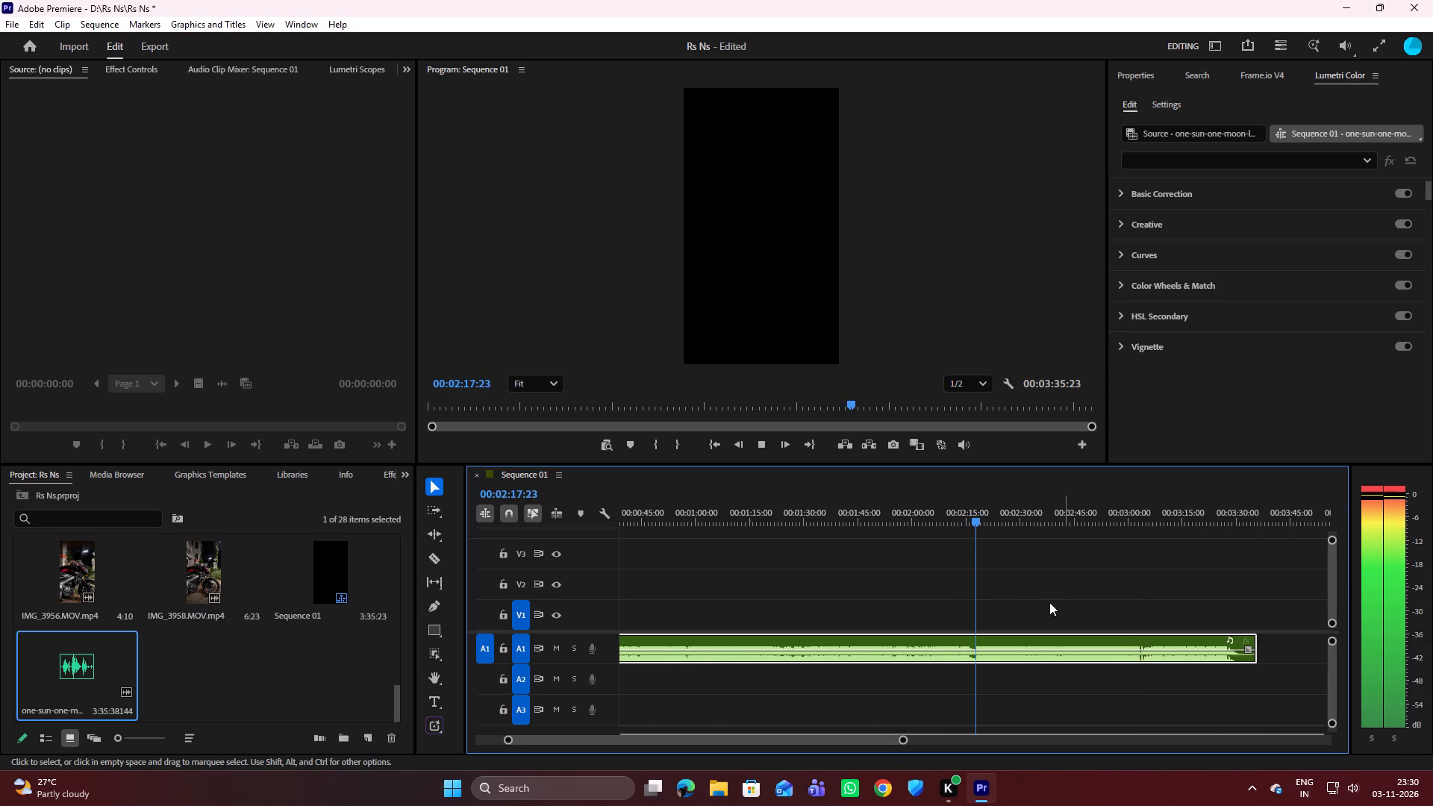
# Listen to the later part of the song, from 00:02:17:10 to just past the three-minute mark.
pyautogui.press('space')
pyautogui.click(974, 522)
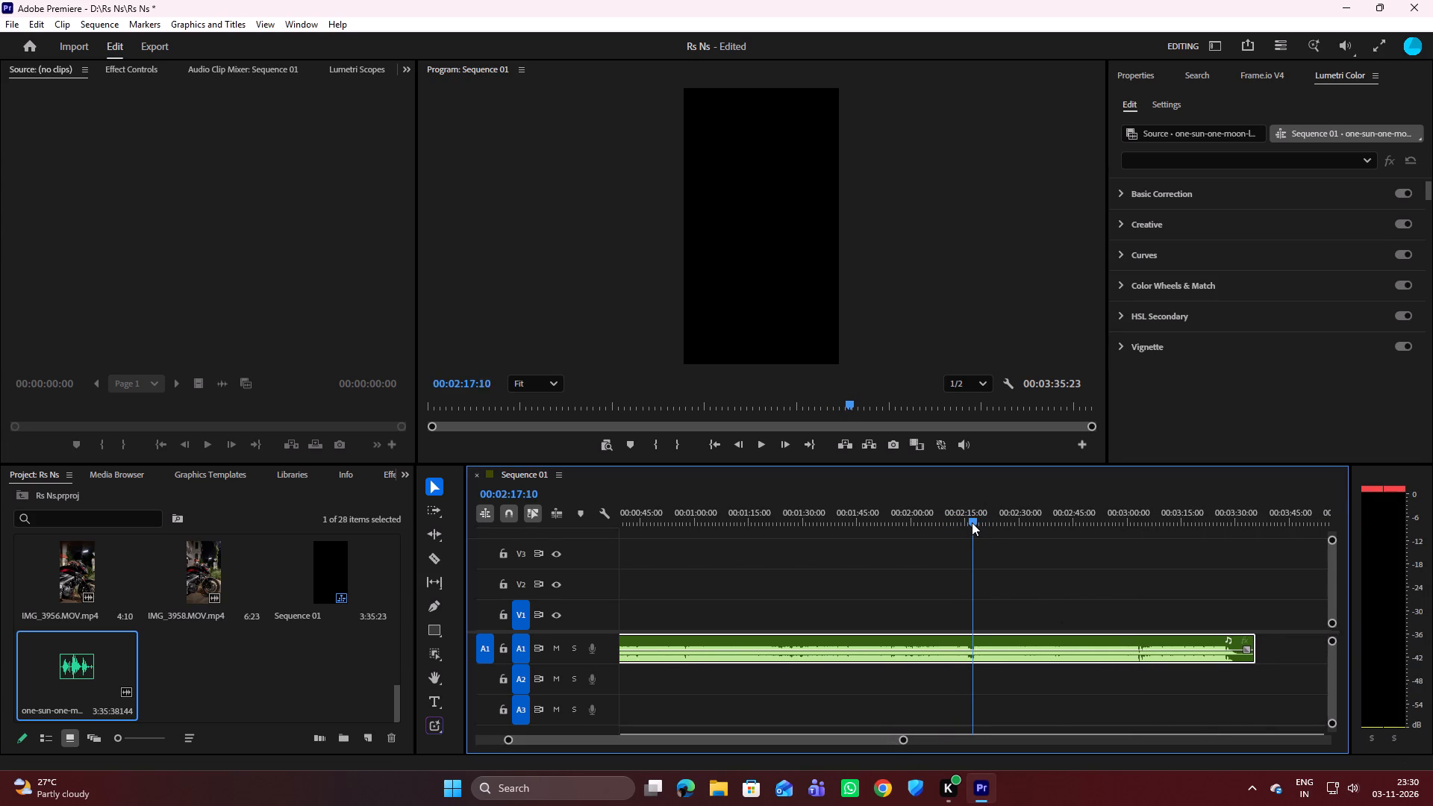
pyautogui.press('space')
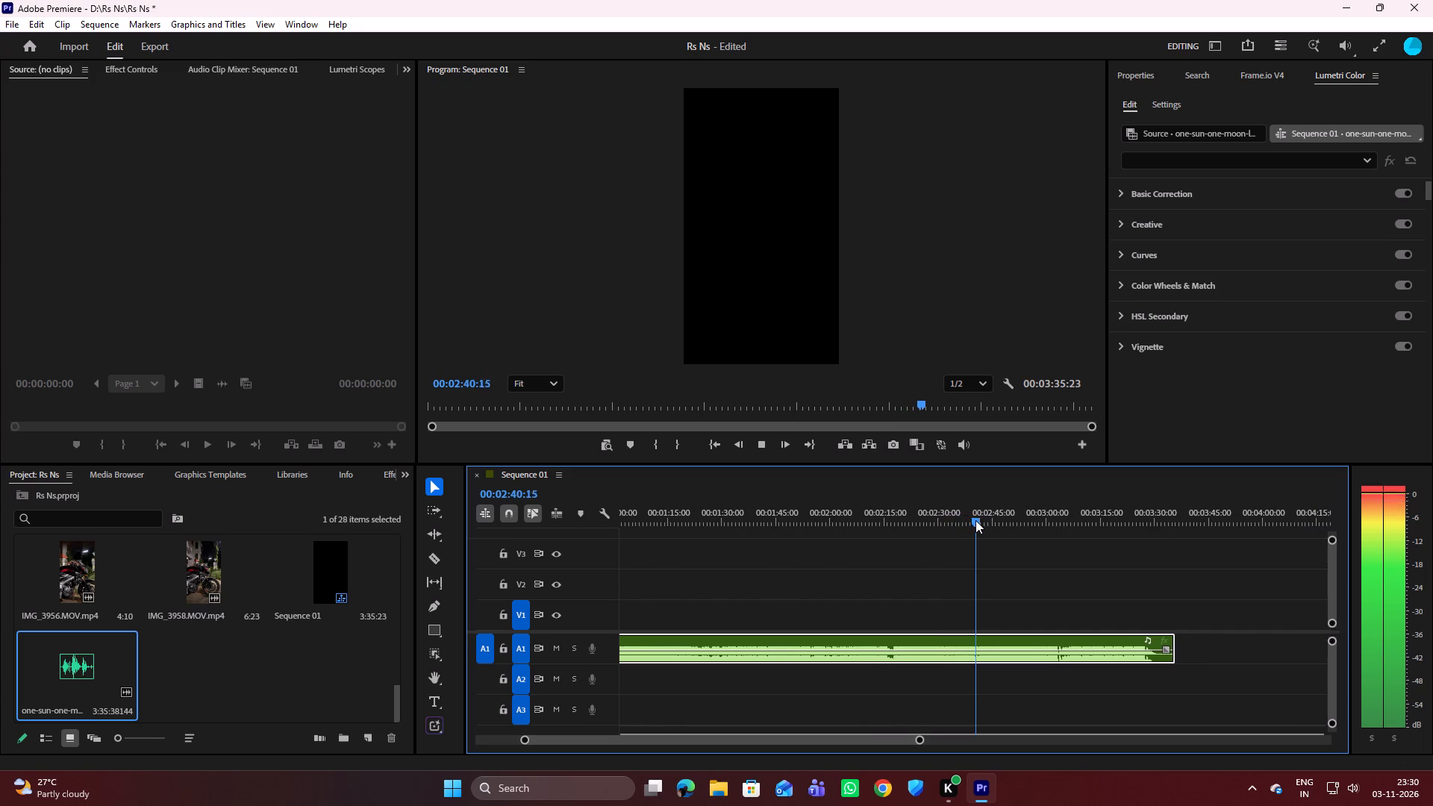
pyautogui.moveTo(975, 520); pyautogui.dragTo(1000, 510)
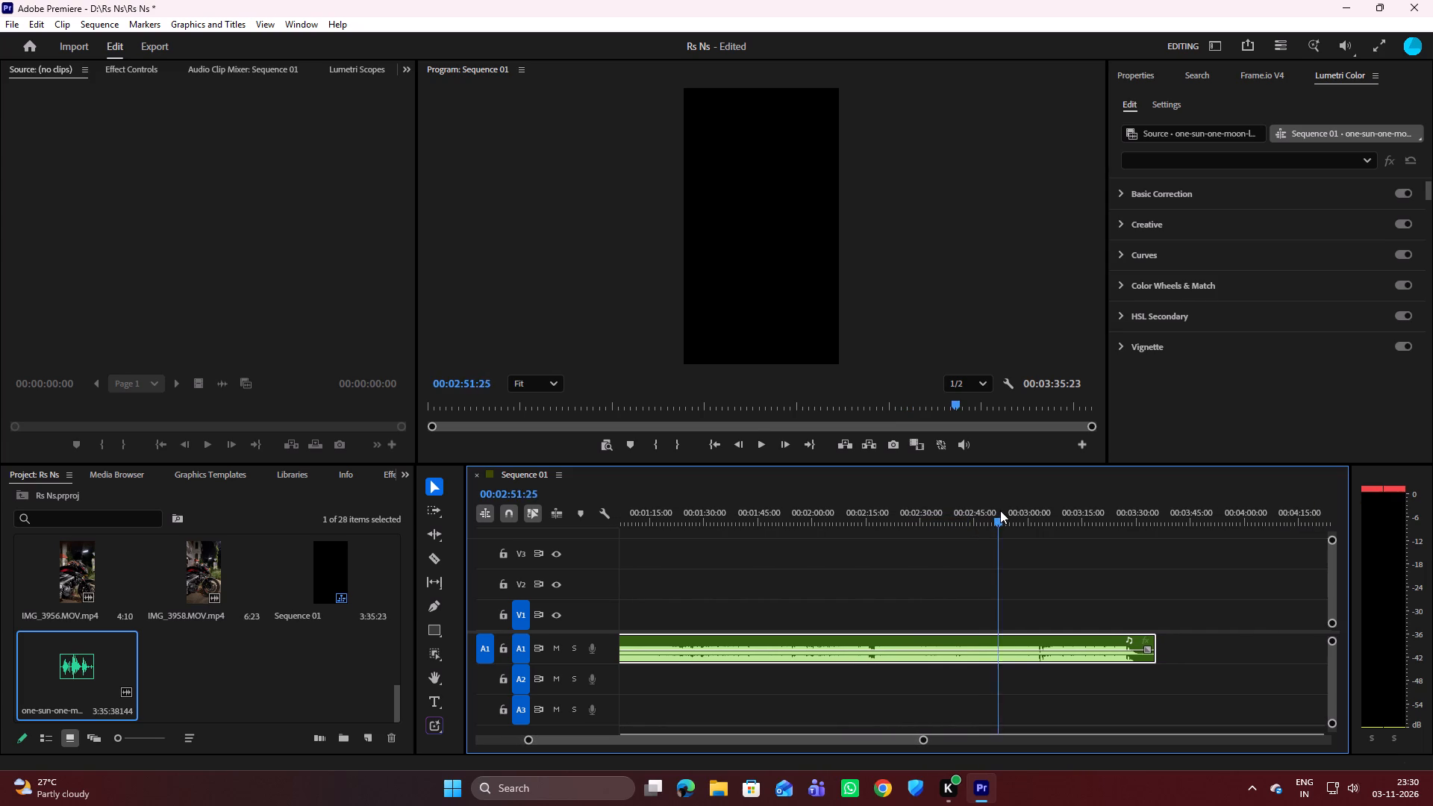
pyautogui.moveTo(1000, 510); pyautogui.dragTo(1018, 509)
pyautogui.press('space')
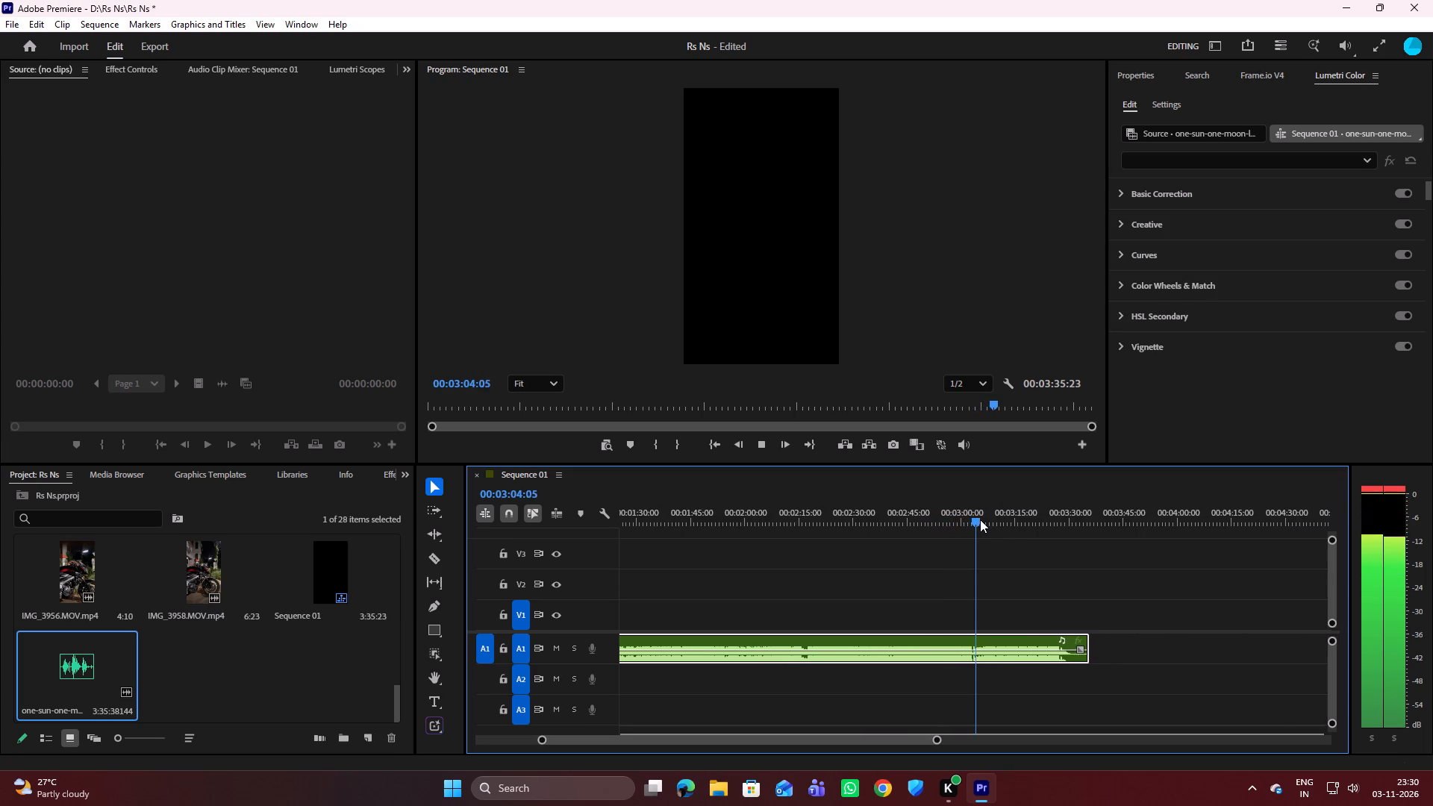
pyautogui.moveTo(973, 518); pyautogui.dragTo(943, 510)
pyautogui.press('space')
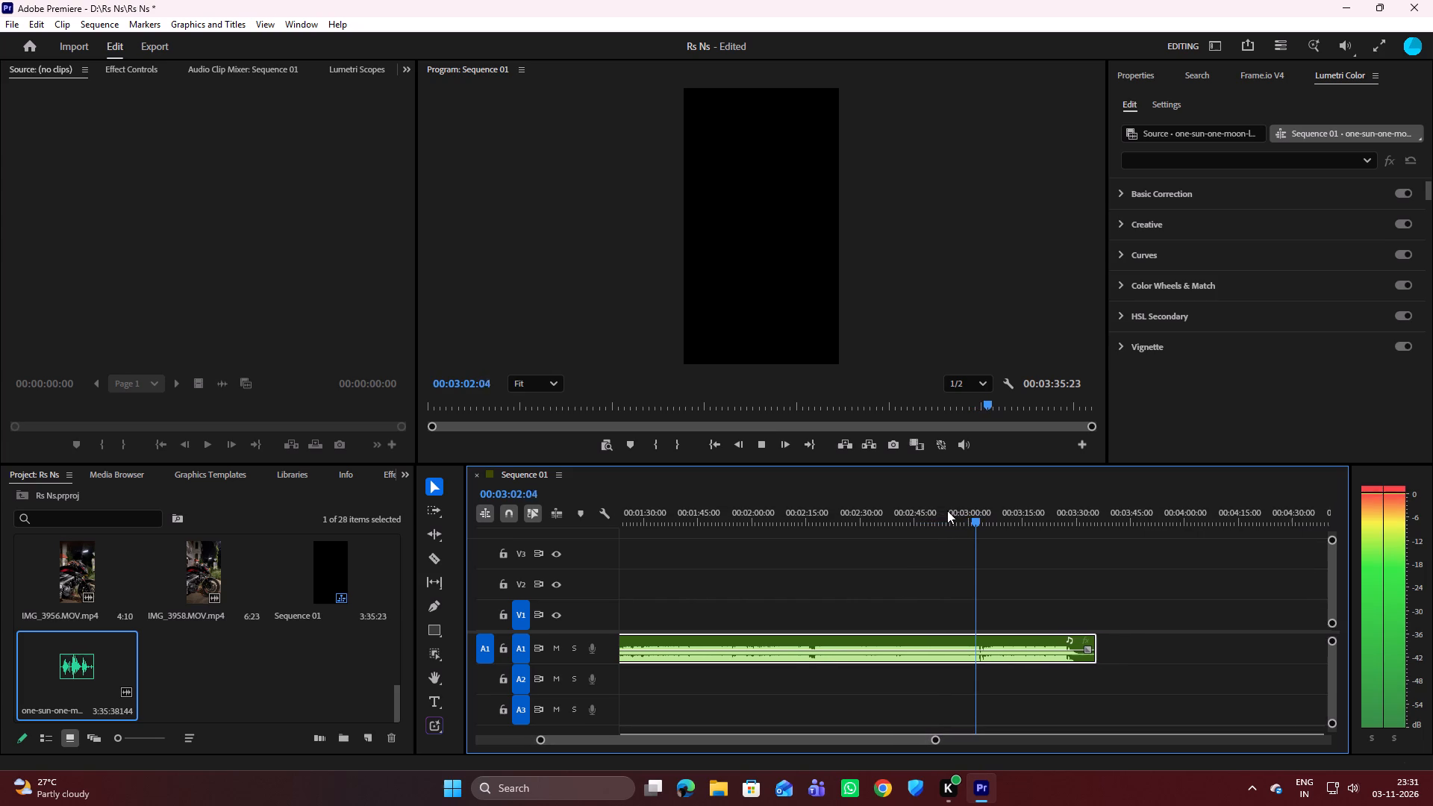
# Replay the song repeatedly between about 00:03:00 and 00:03:04 to find the exact cut point.
pyautogui.press('space')
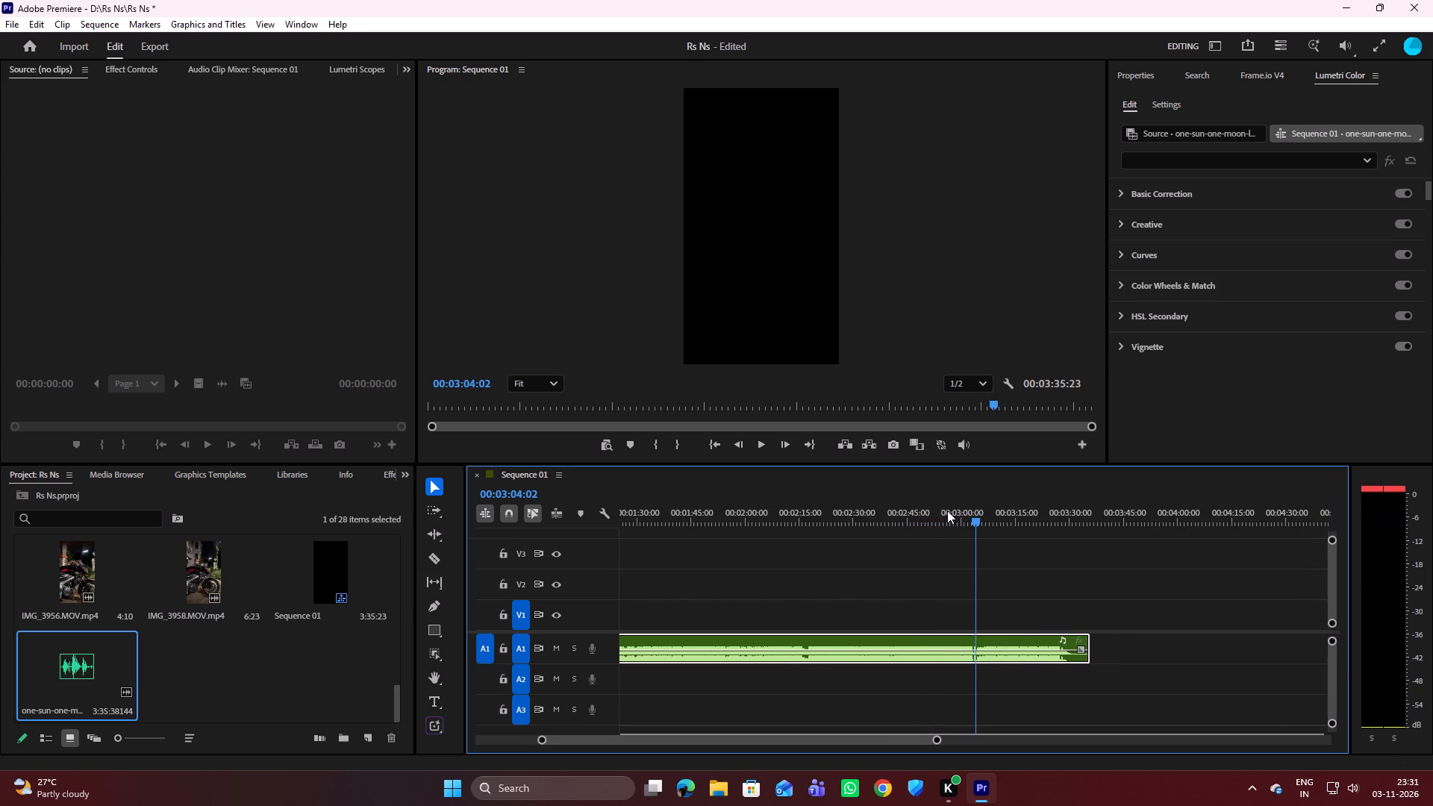
pyautogui.moveTo(973, 525); pyautogui.dragTo(966, 525)
pyautogui.press('space')
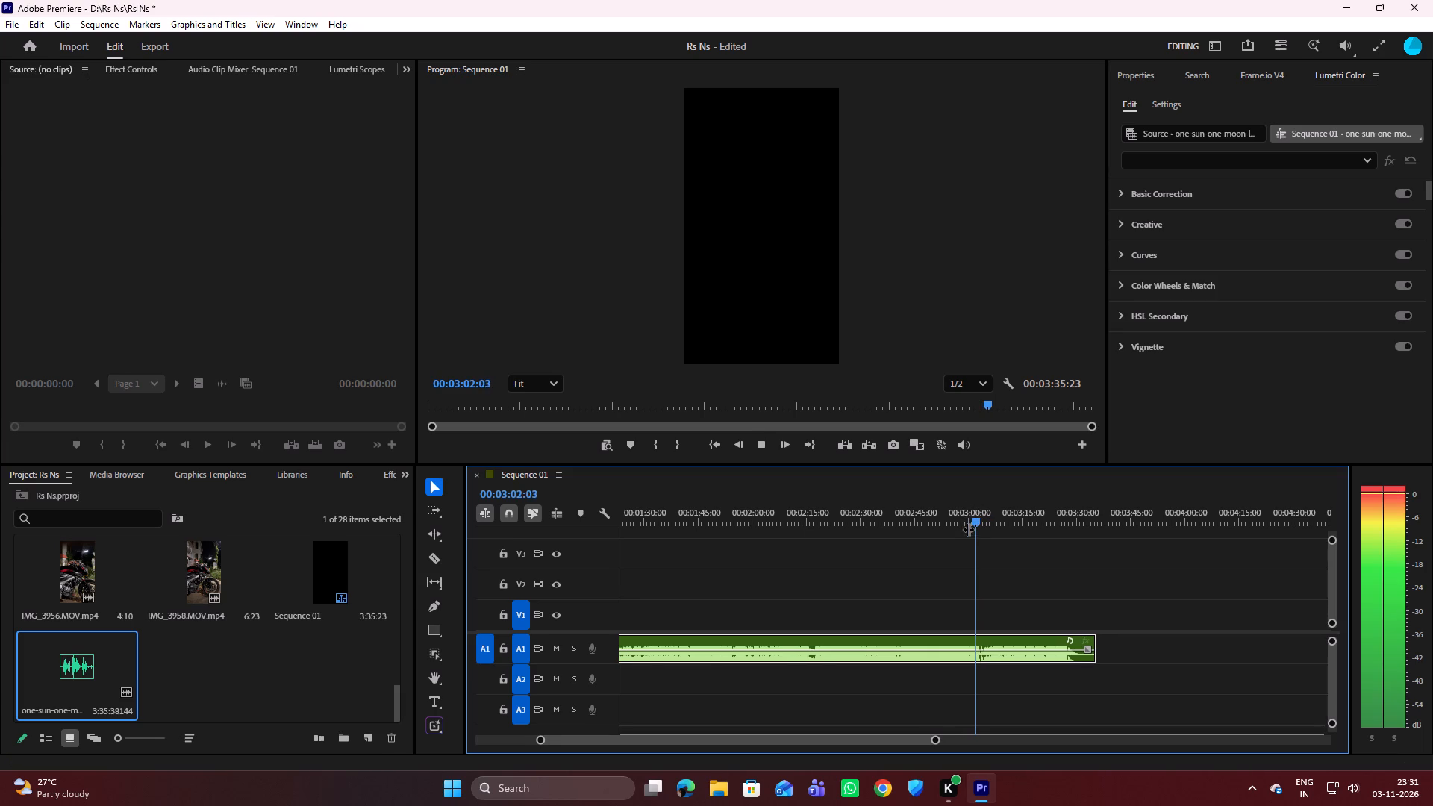
pyautogui.press('space')
pyautogui.click(976, 522)
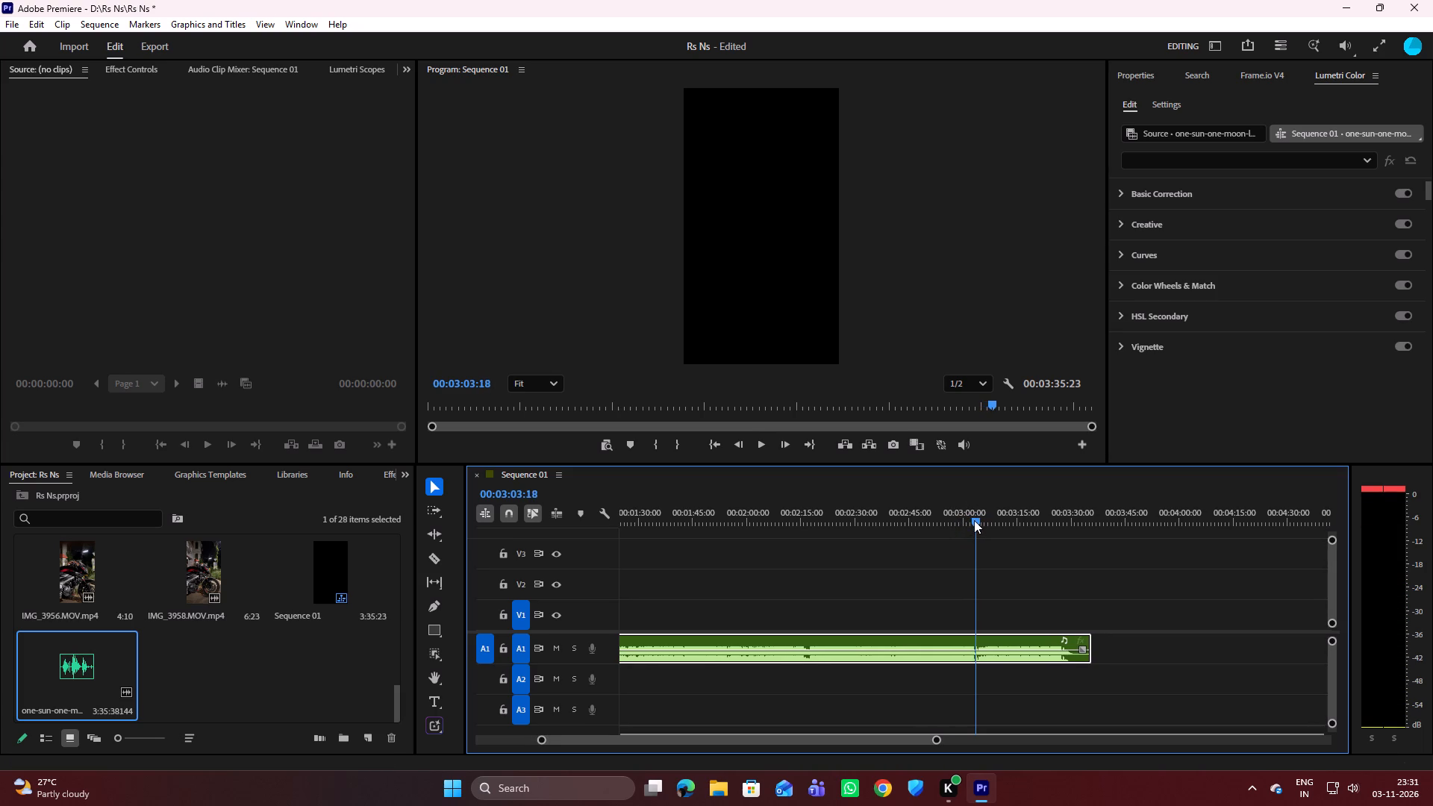
pyautogui.press('space')
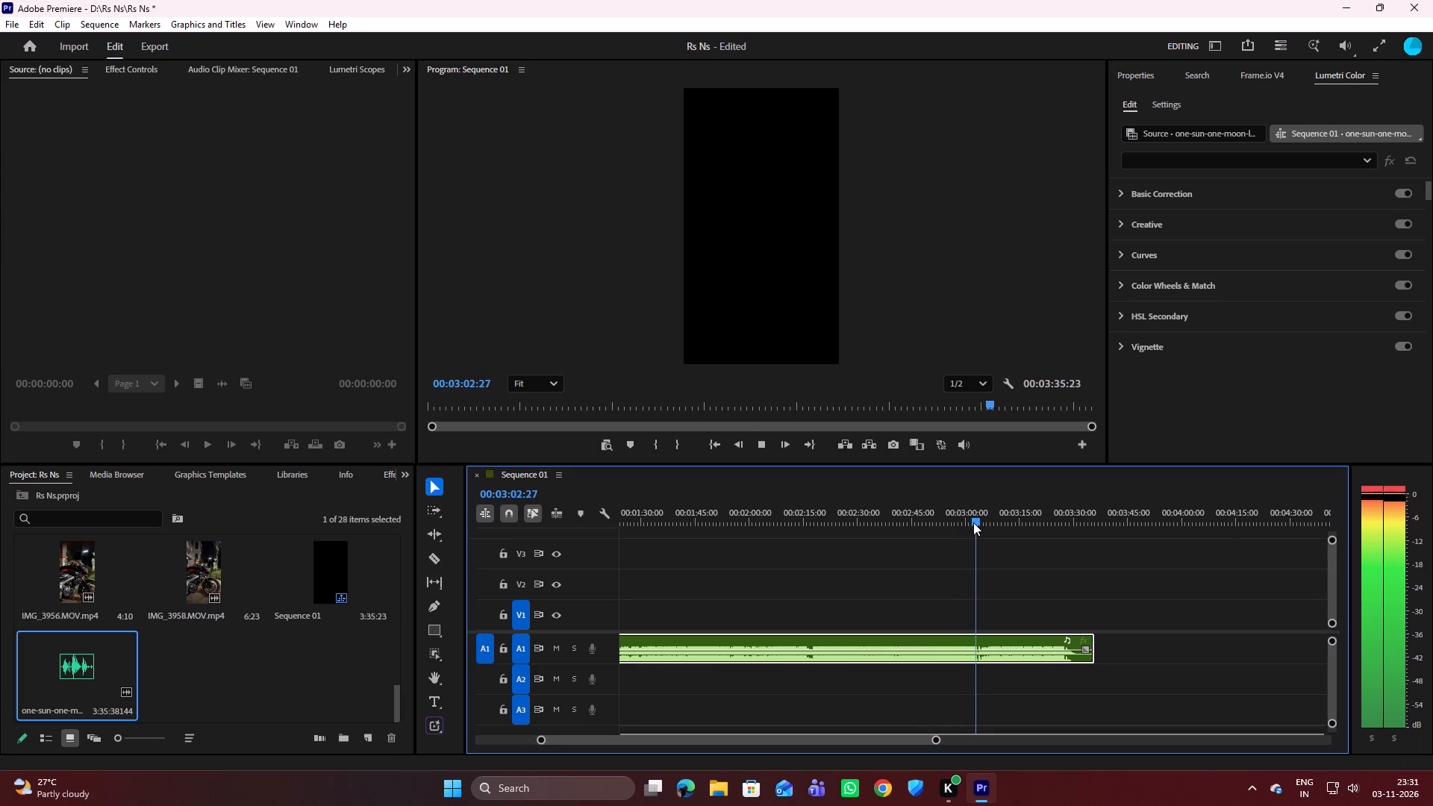
pyautogui.press('space')
pyautogui.moveTo(976, 524); pyautogui.dragTo(967, 524)
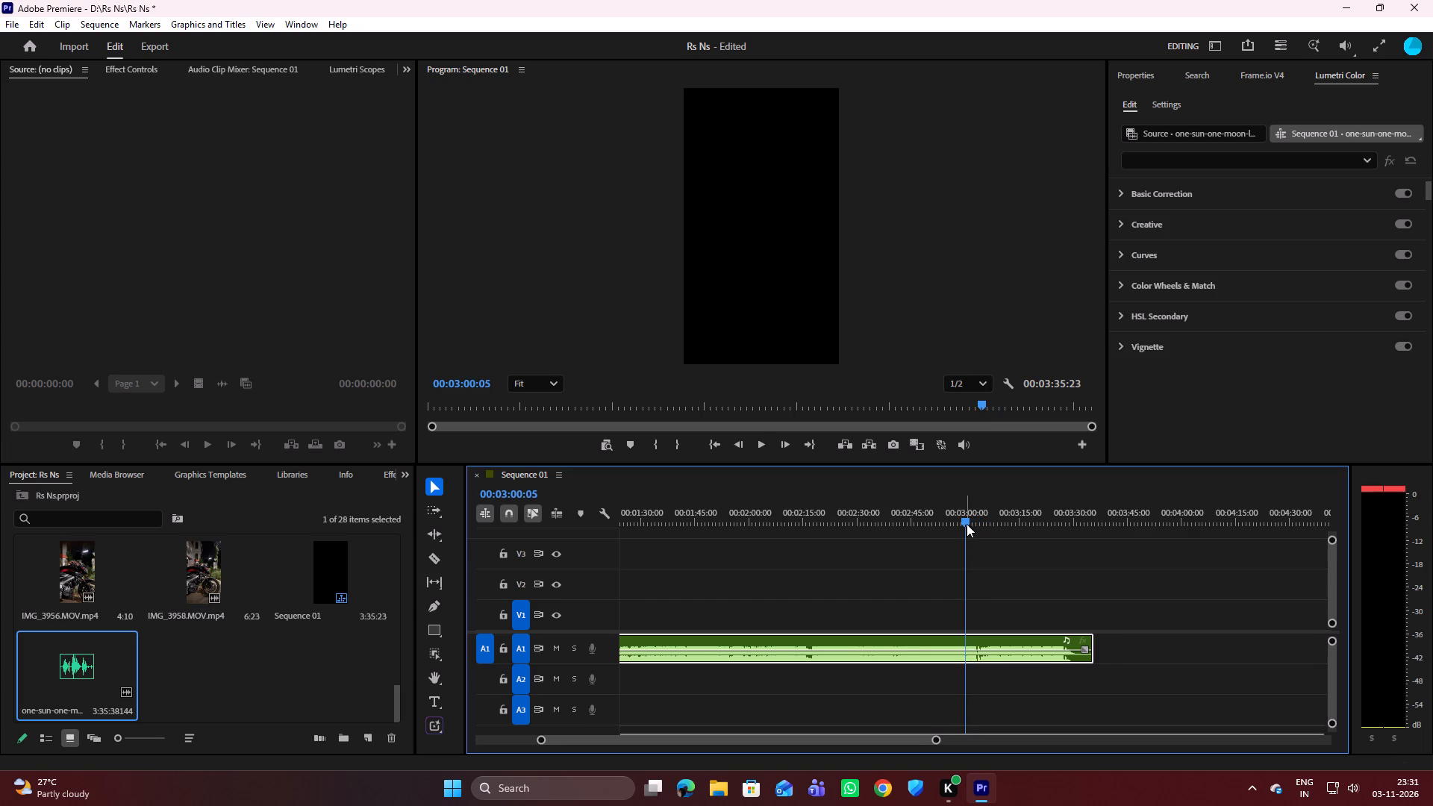
pyautogui.press('space')
pyautogui.press('space')
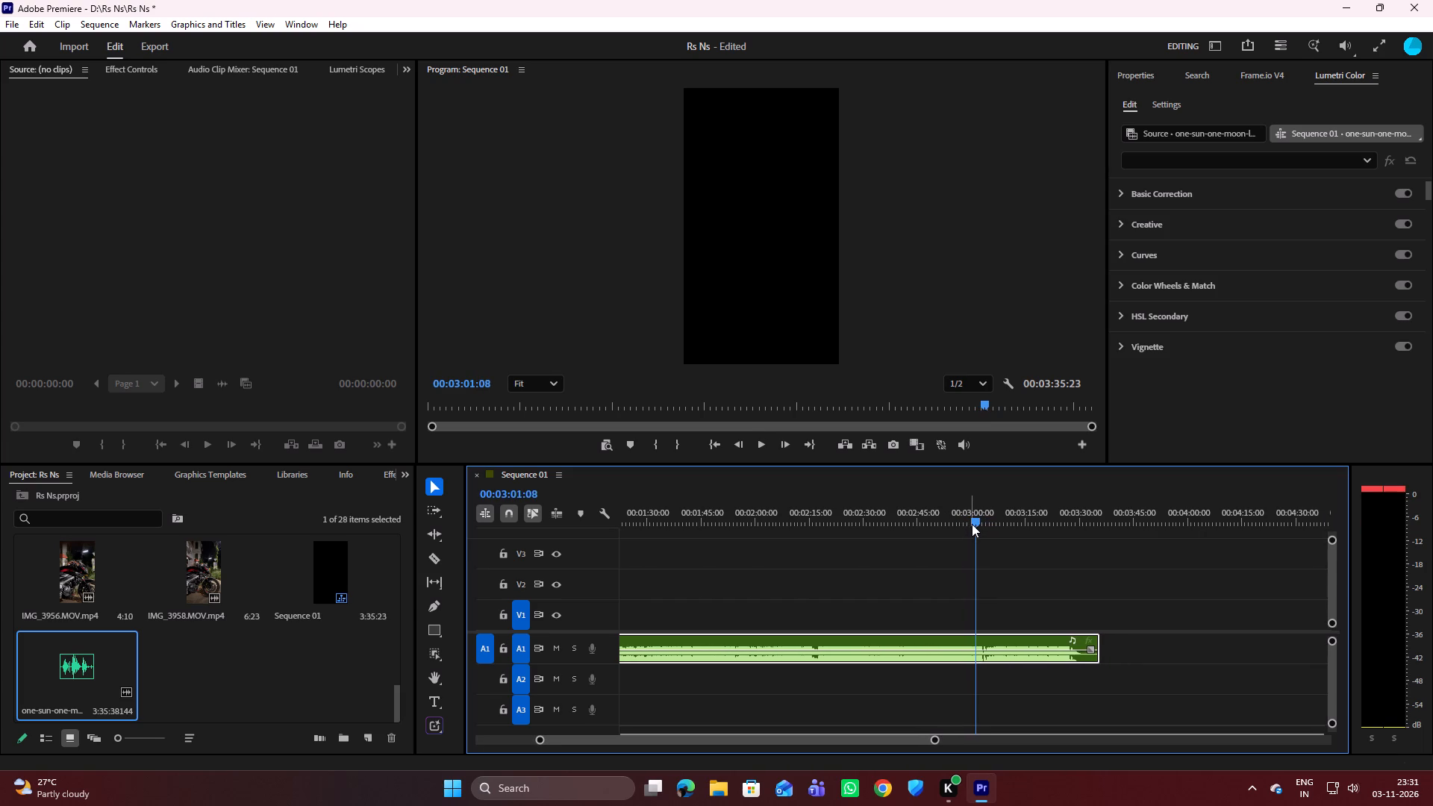
pyautogui.click(974, 523)
pyautogui.press('space')
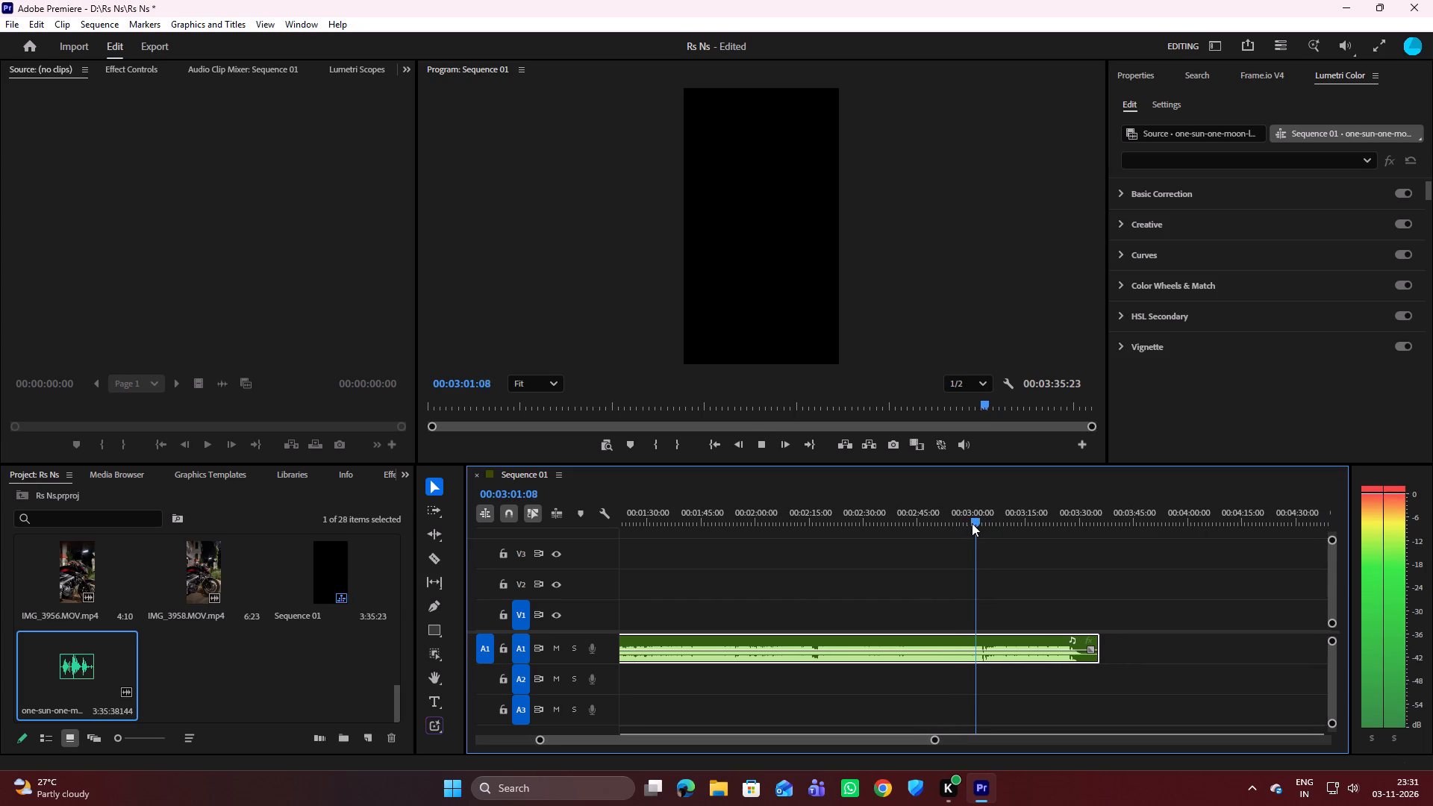
pyautogui.press('space')
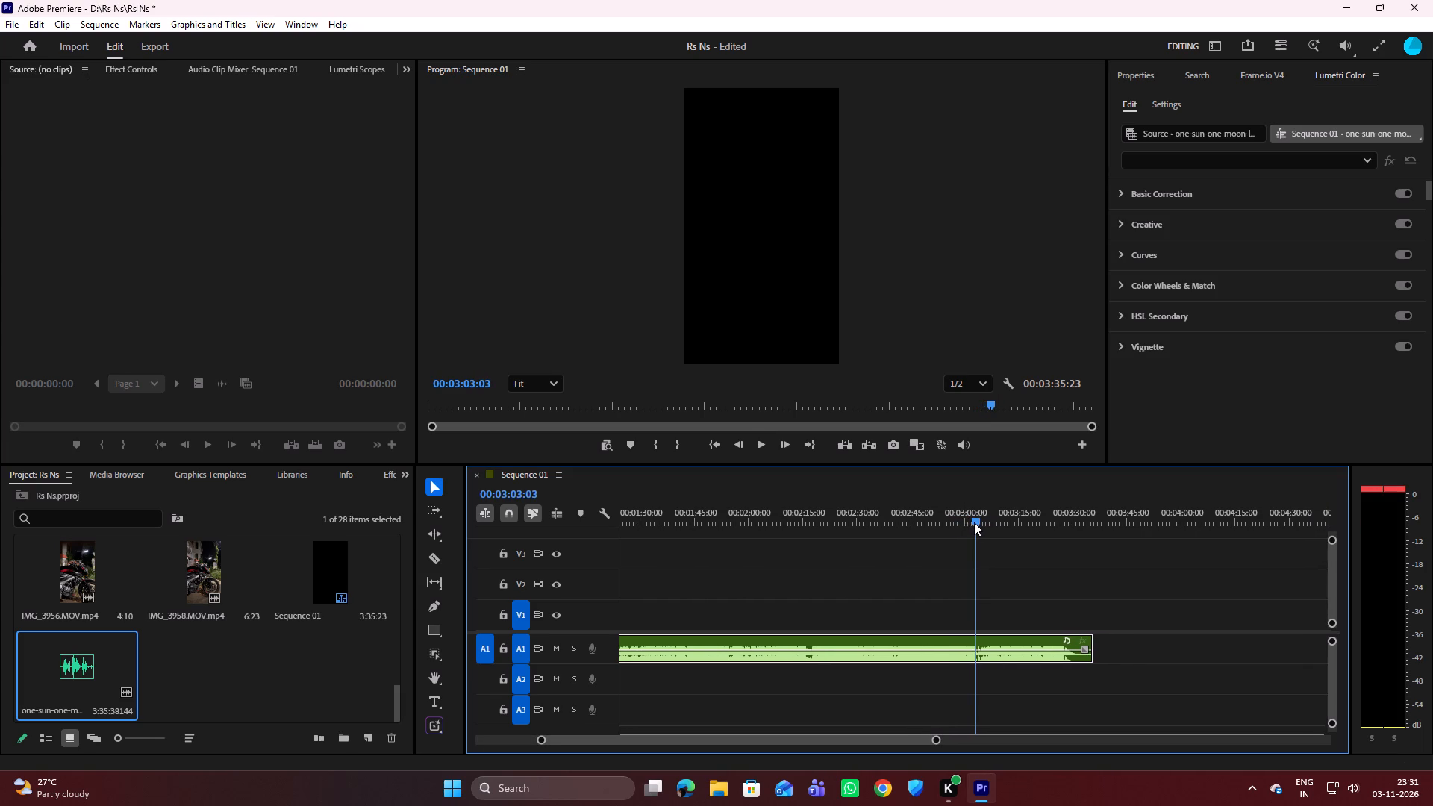
# Split the song clip on track A1 at 00:03:01:04 with the Razor tool.
pyautogui.moveTo(974, 522); pyautogui.dragTo(967, 520)
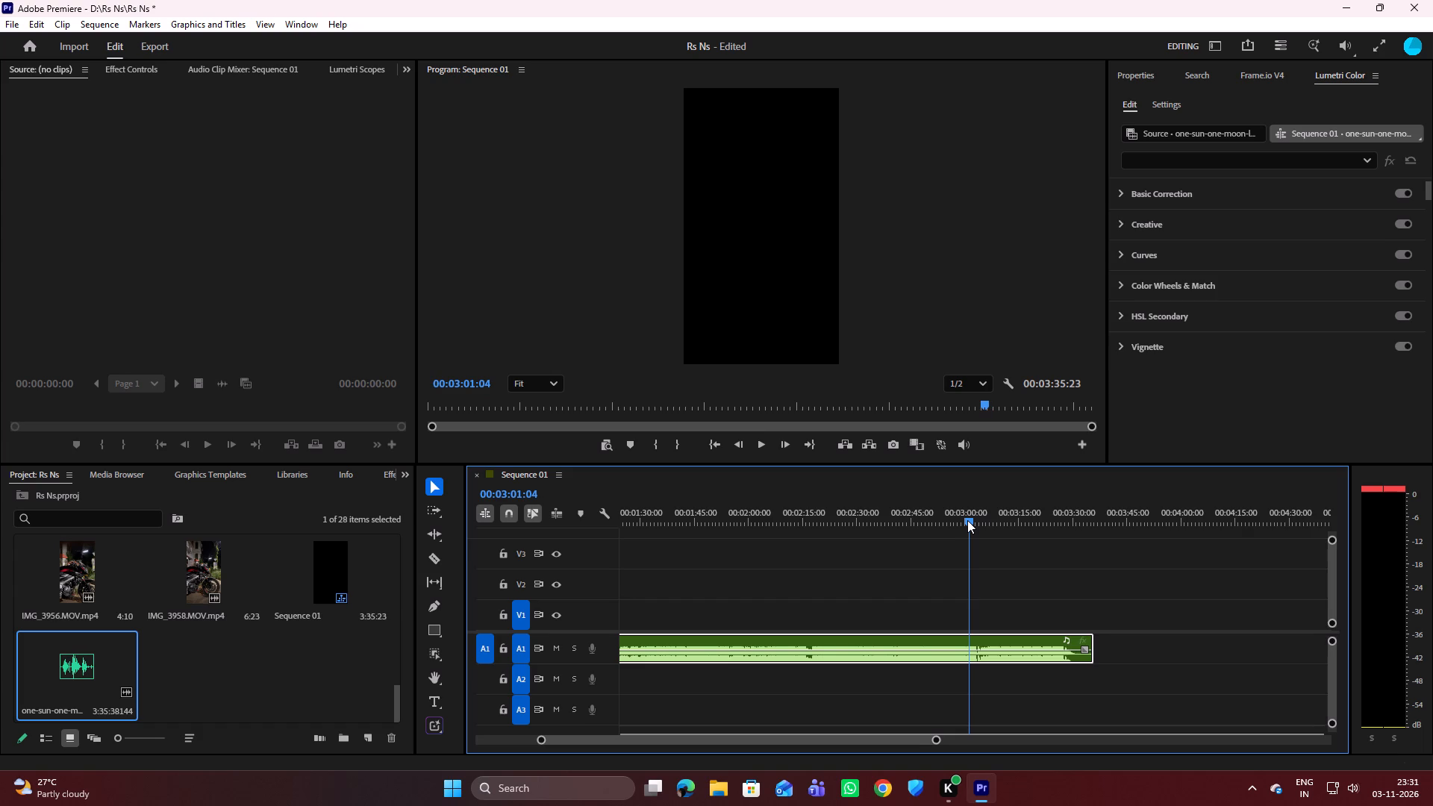
pyautogui.press('c')
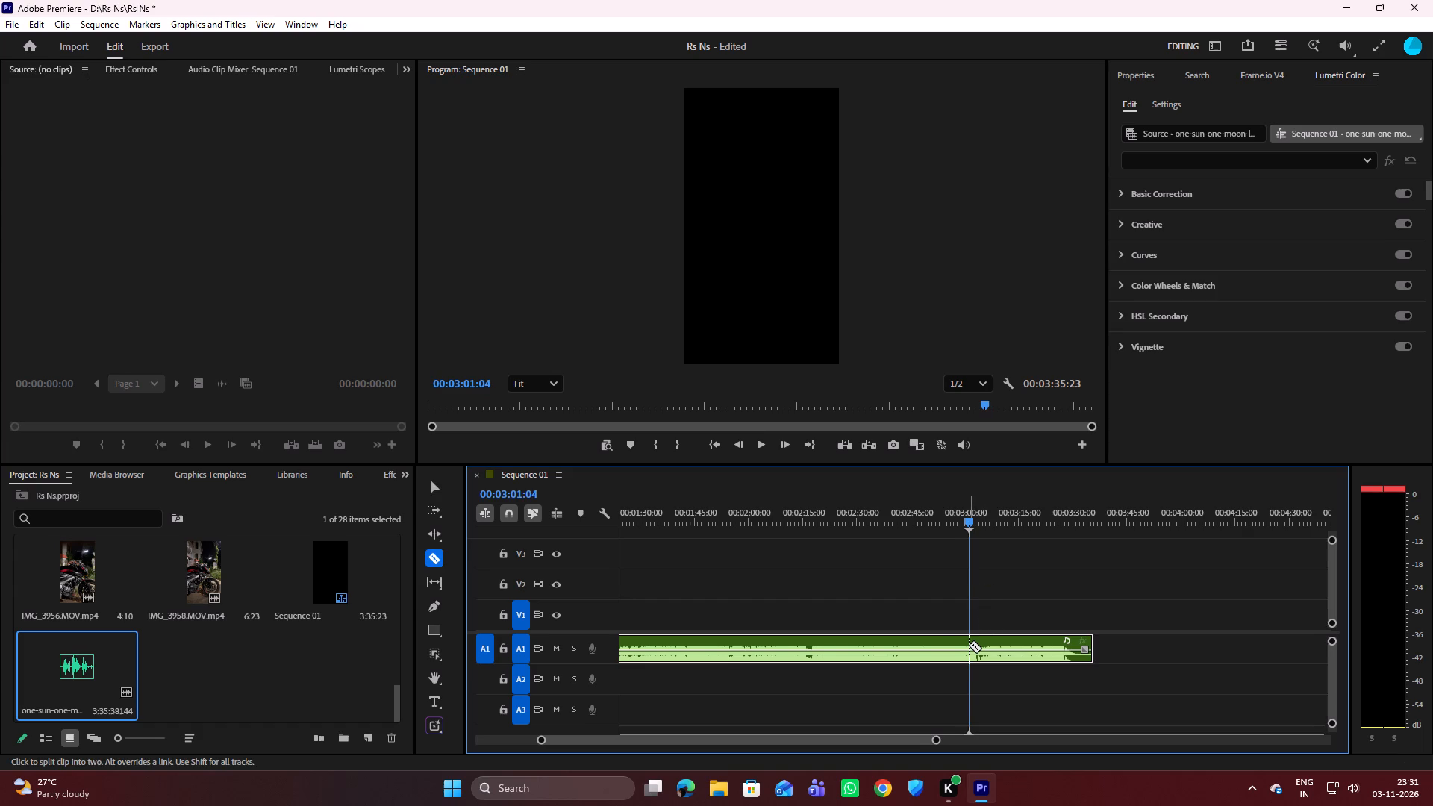
pyautogui.click(969, 645)
pyautogui.press('v')
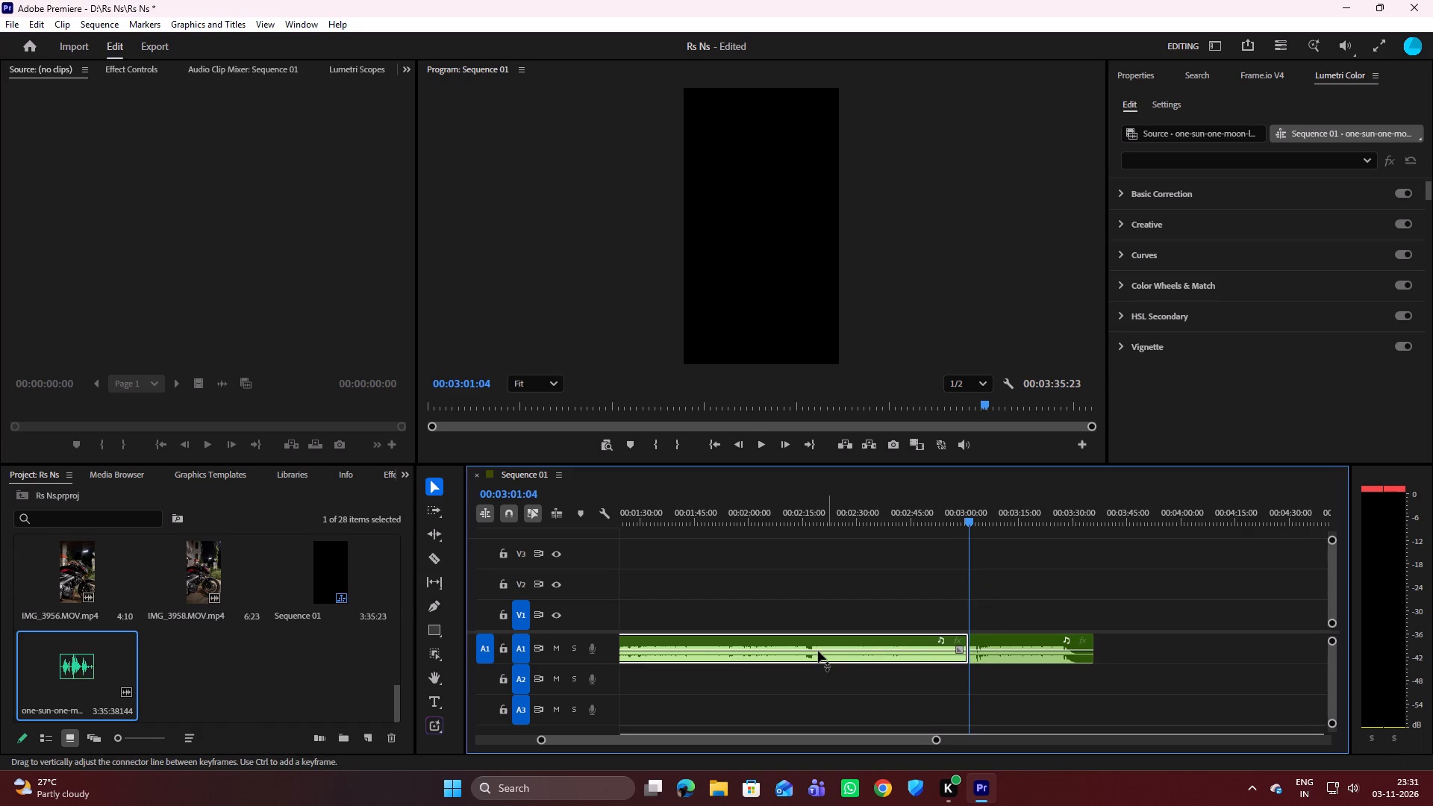
# Delete the part of the song before the 00:03:01:04 cut on track A1.
pyautogui.click(818, 651)
pyautogui.press('Delete')
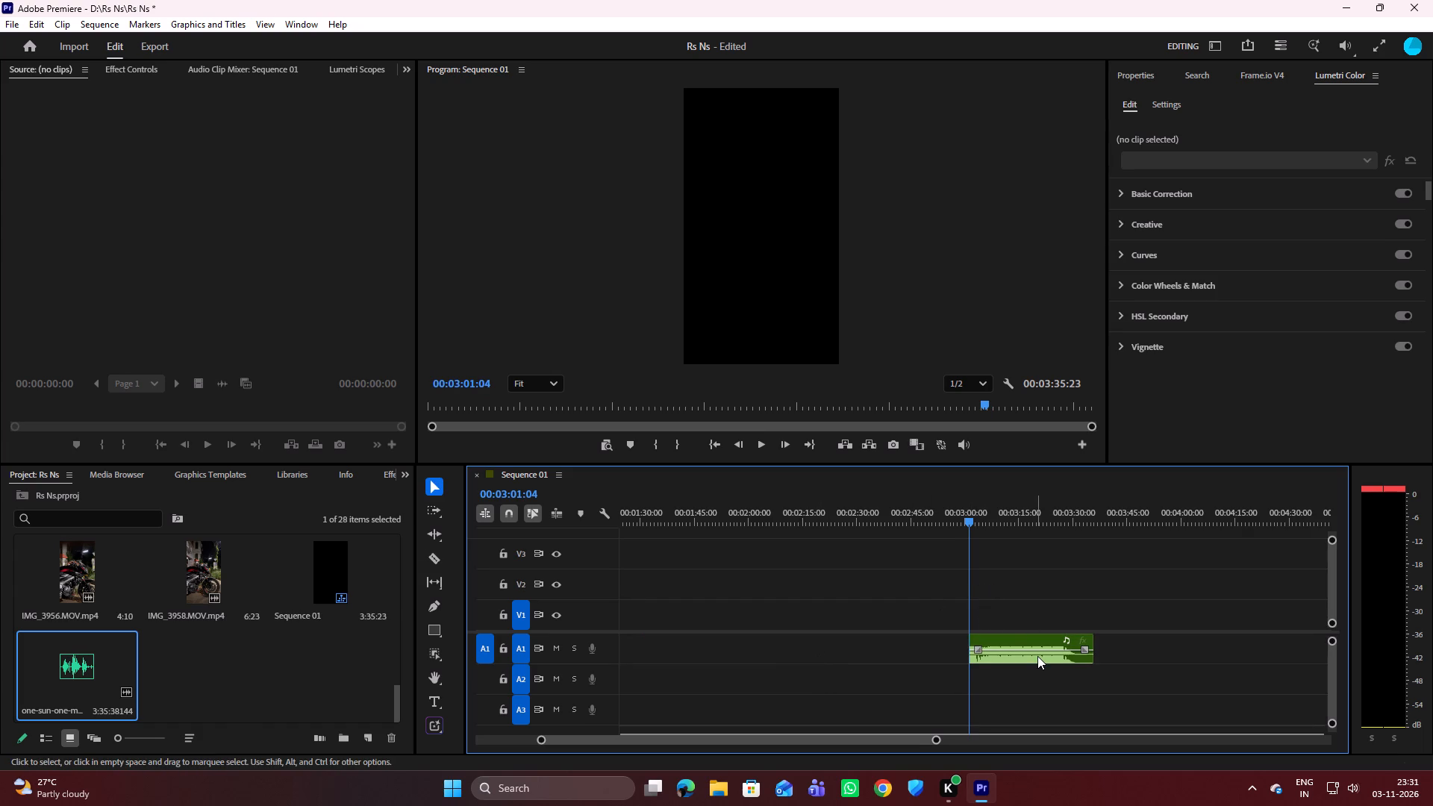
# Move the remaining song clip on track A1 to the start of the sequence at 00:00:00:00.
pyautogui.click(1031, 646)
pyautogui.moveTo(1031, 646); pyautogui.dragTo(817, 665)
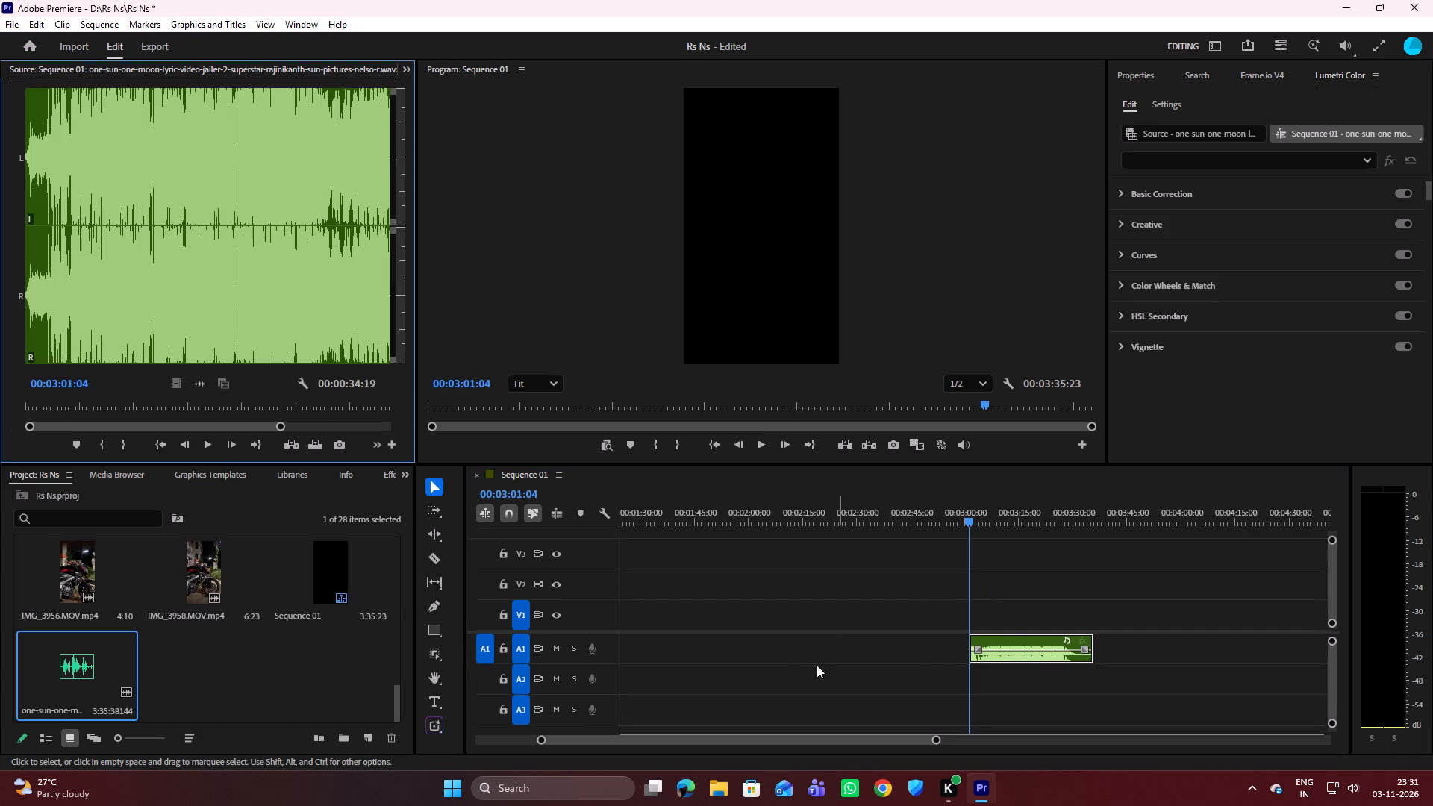
pyautogui.moveTo(817, 665); pyautogui.dragTo(608, 655)
pyautogui.moveTo(963, 516); pyautogui.dragTo(752, 546)
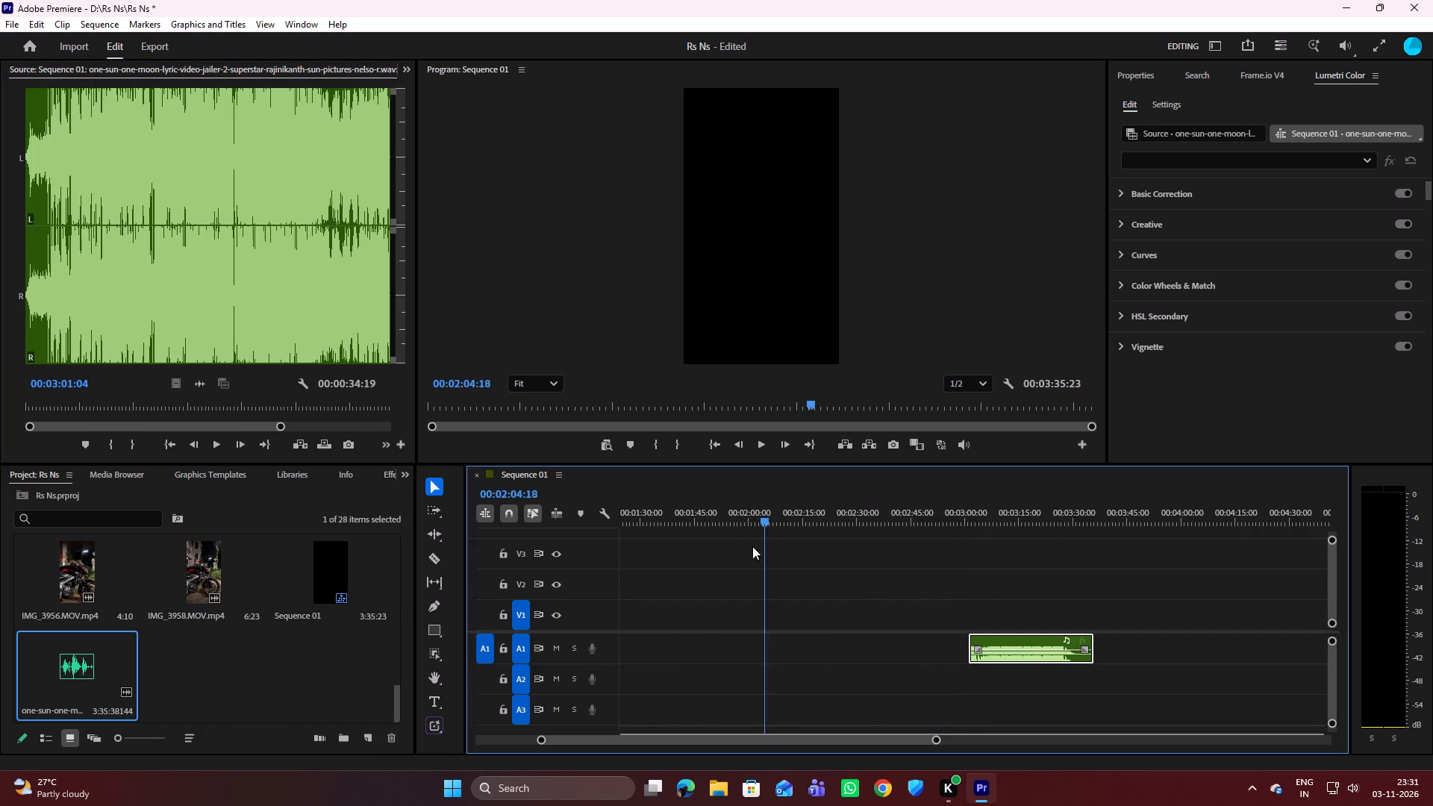
pyautogui.moveTo(752, 546); pyautogui.dragTo(573, 546)
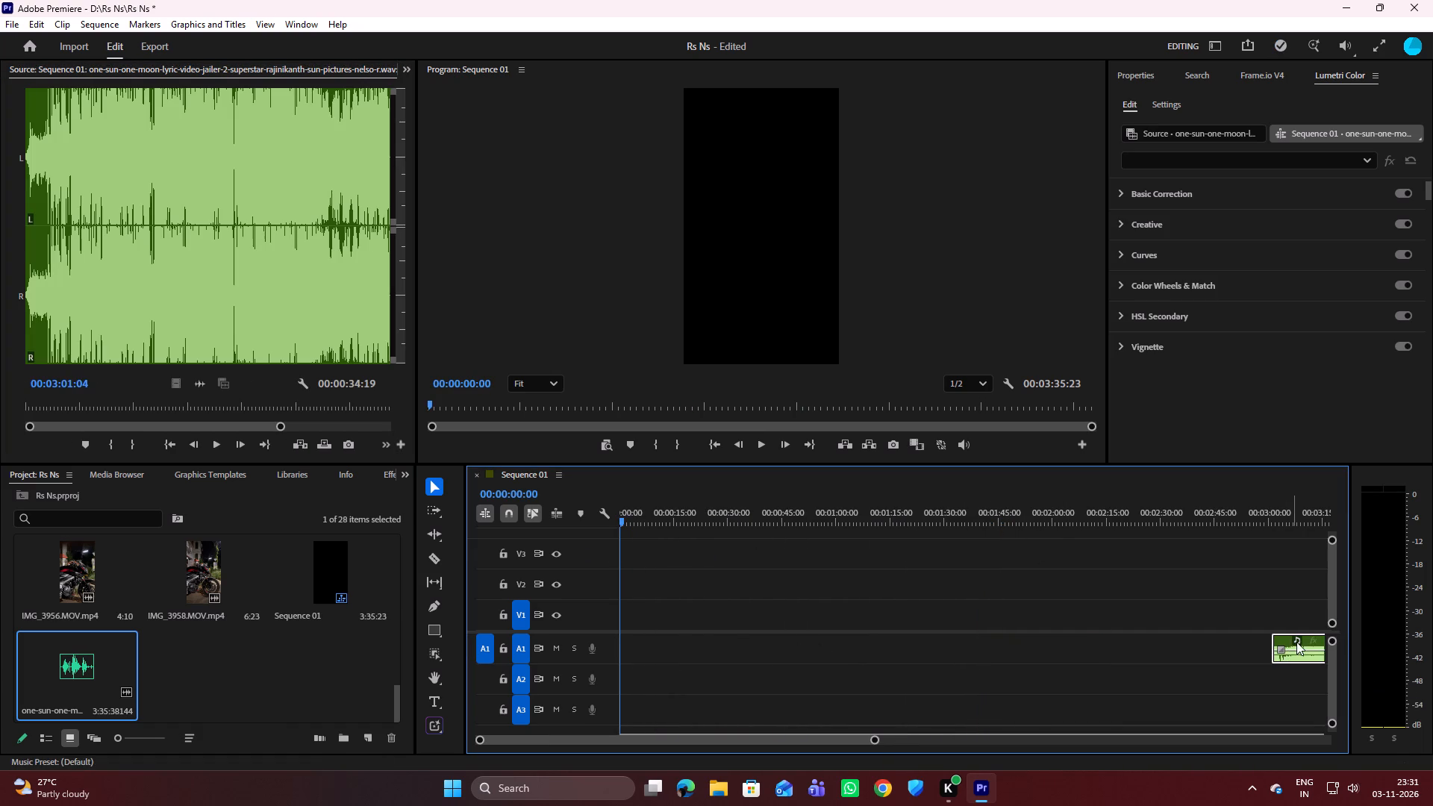
pyautogui.moveTo(1296, 642); pyautogui.dragTo(619, 633)
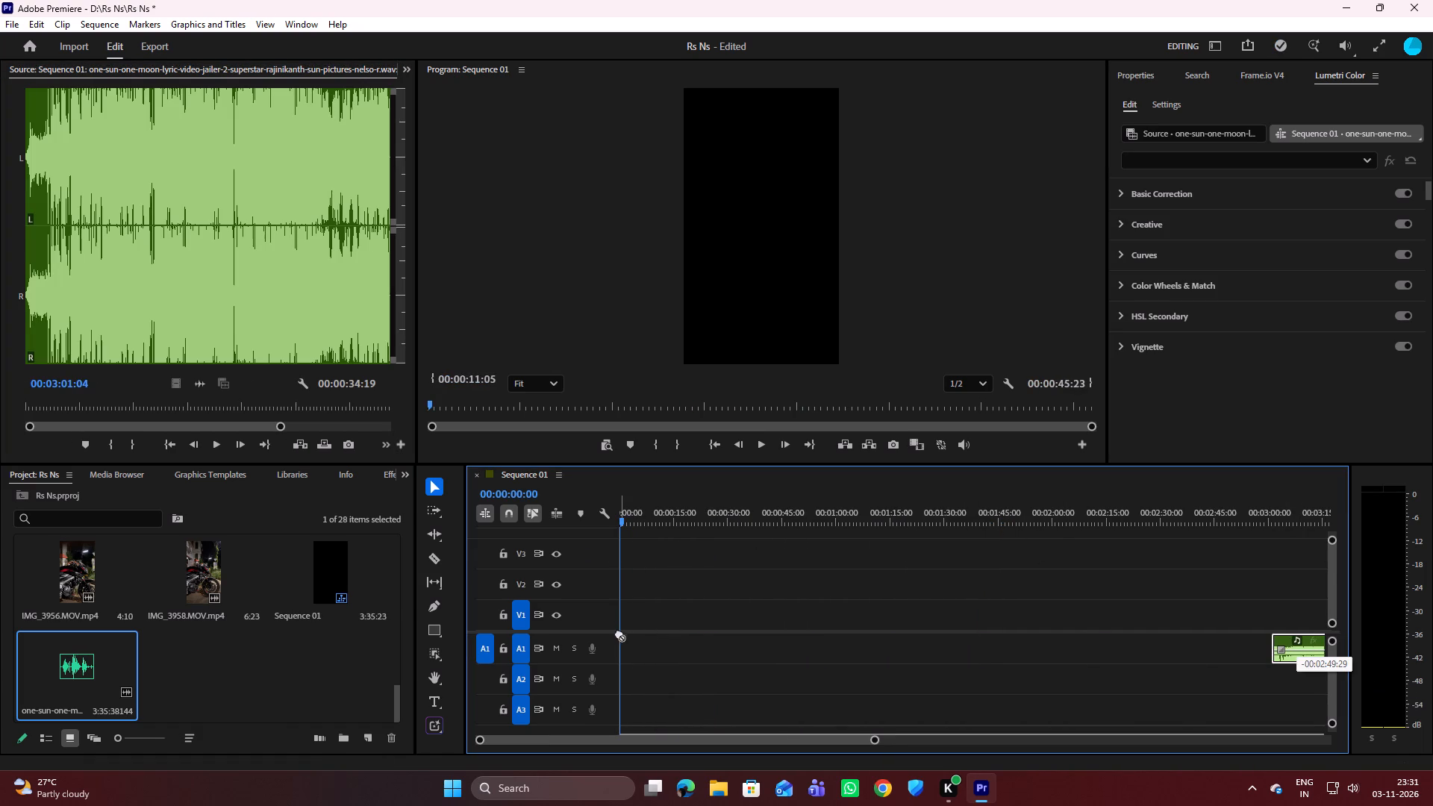
pyautogui.moveTo(619, 633); pyautogui.dragTo(622, 649)
pyautogui.scroll(4, 631, 622)
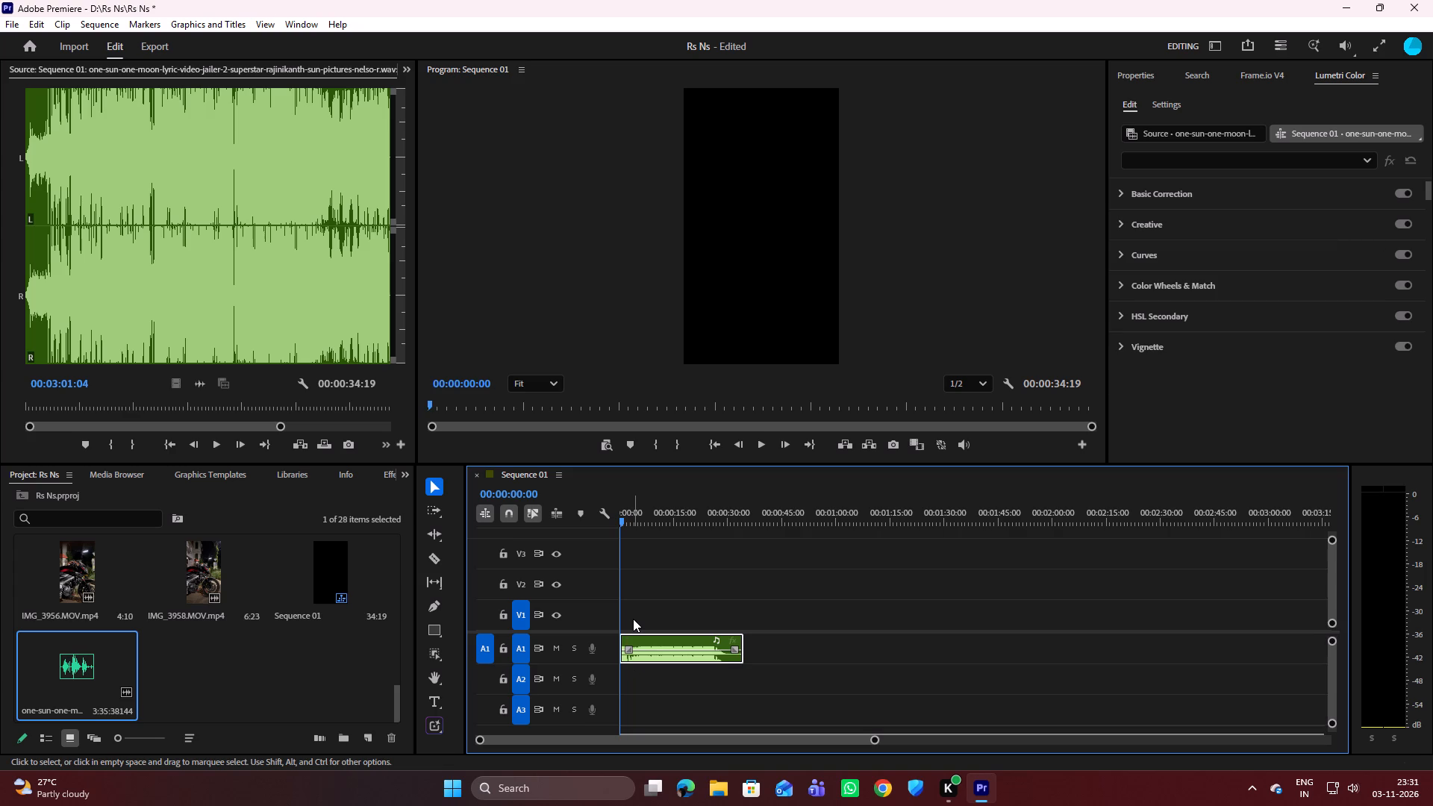
# Listen to the trimmed song from the sequence start to about 00:00:20:05.
pyautogui.press('space')
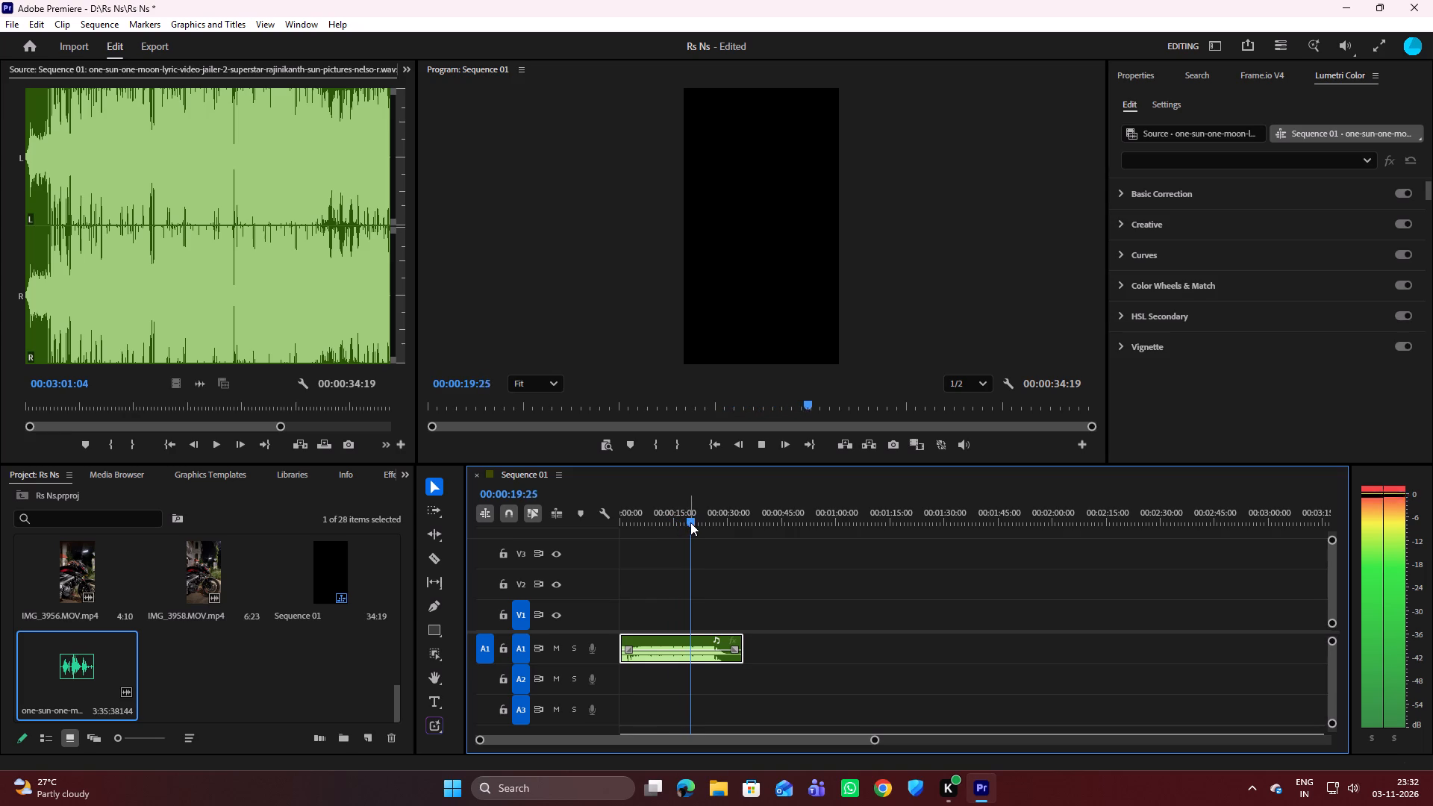
pyautogui.press('space')
# Preview IMG_3953.MOV.mp4 from its beginning and place only its video at the start of track V1.
pyautogui.scroll(12, 99, 586)
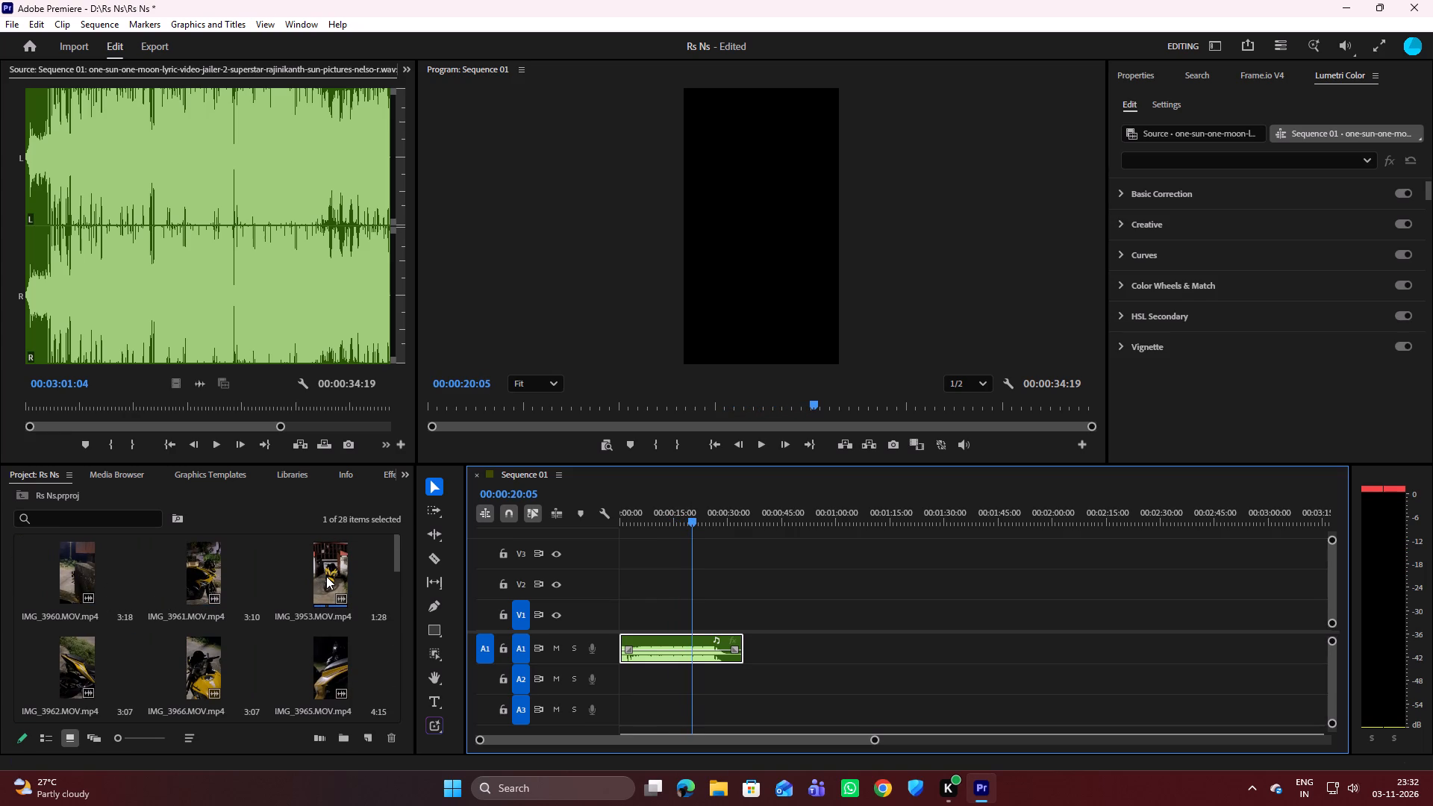
pyautogui.doubleClick(320, 570)
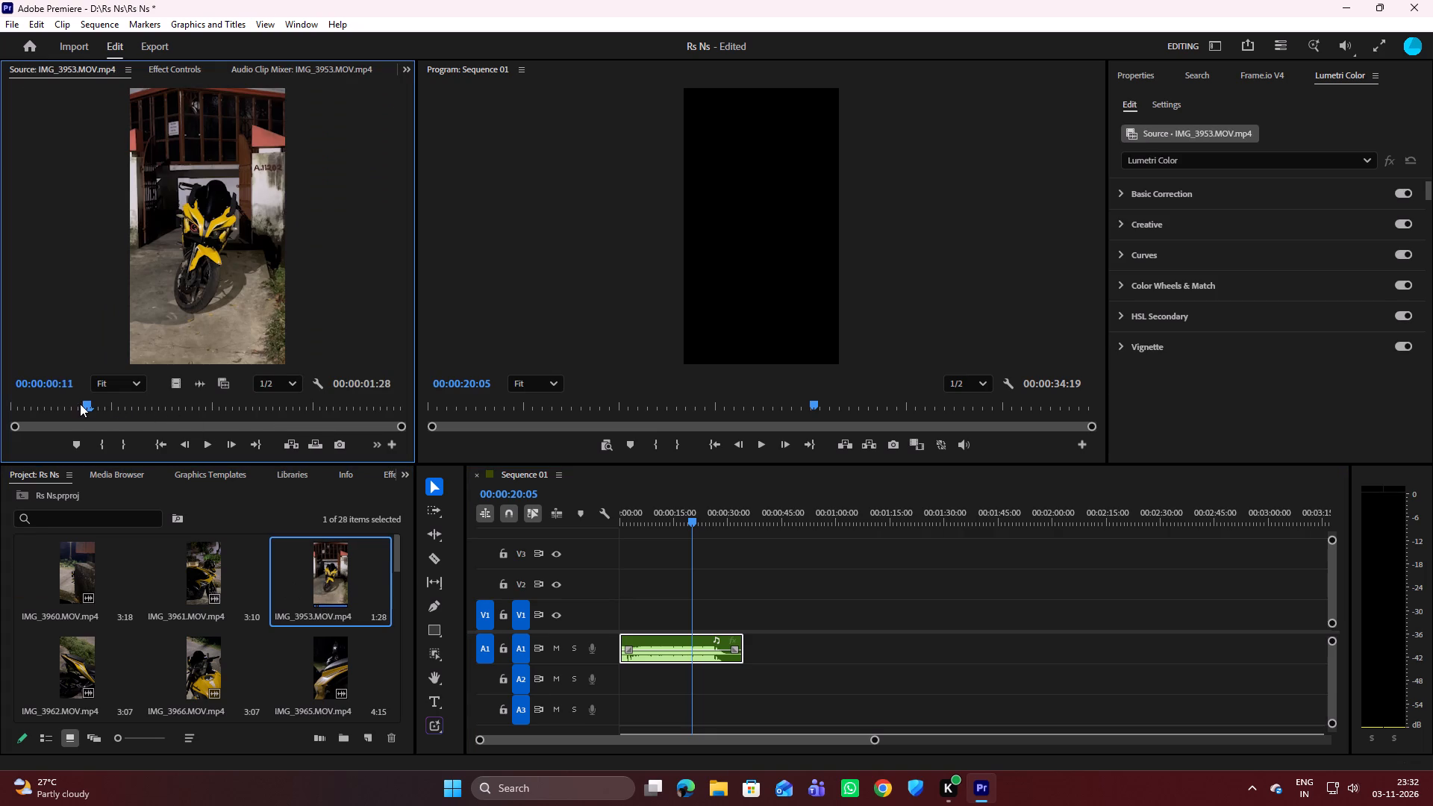
pyautogui.moveTo(83, 404); pyautogui.dragTo(1, 410)
pyautogui.press('space')
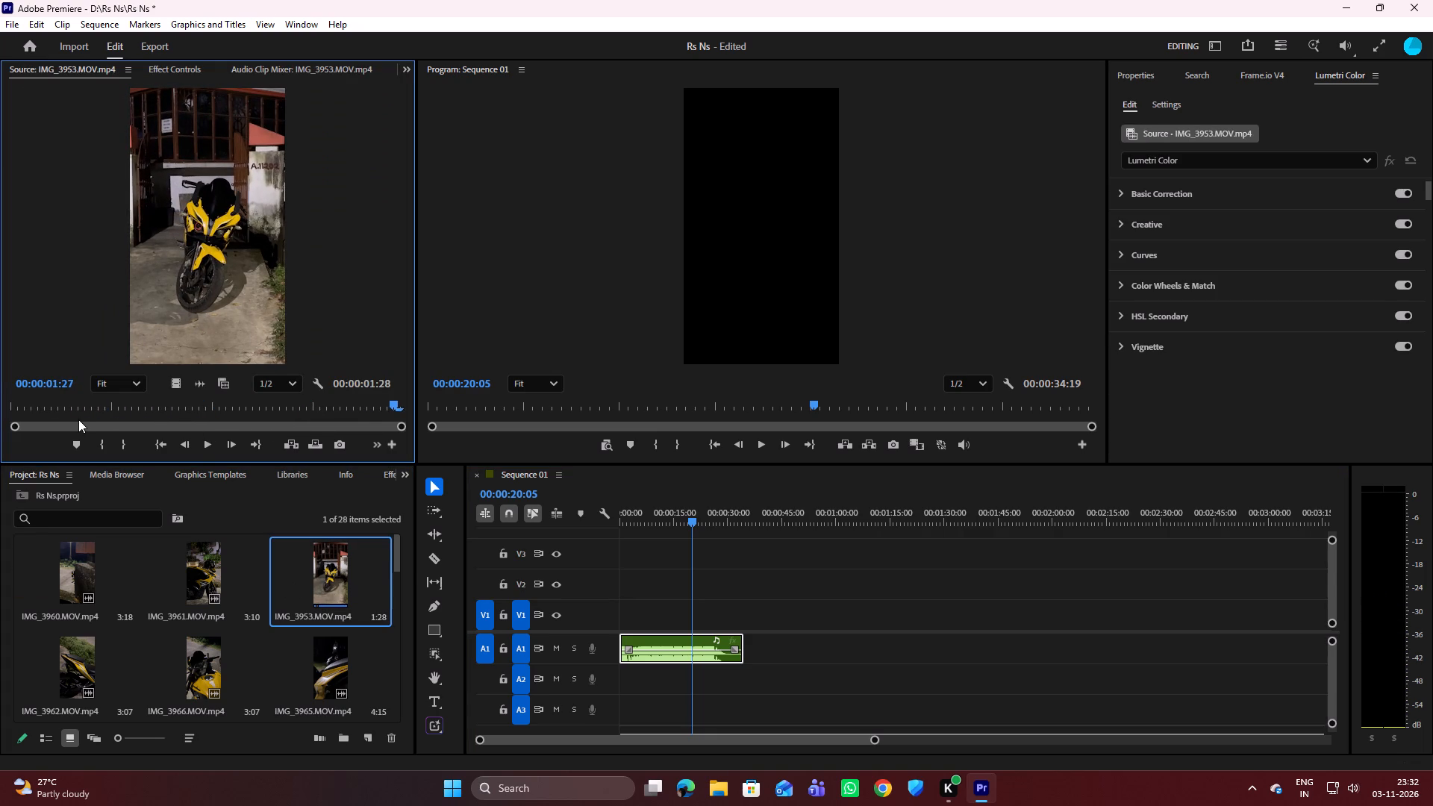
pyautogui.press('space')
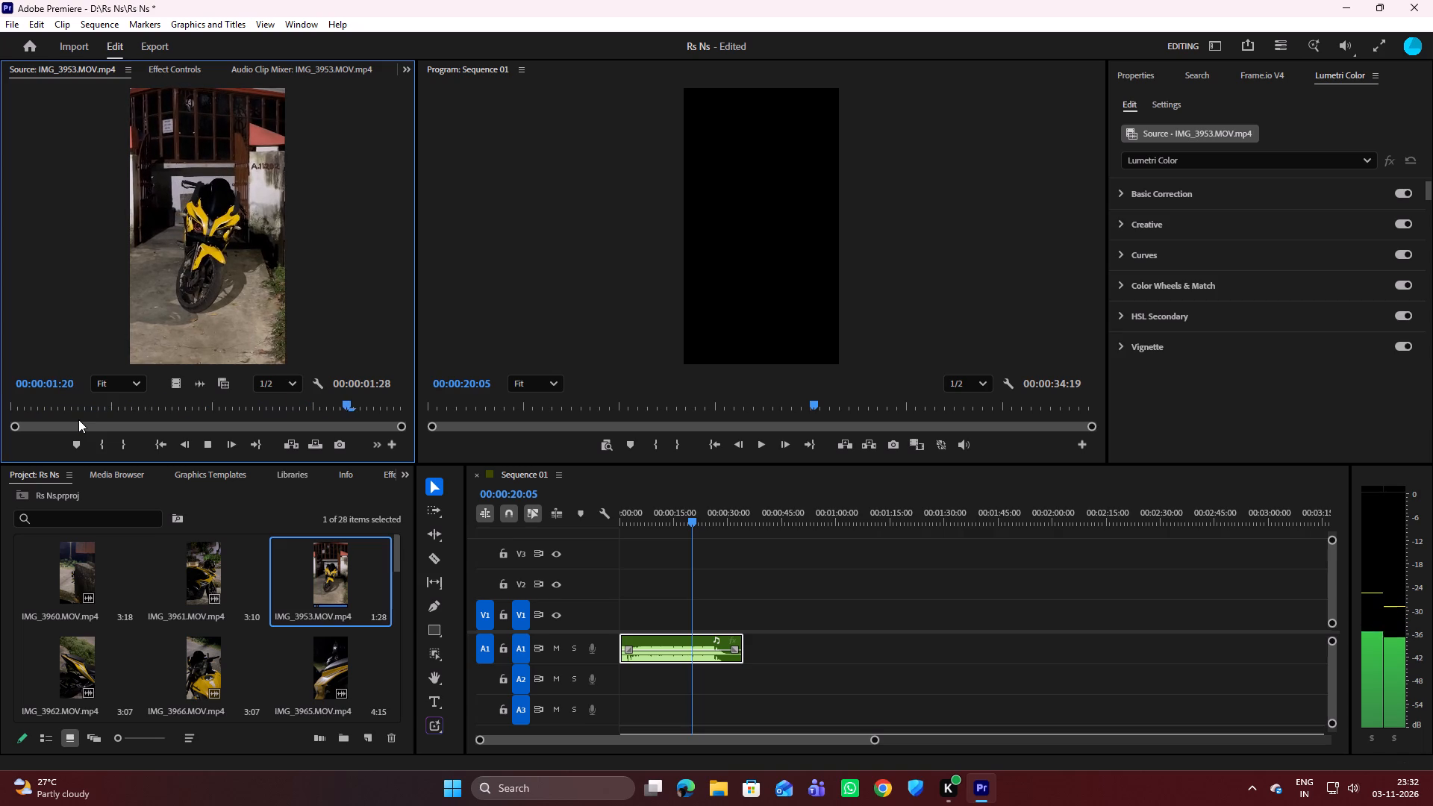
pyautogui.press('space')
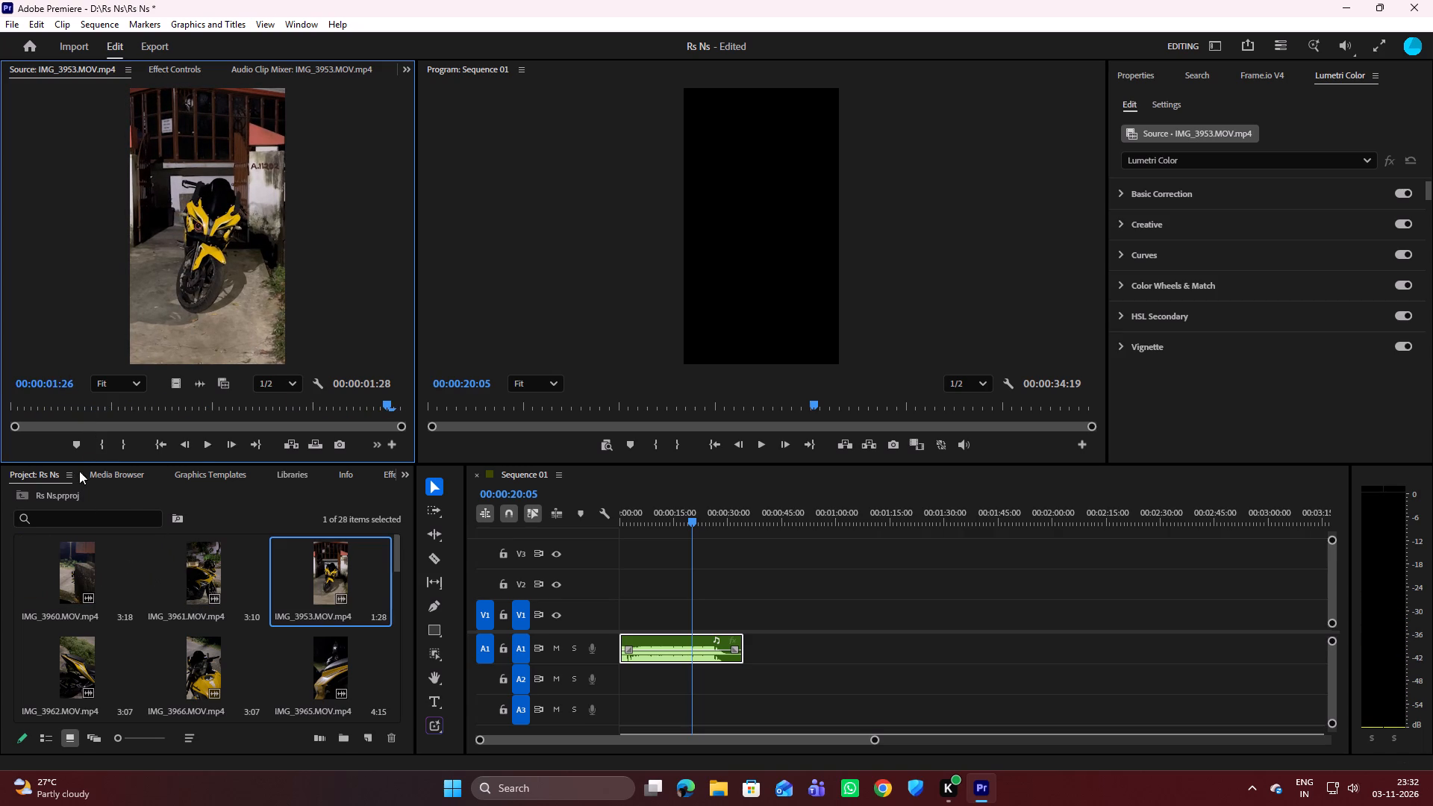
pyautogui.moveTo(175, 389); pyautogui.dragTo(637, 581)
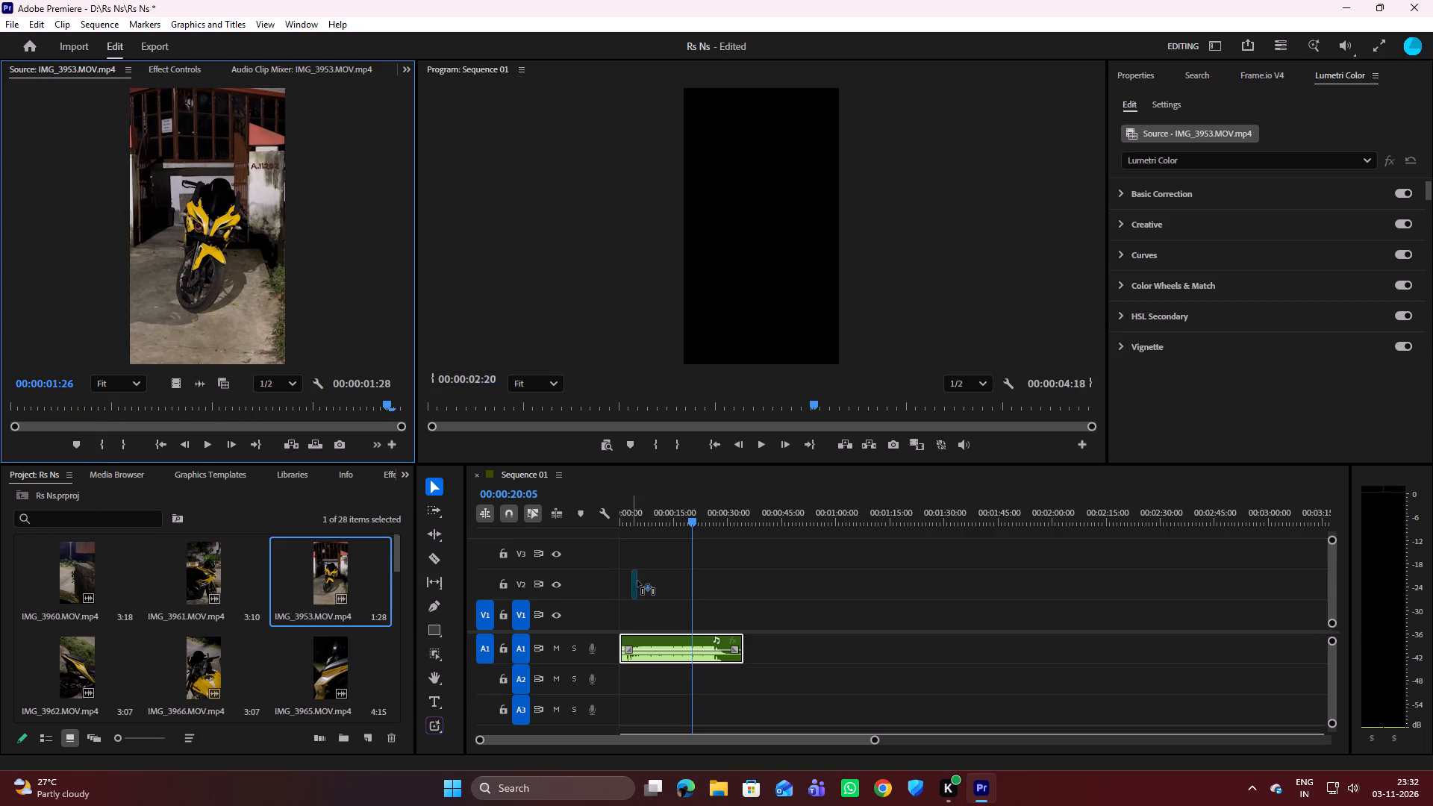
pyautogui.moveTo(637, 581); pyautogui.dragTo(625, 610)
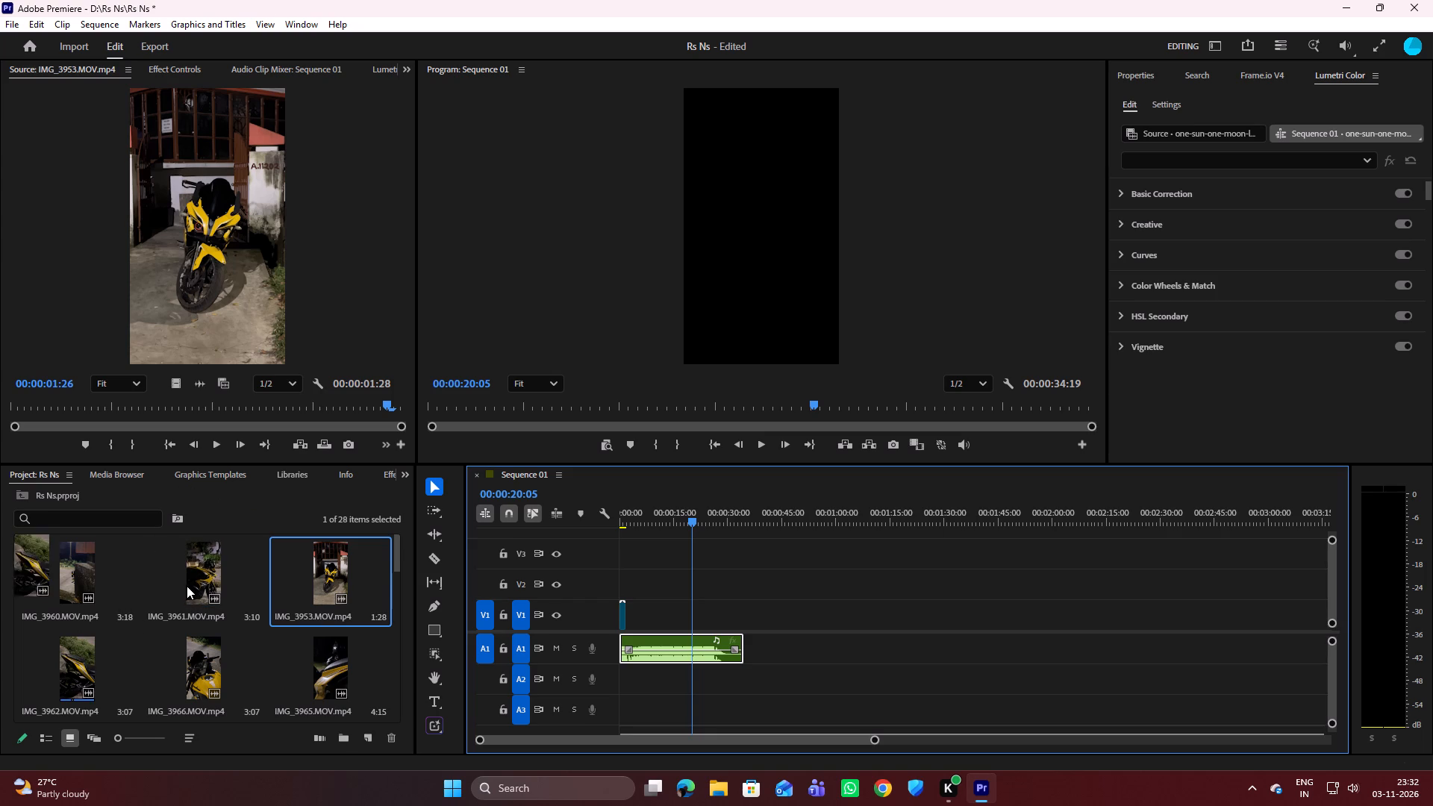
# Preview IMG_3960.MOV.mp4 from its beginning and place only its video on track V2, starting where the IMG_3953 clip ends.
pyautogui.doubleClick(66, 570)
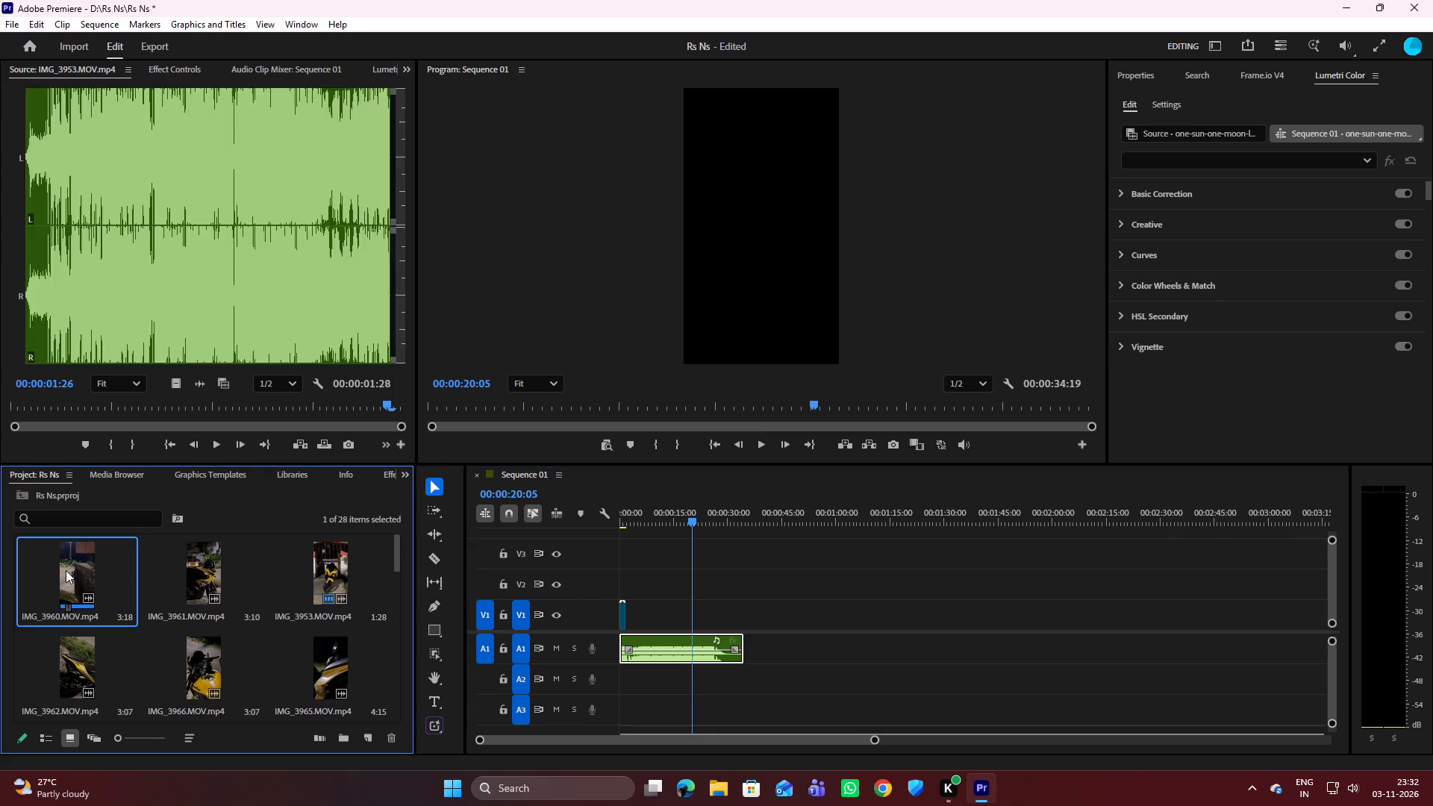
pyautogui.moveTo(72, 403); pyautogui.dragTo(30, 411)
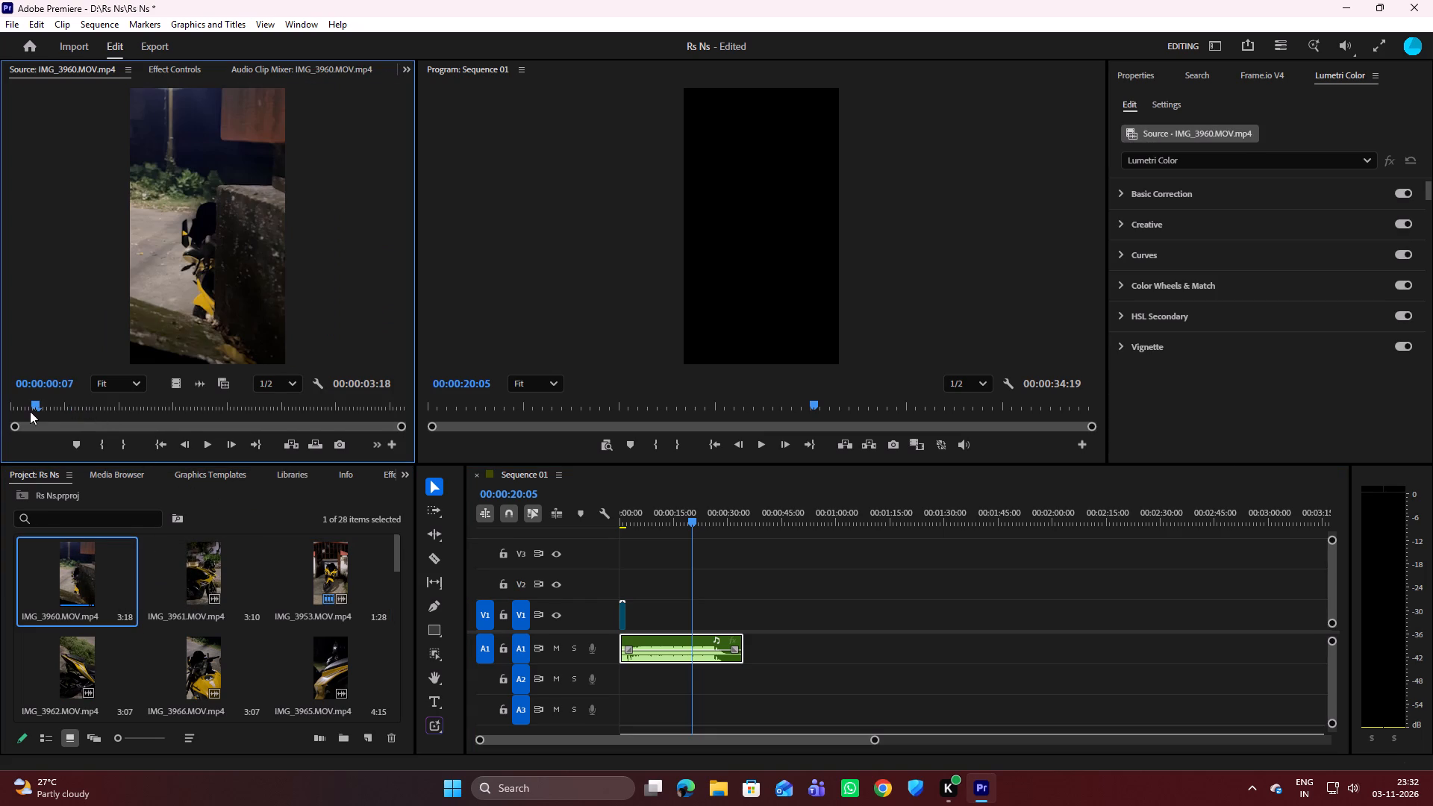
pyautogui.moveTo(30, 411); pyautogui.dragTo(1, 410)
pyautogui.press('space')
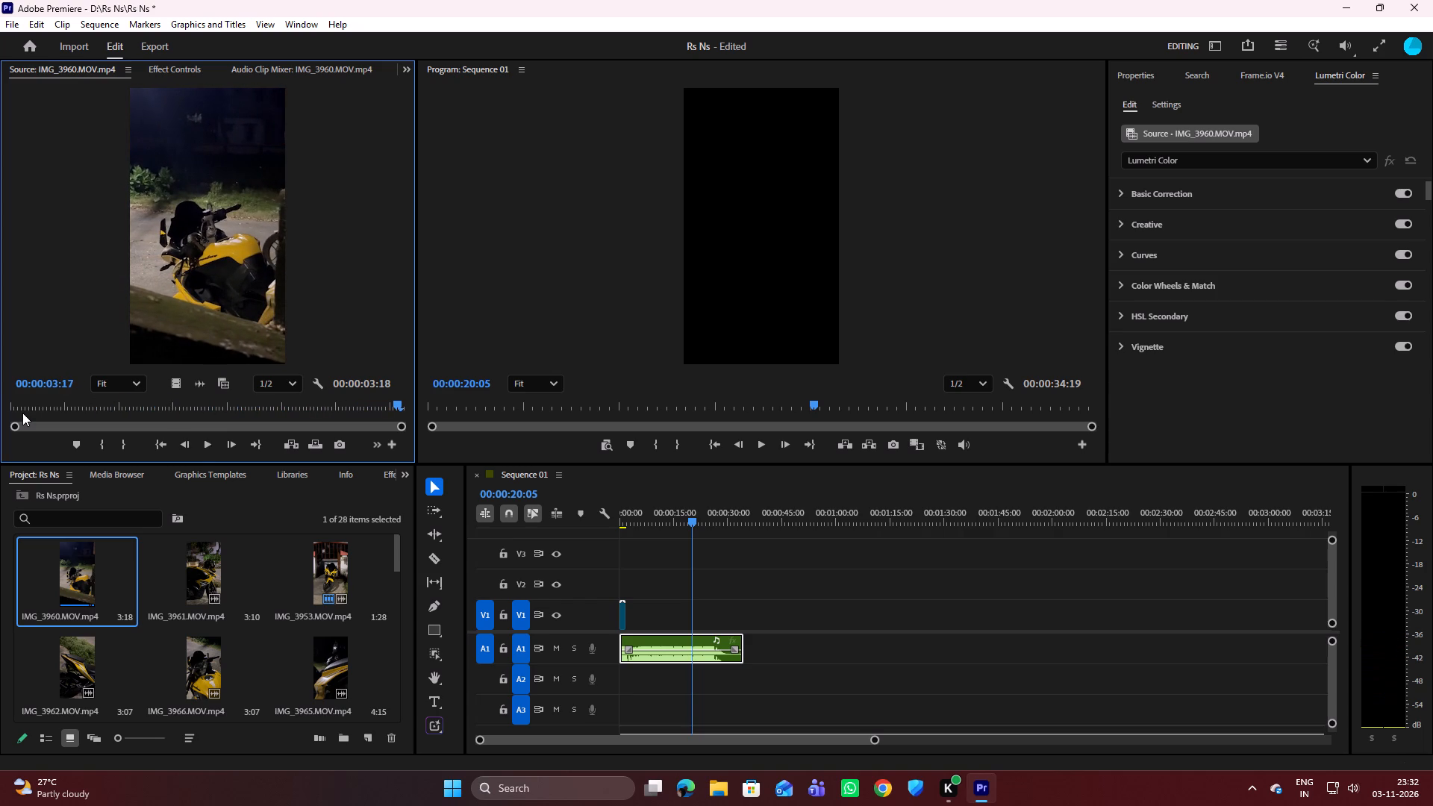
pyautogui.moveTo(172, 381); pyautogui.dragTo(534, 563)
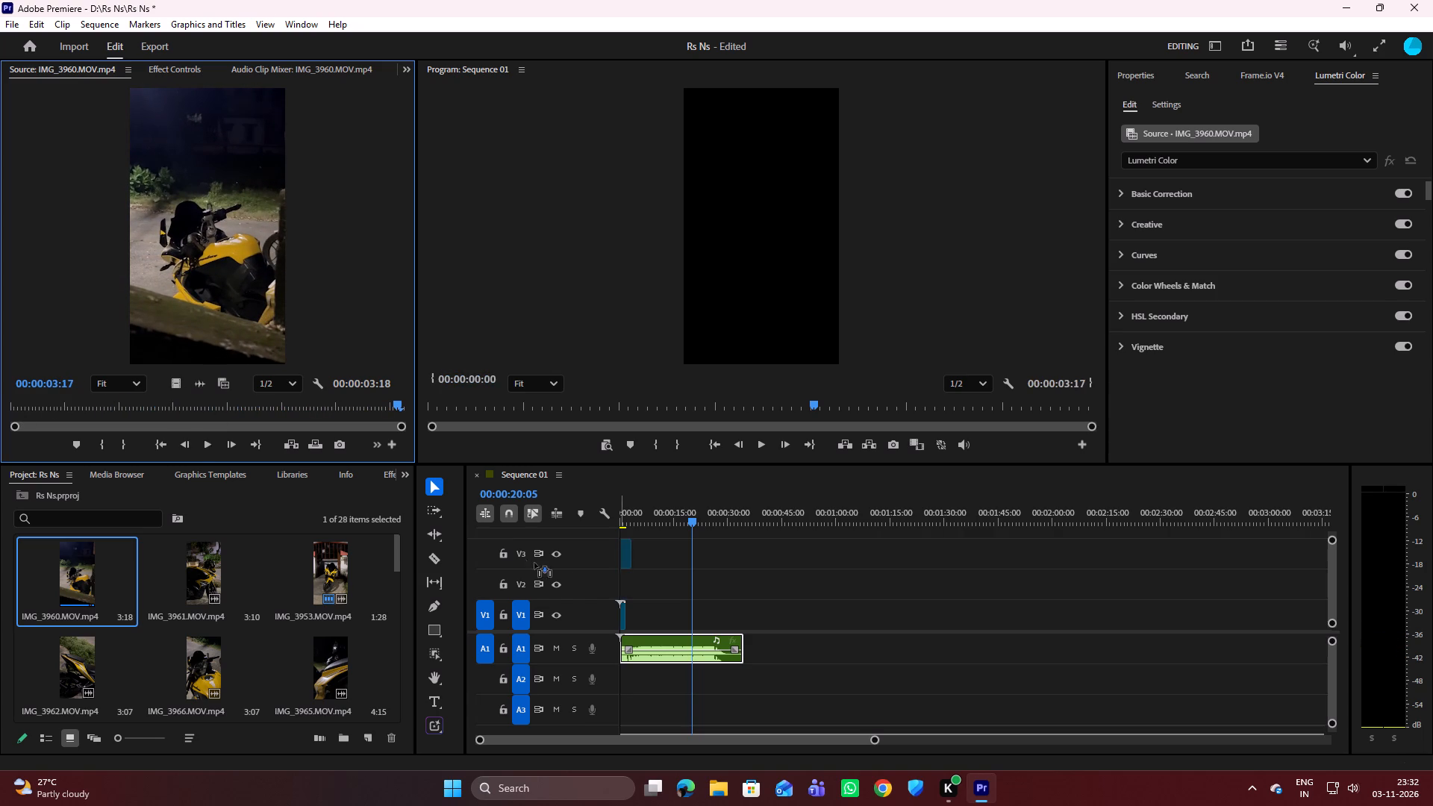
pyautogui.moveTo(534, 563); pyautogui.dragTo(634, 599)
# Preview IMG_3961.MOV.mp4 from beginning to end in the source monitor.
pyautogui.doubleClick(205, 570)
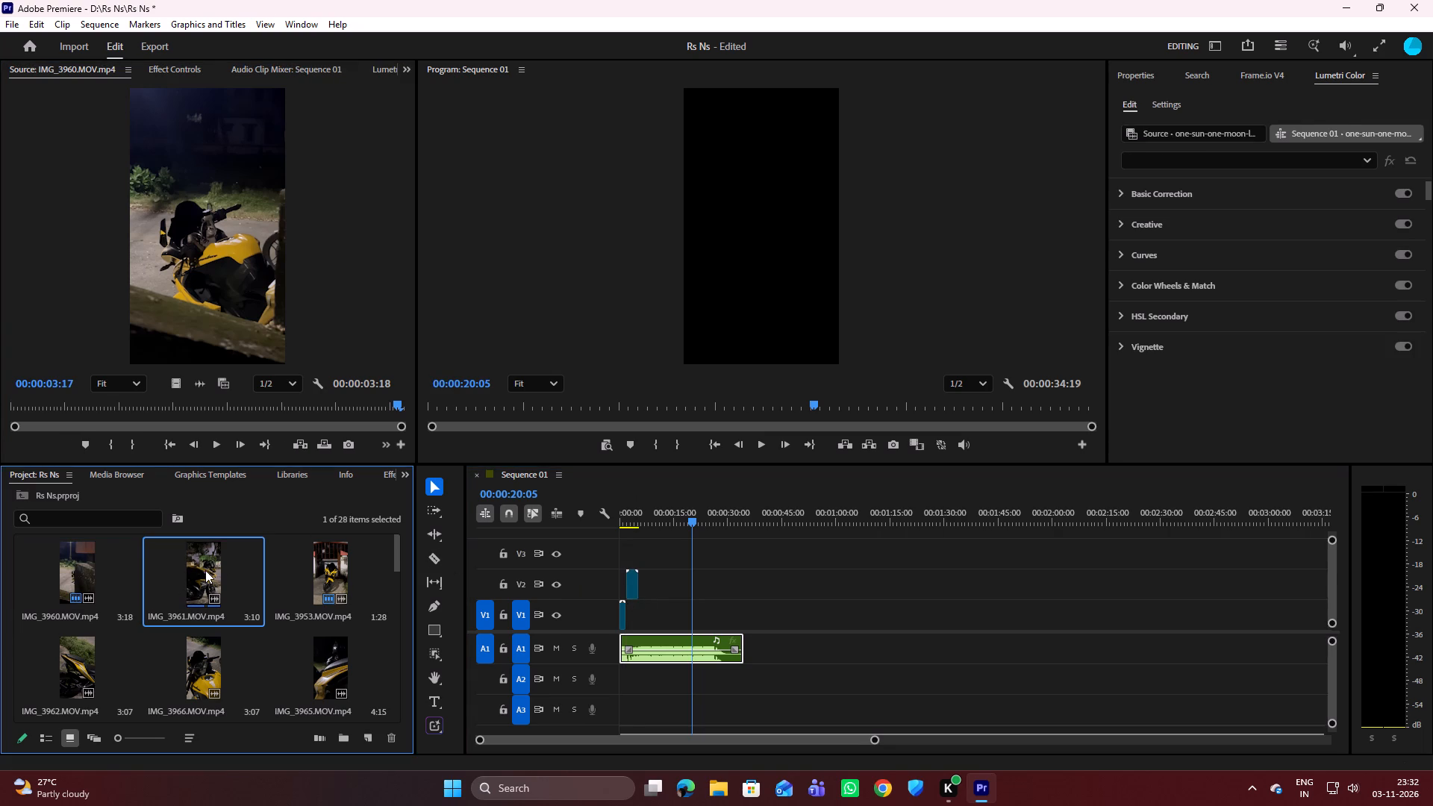
pyautogui.moveTo(225, 401); pyautogui.dragTo(0, 419)
pyautogui.press('space')
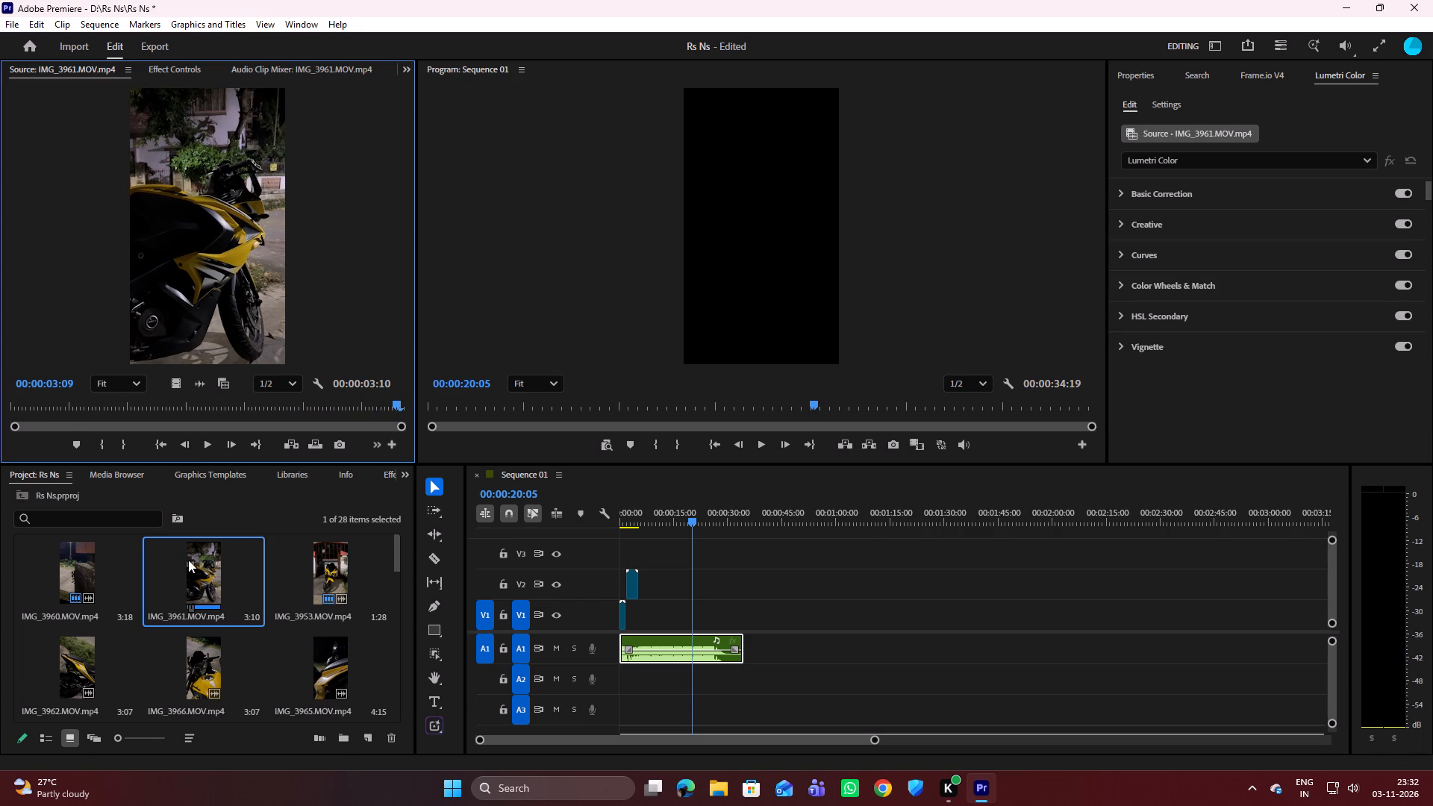
# Preview IMG_3962.MOV.mp4 from its beginning and place only its video on track V2 directly after the IMG_3960 clip.
pyautogui.doubleClick(88, 669)
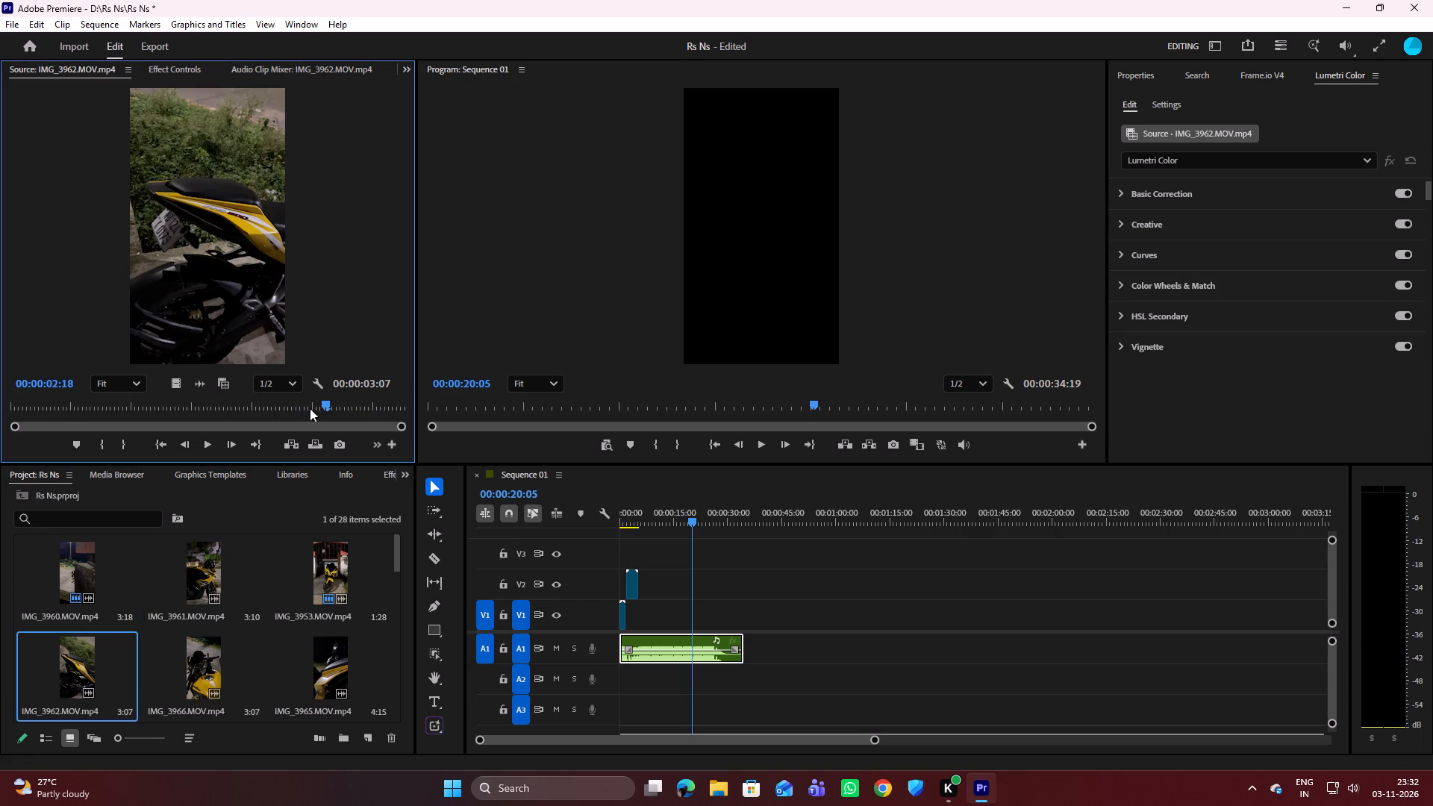
pyautogui.moveTo(326, 406); pyautogui.dragTo(0, 443)
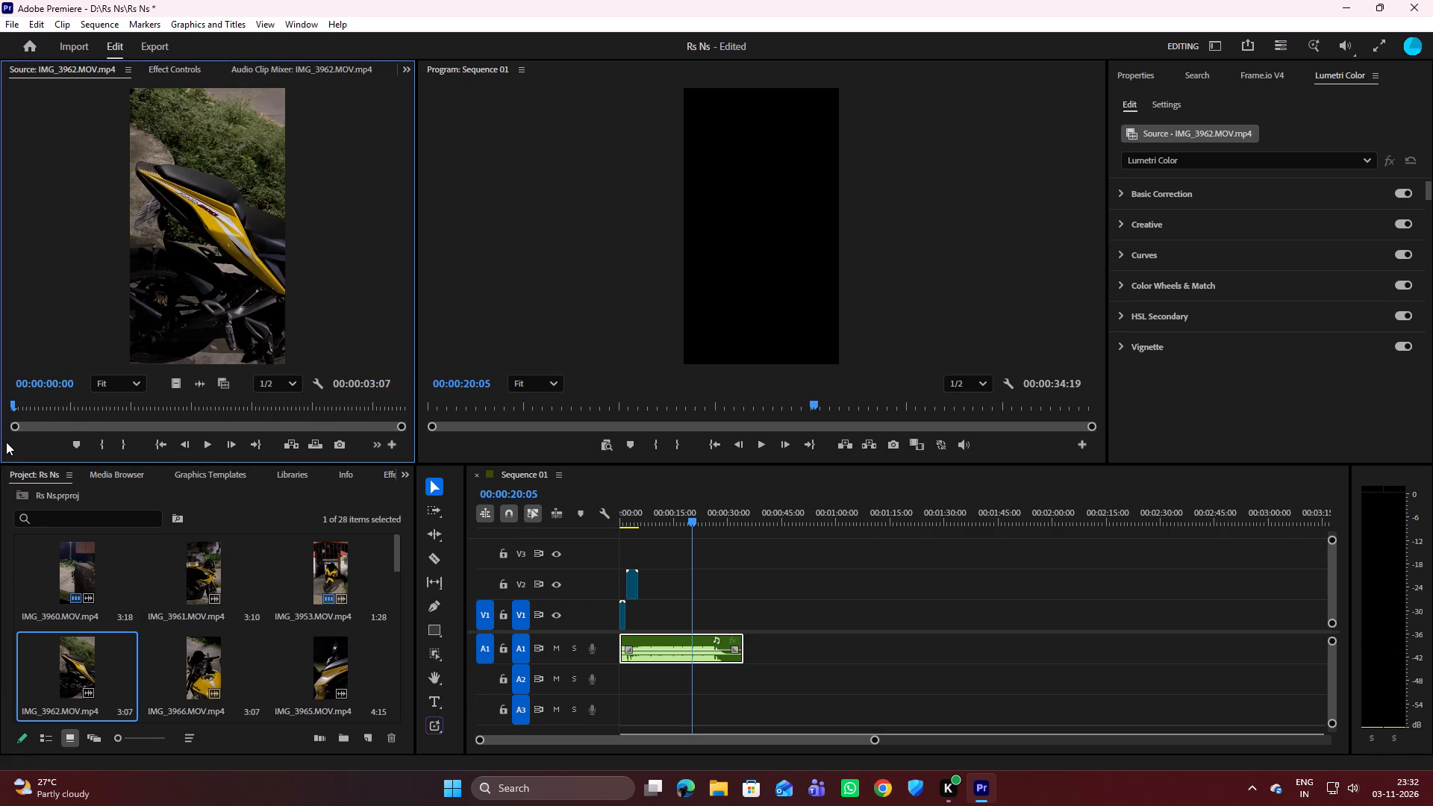
pyautogui.press('space')
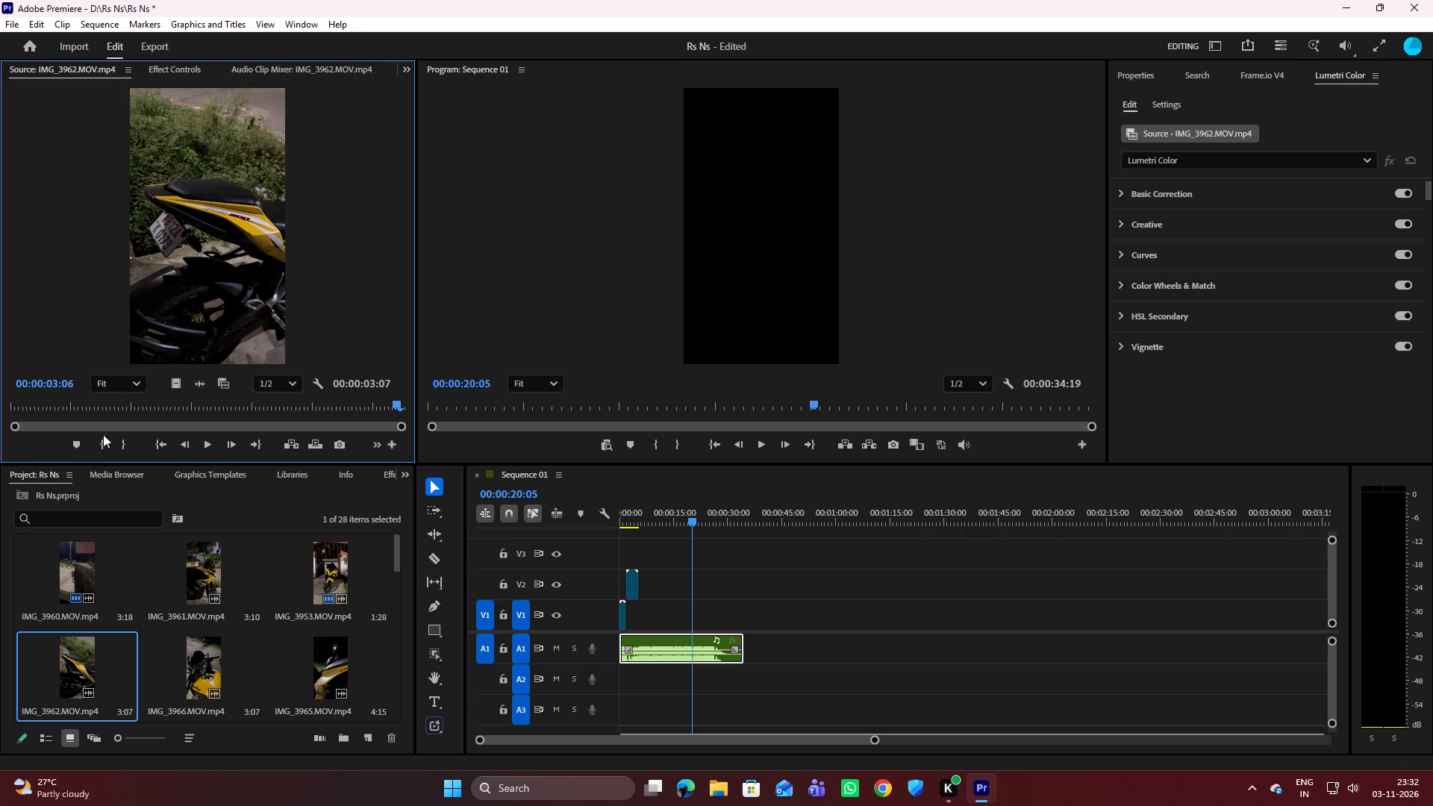
pyautogui.moveTo(178, 383); pyautogui.dragTo(643, 572)
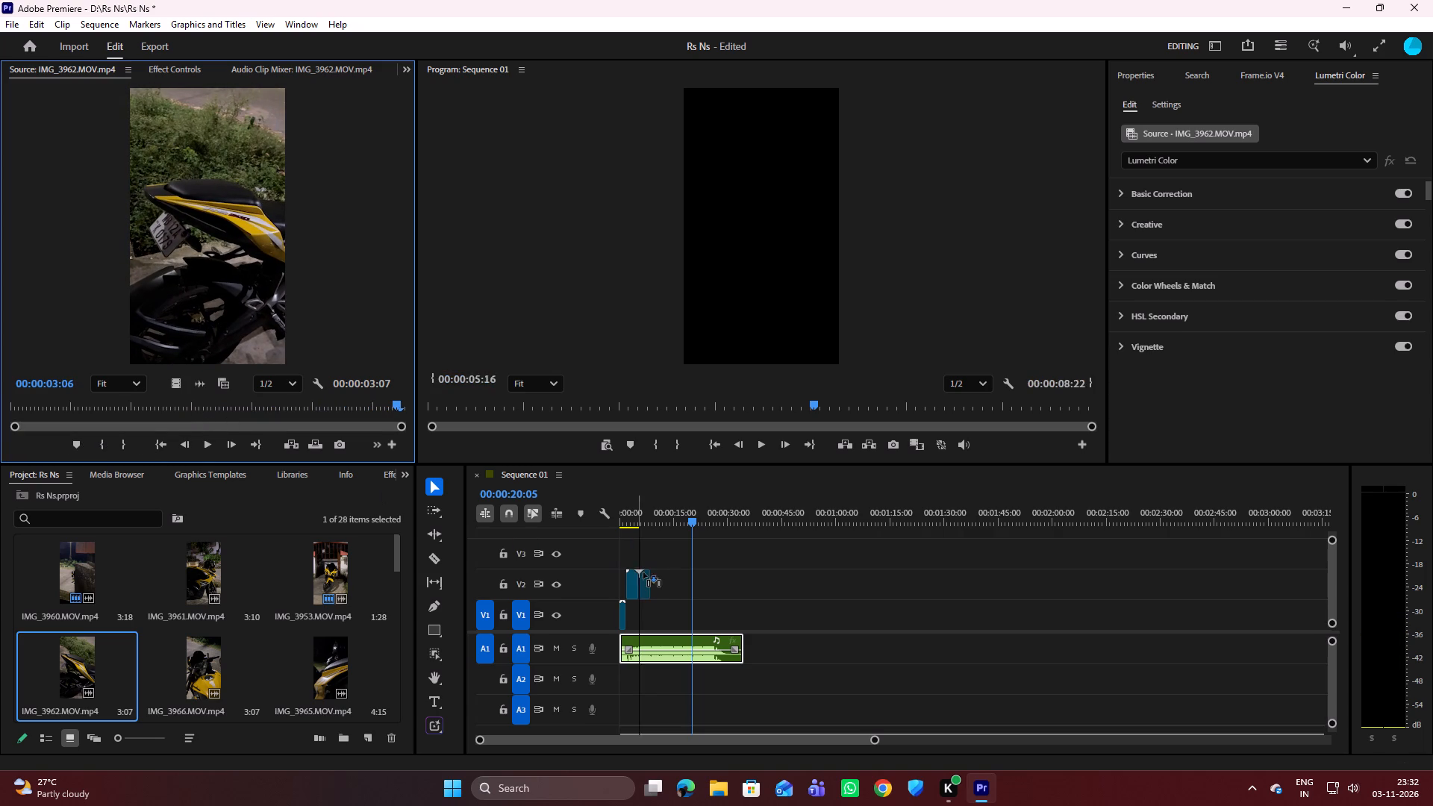
pyautogui.moveTo(643, 572); pyautogui.dragTo(643, 575)
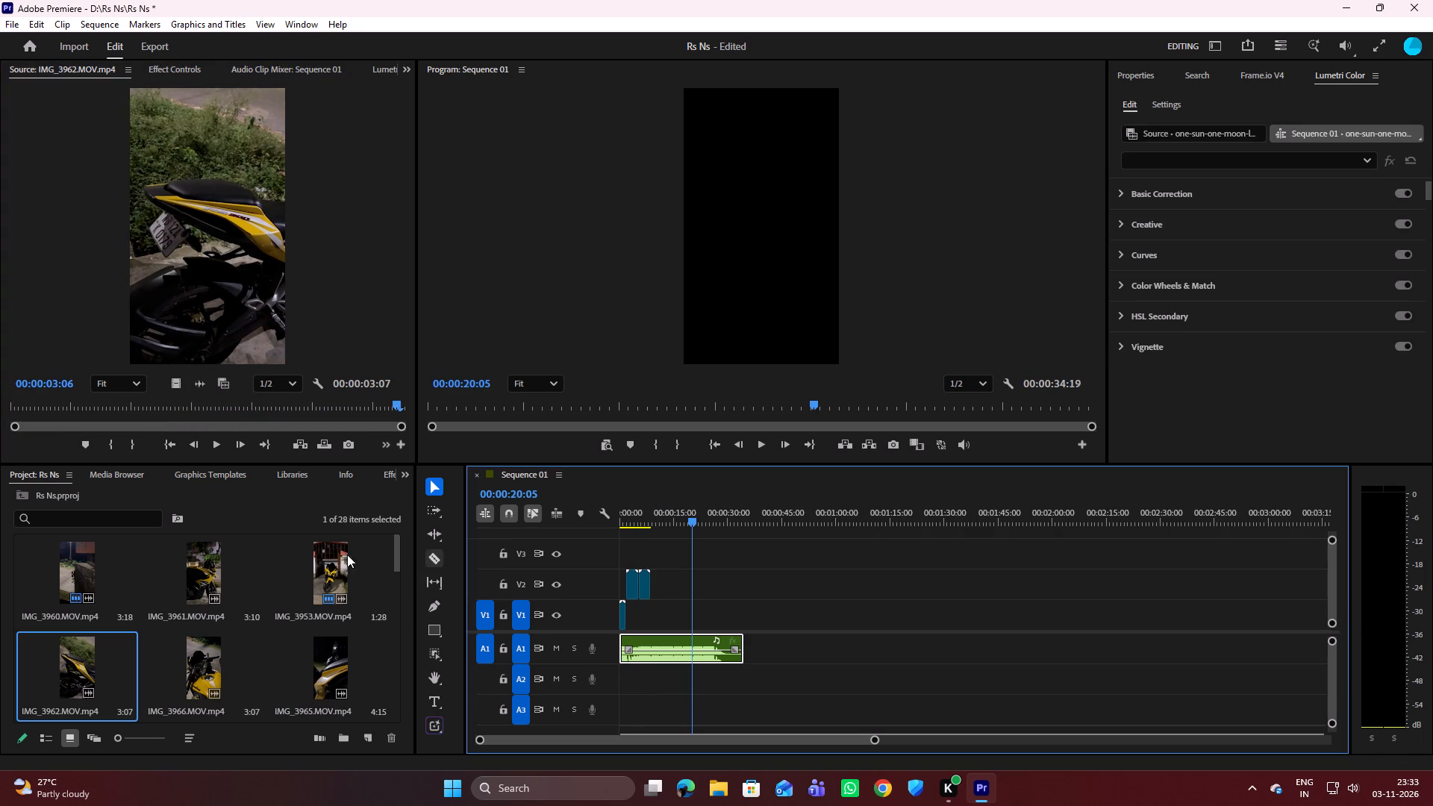
# Preview IMG_3966.MOV.mp4 from its beginning and place only its video on track V2 directly after the IMG_3962 clip.
pyautogui.doubleClick(196, 670)
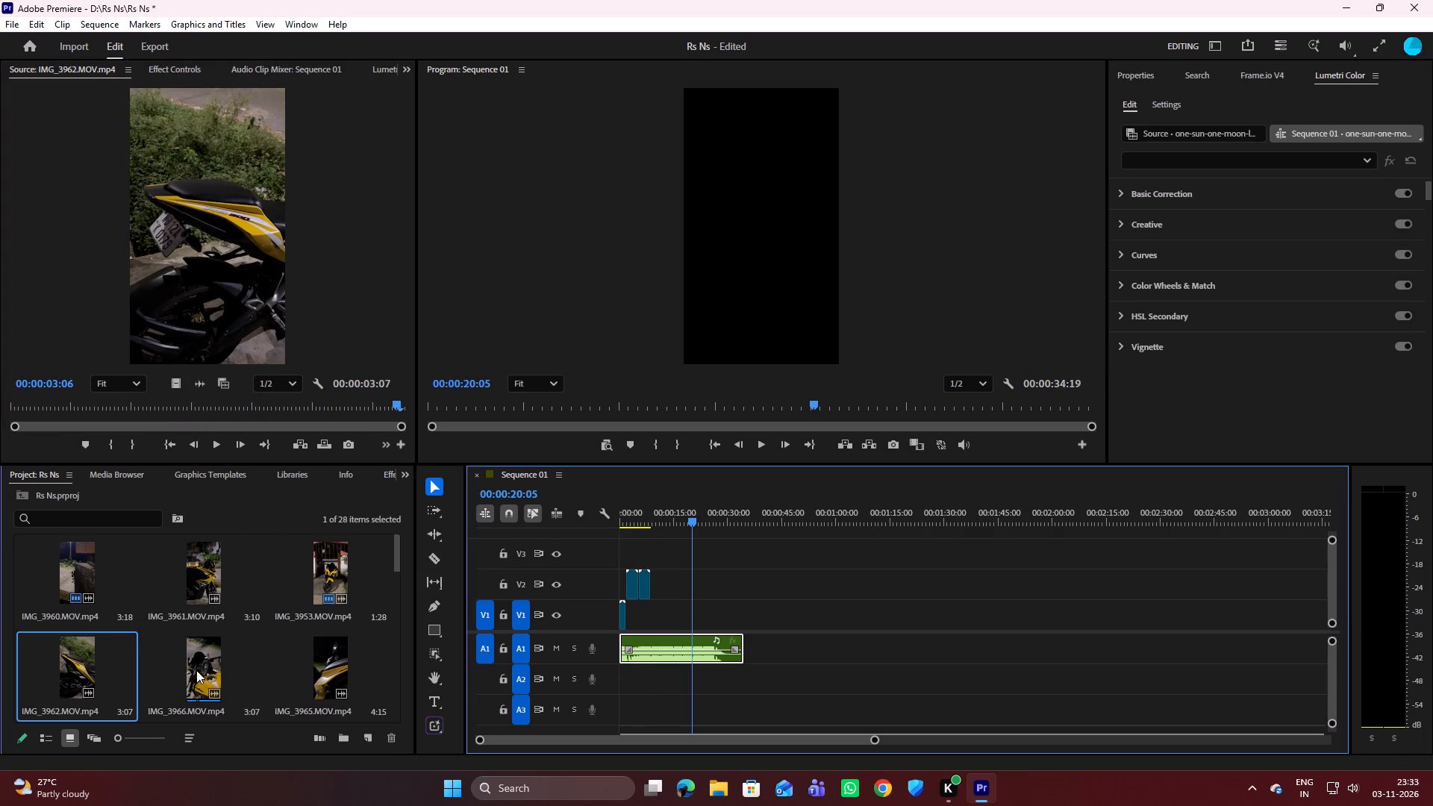
pyautogui.moveTo(121, 403); pyautogui.dragTo(10, 412)
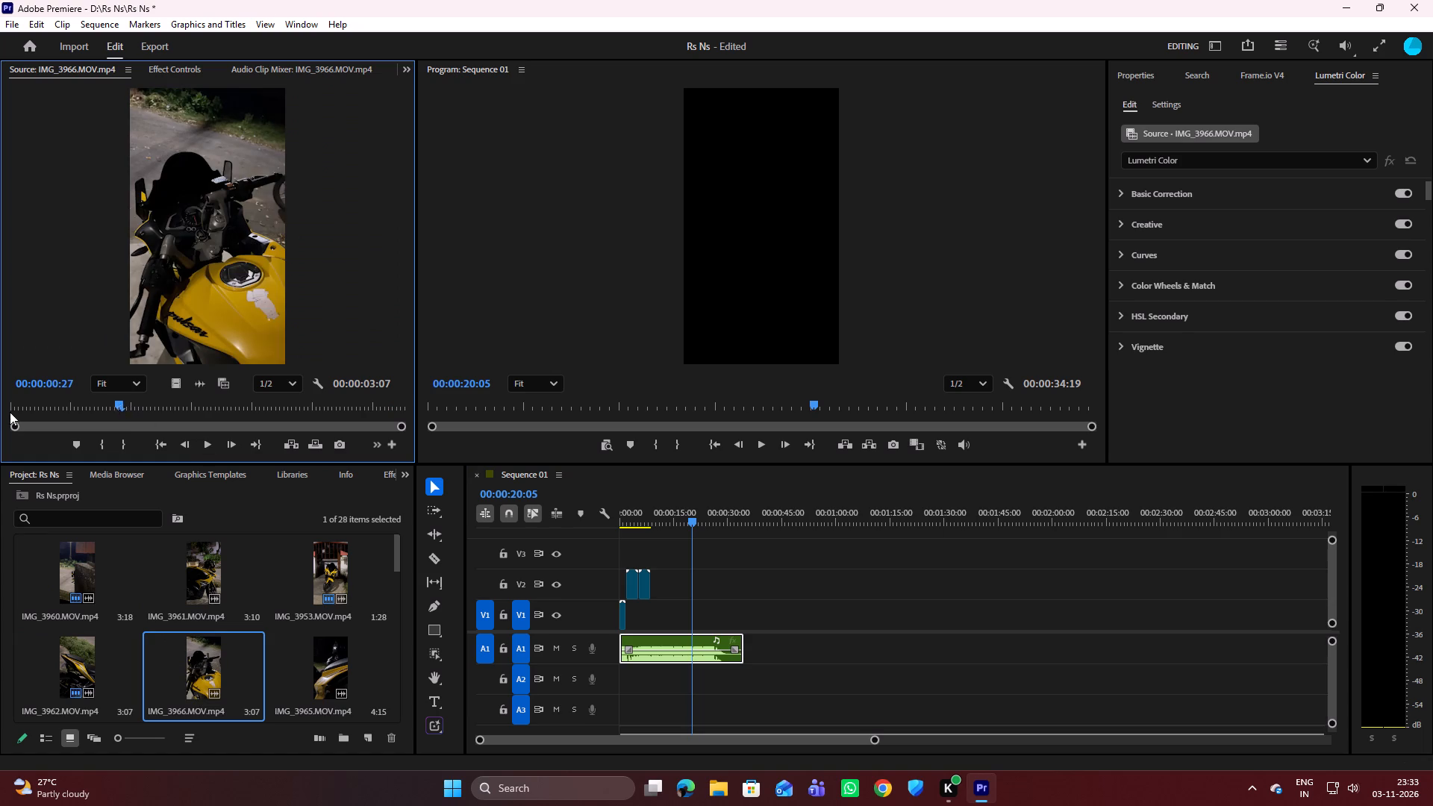
pyautogui.moveTo(10, 412); pyautogui.dragTo(0, 419)
pyautogui.press('space')
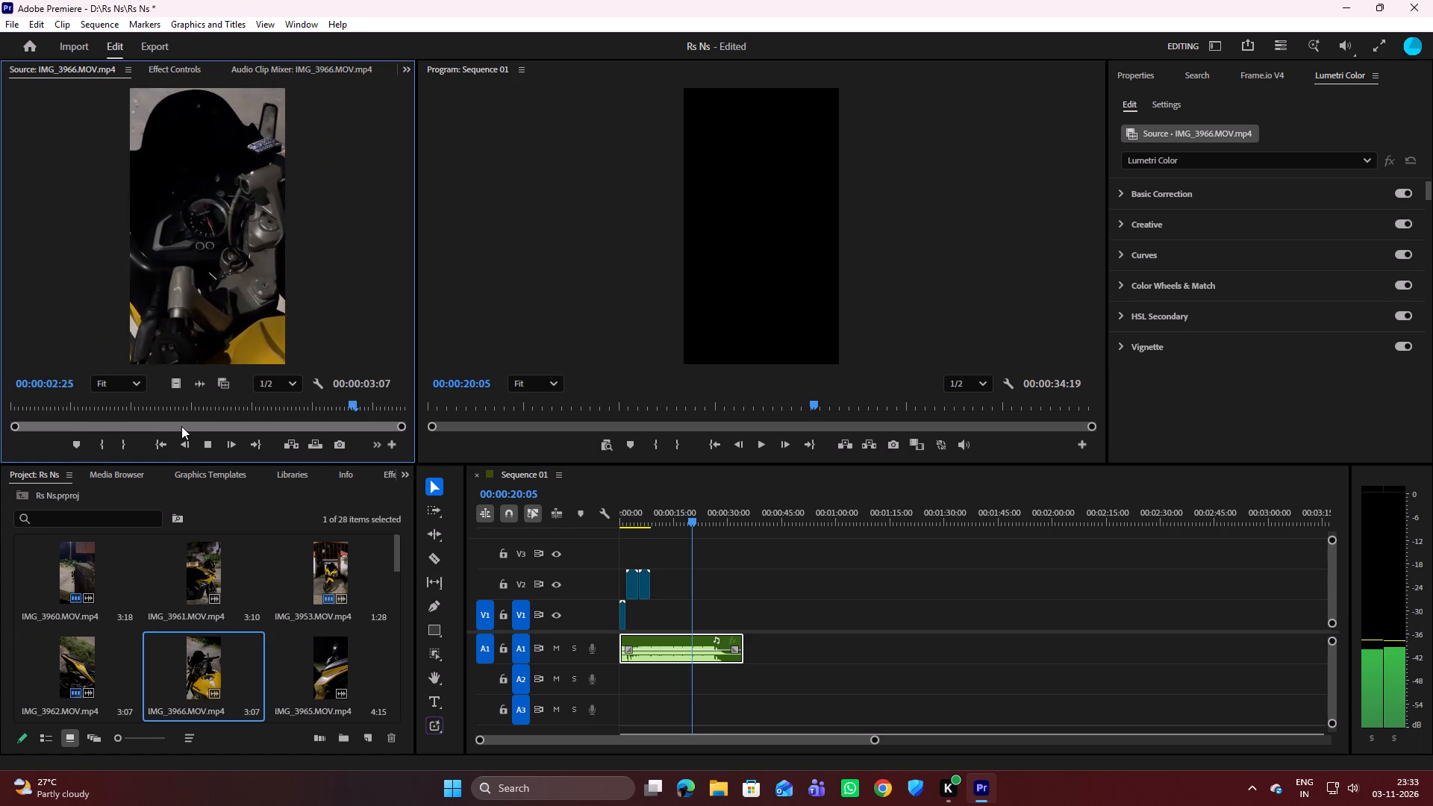
pyautogui.press('space')
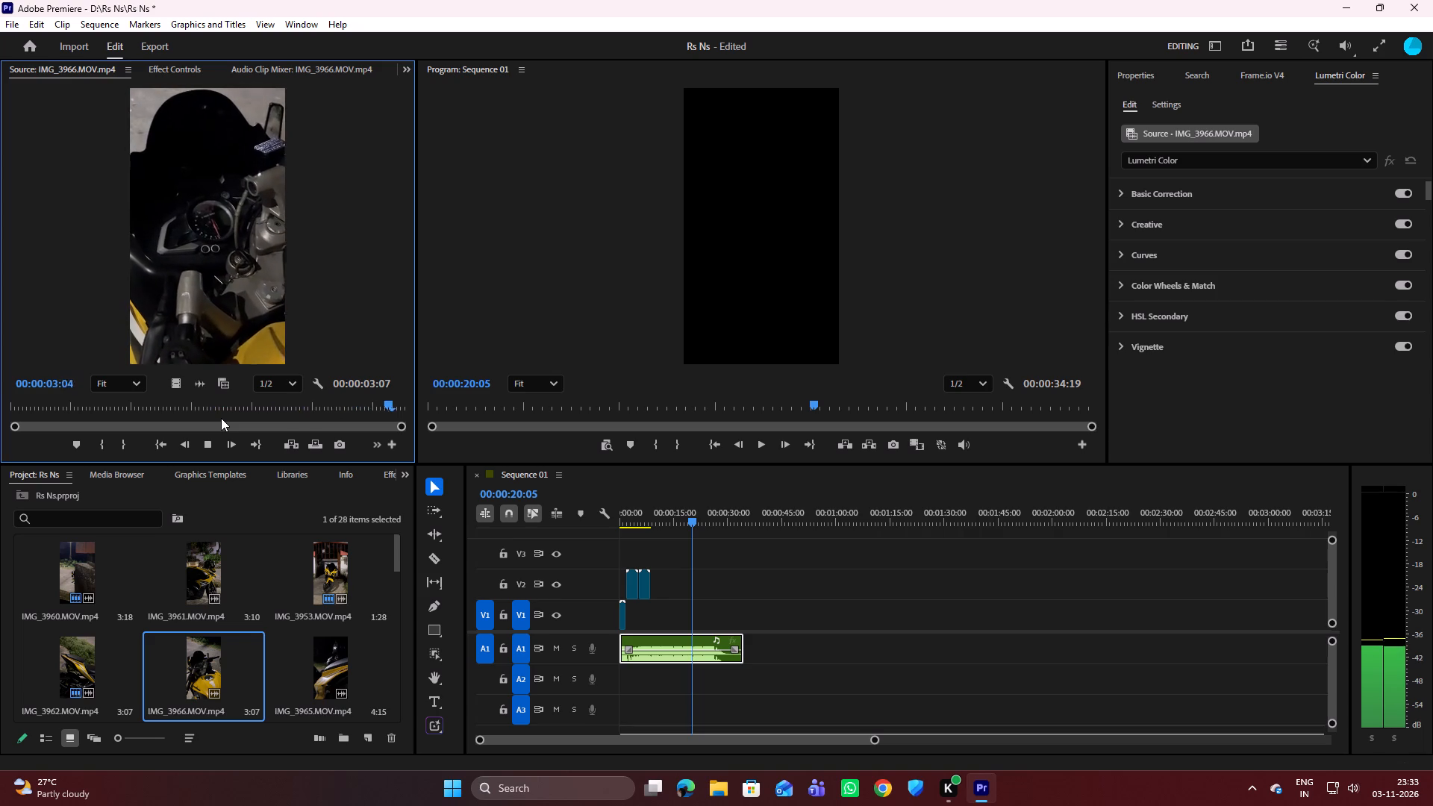
pyautogui.press('space')
pyautogui.press('space')
pyautogui.moveTo(178, 384); pyautogui.dragTo(659, 577)
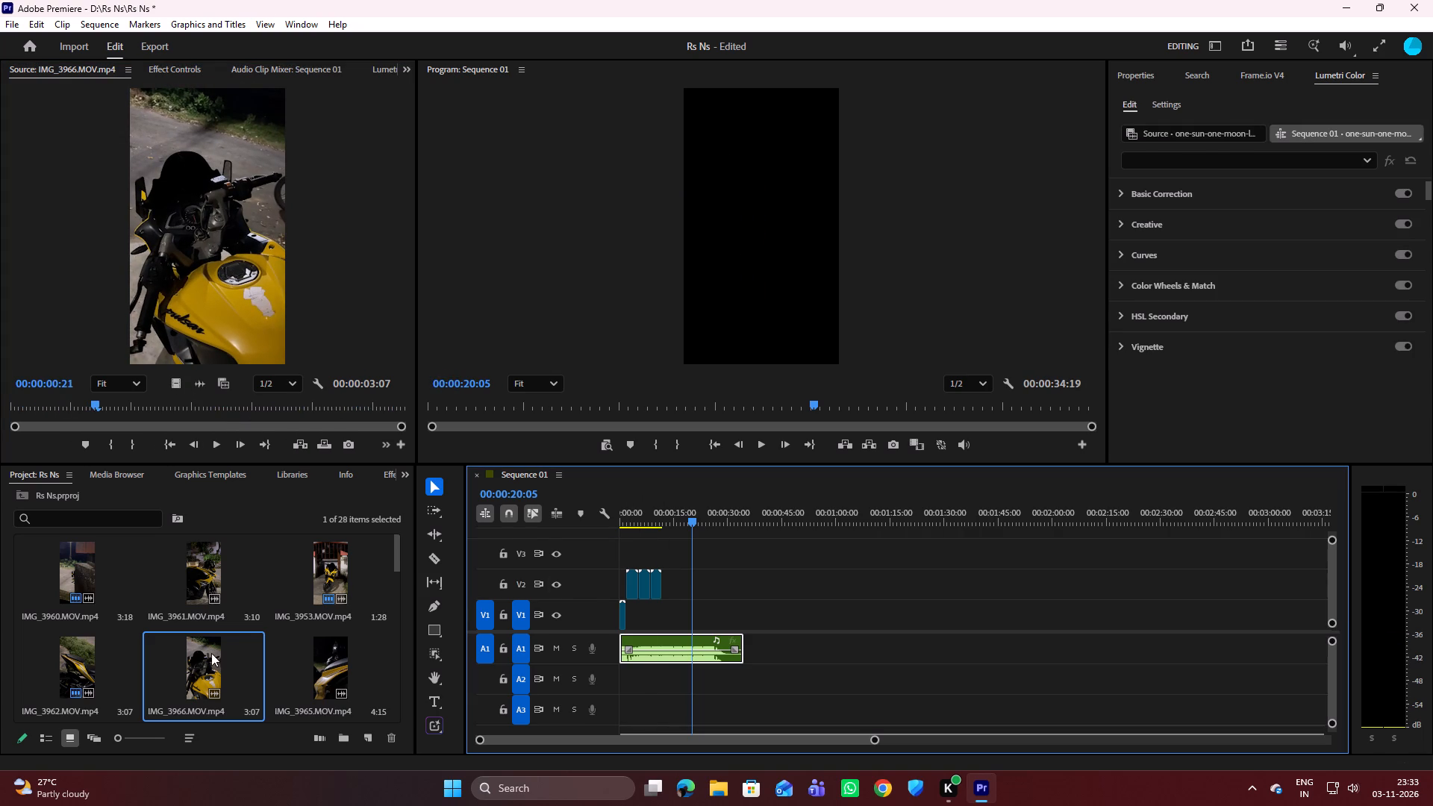
# Preview IMG_3965.MOV.mp4 from its beginning in the source monitor.
pyautogui.scroll(-1, 316, 657)
pyautogui.doubleClick(325, 591)
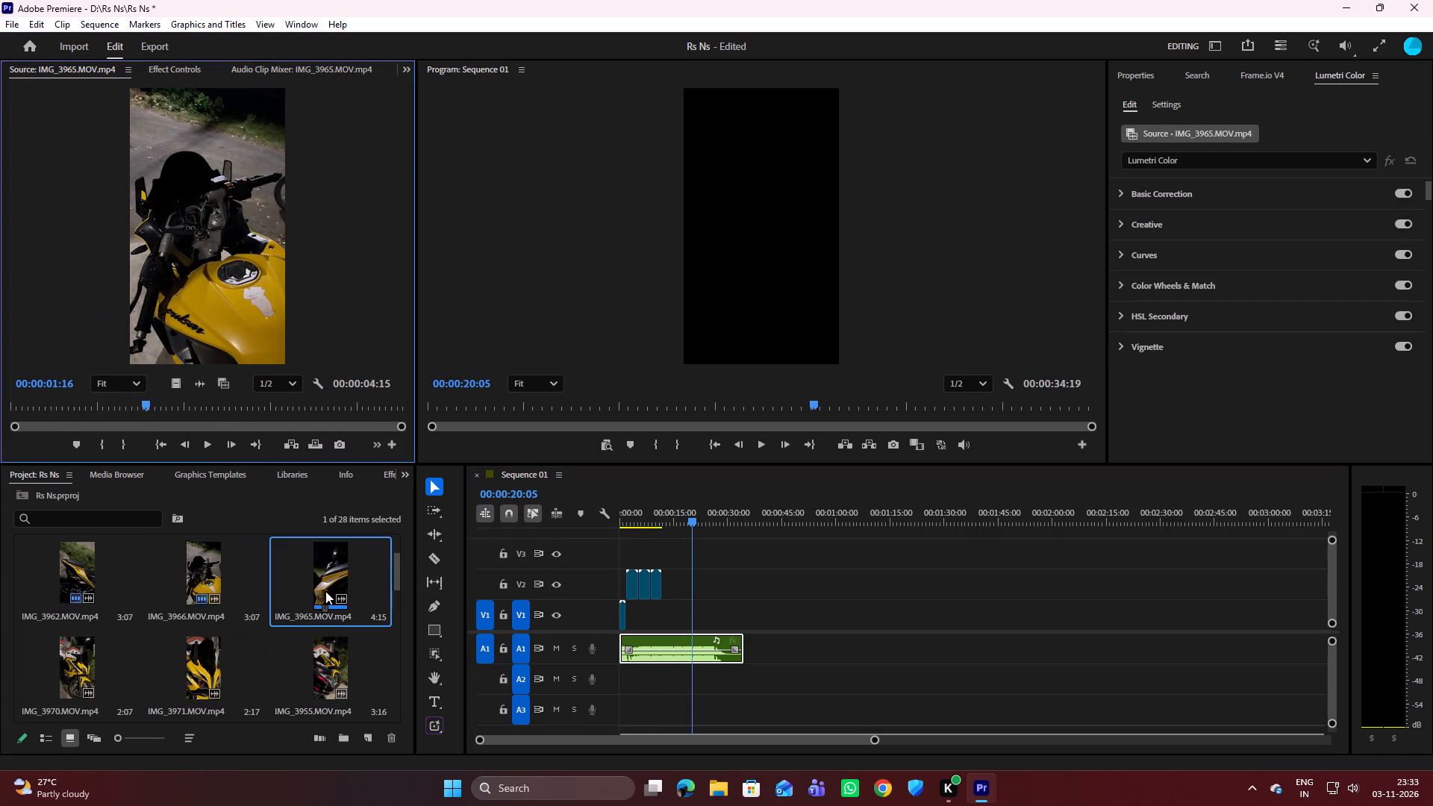
pyautogui.moveTo(146, 403); pyautogui.dragTo(0, 419)
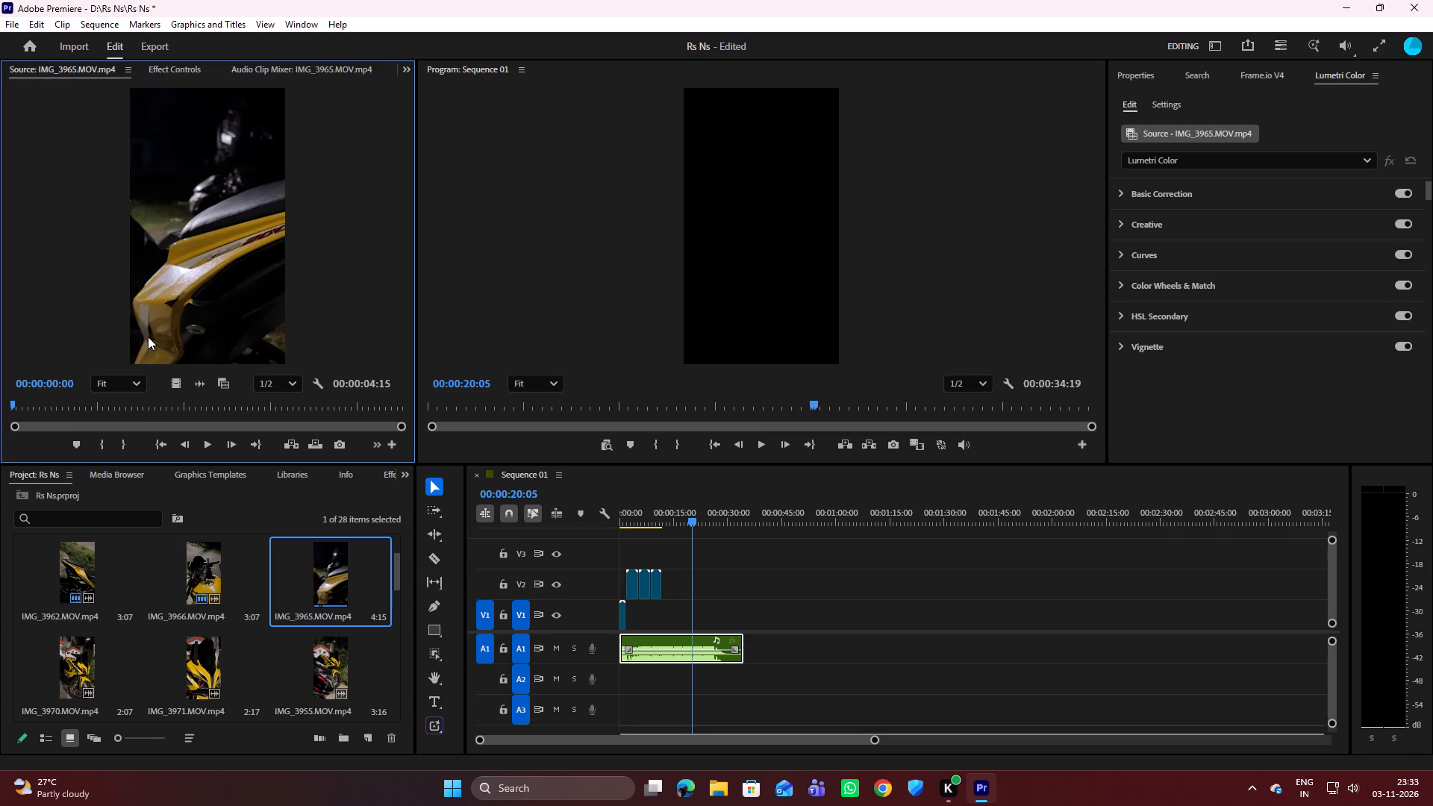
pyautogui.press('space')
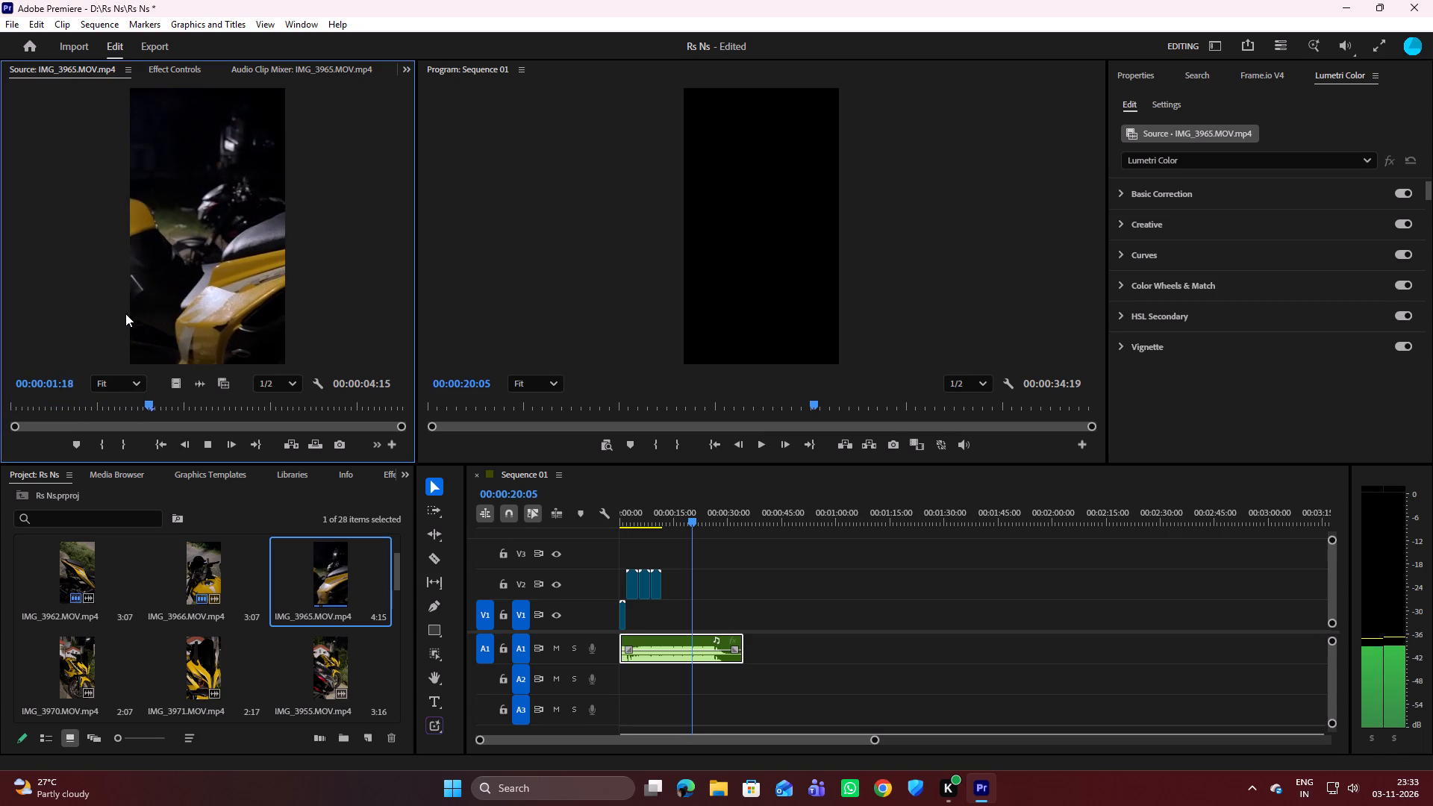
pyautogui.press('space')
# Preview IMG_3970.MOV.mp4 from its beginning and place only its video on track V2 directly after the IMG_3966 clip.
pyautogui.doubleClick(69, 660)
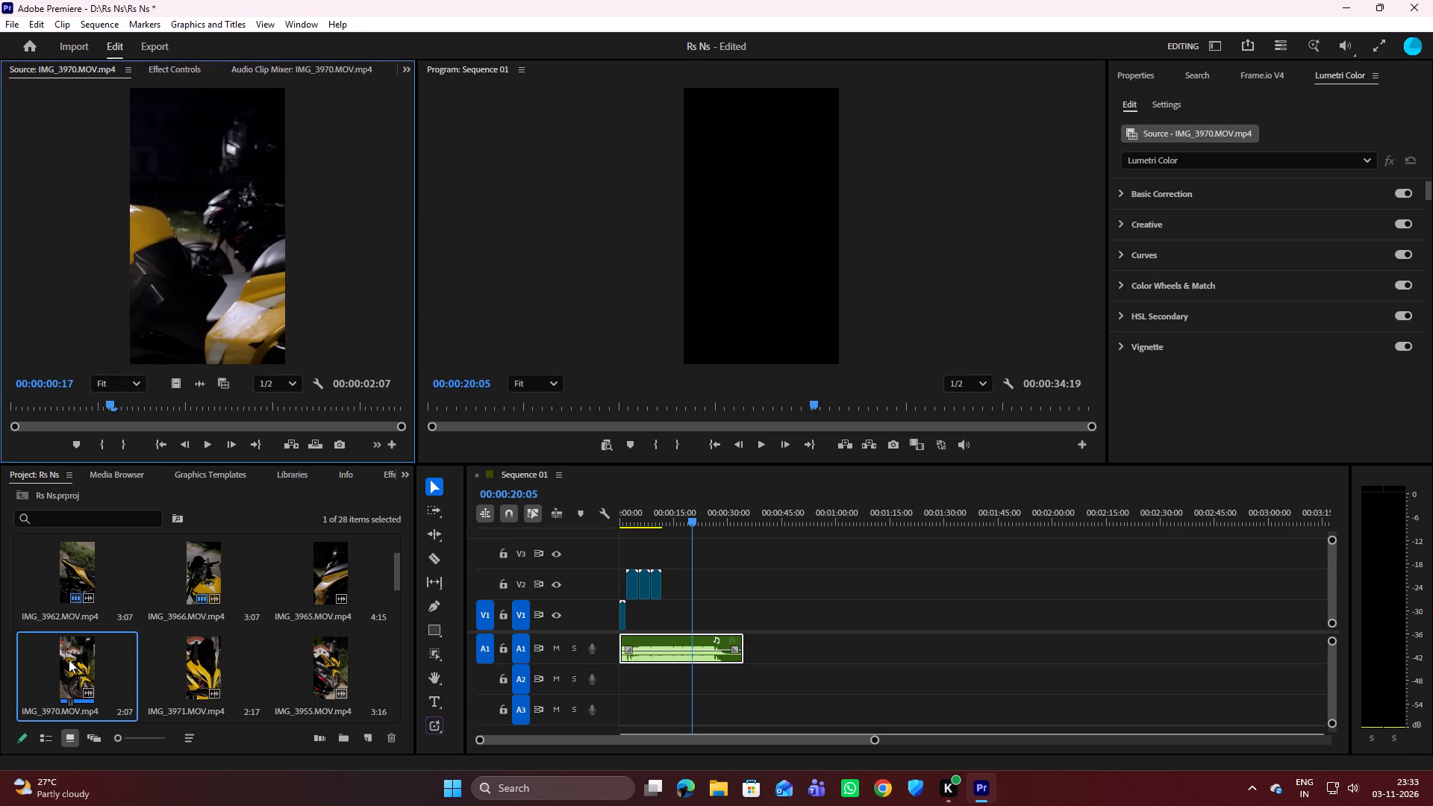
pyautogui.moveTo(106, 402); pyautogui.dragTo(0, 429)
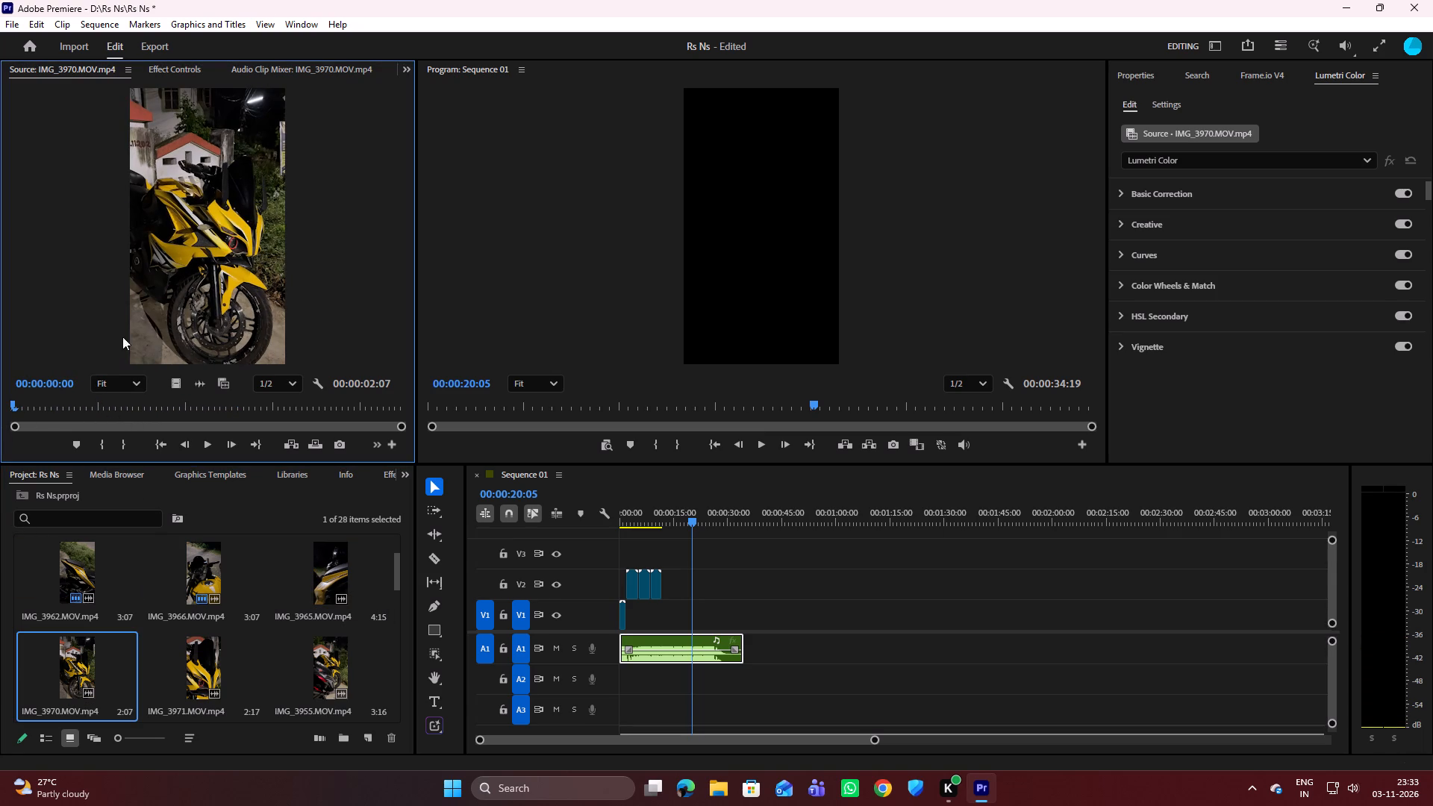
pyautogui.press('space')
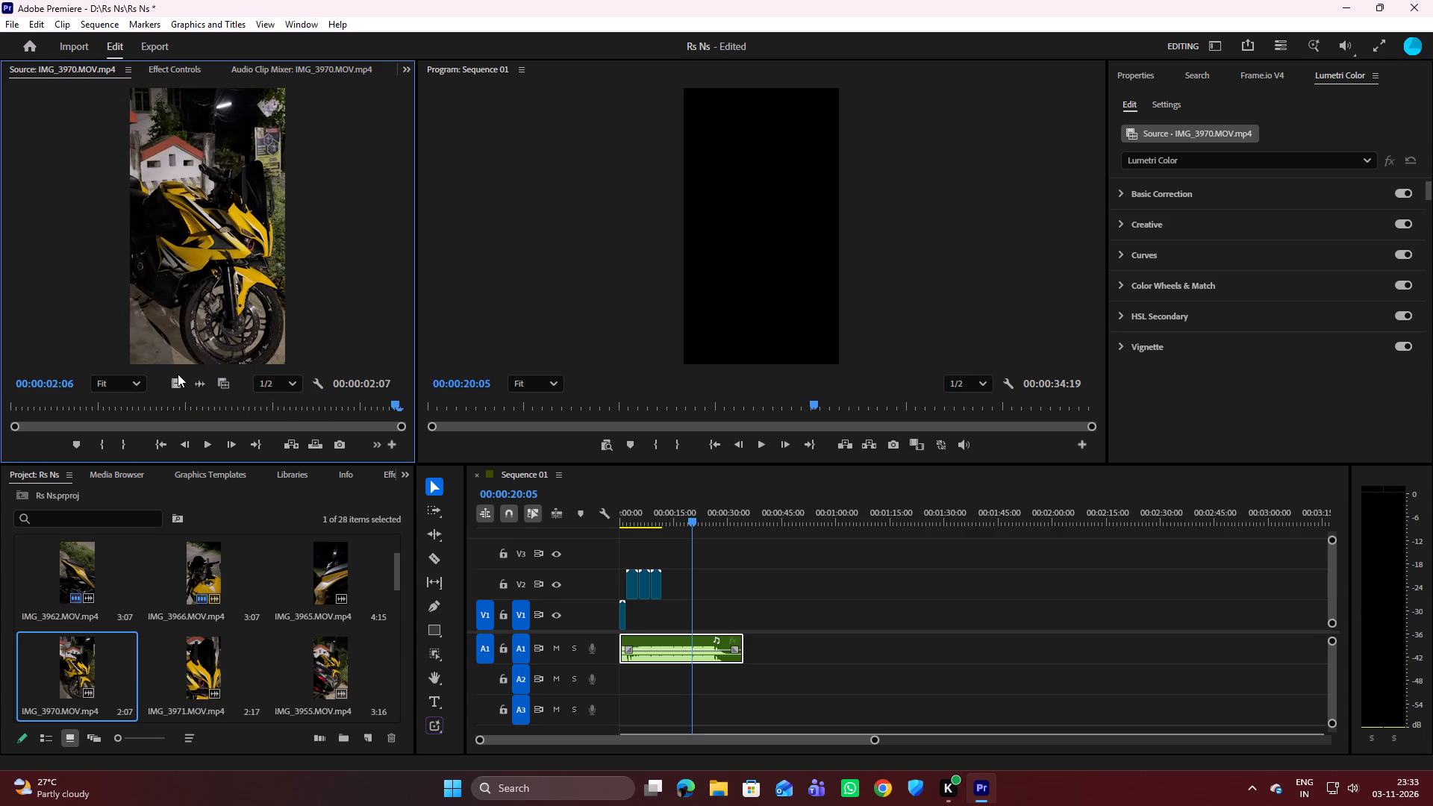
pyautogui.moveTo(178, 382); pyautogui.dragTo(678, 600)
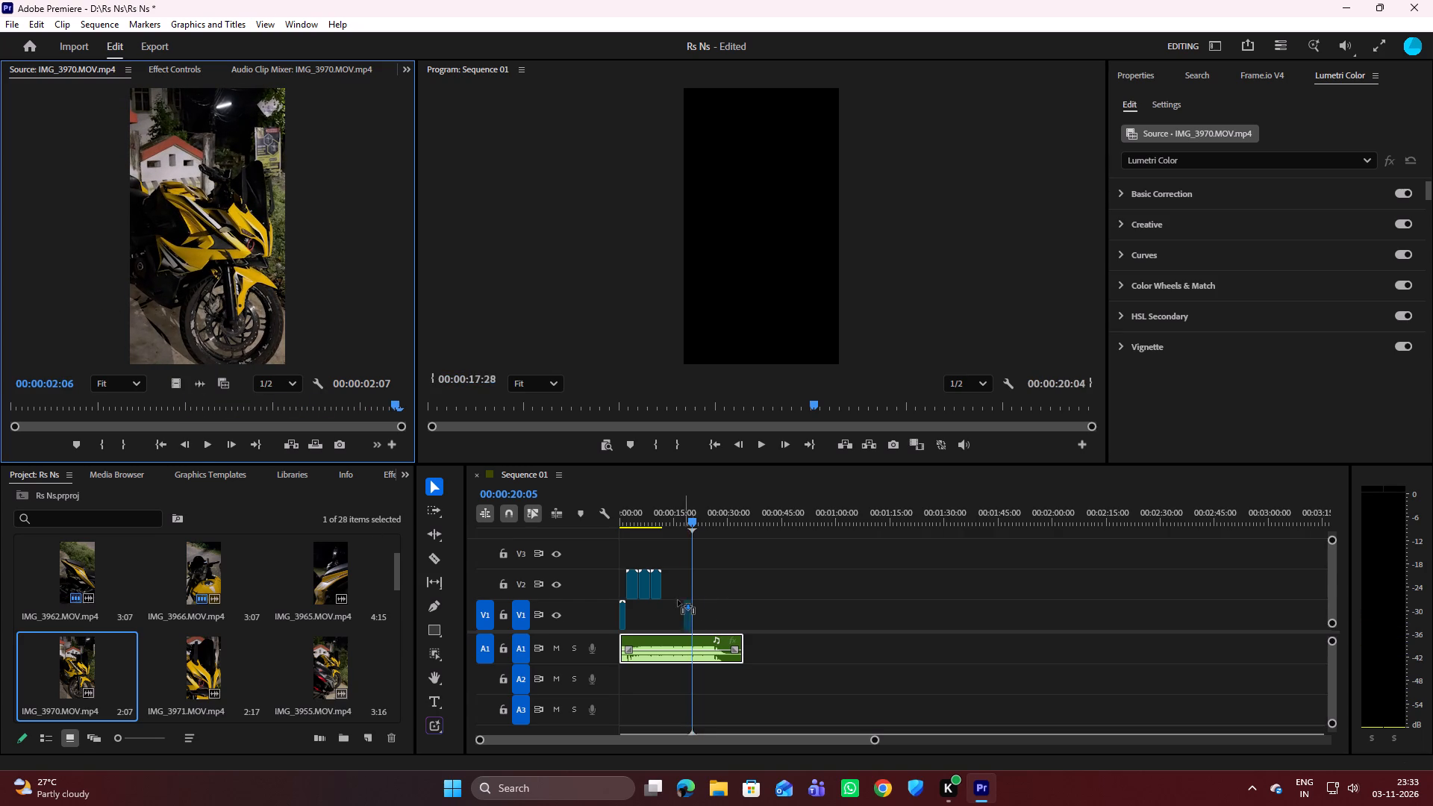
pyautogui.moveTo(678, 600); pyautogui.dragTo(670, 585)
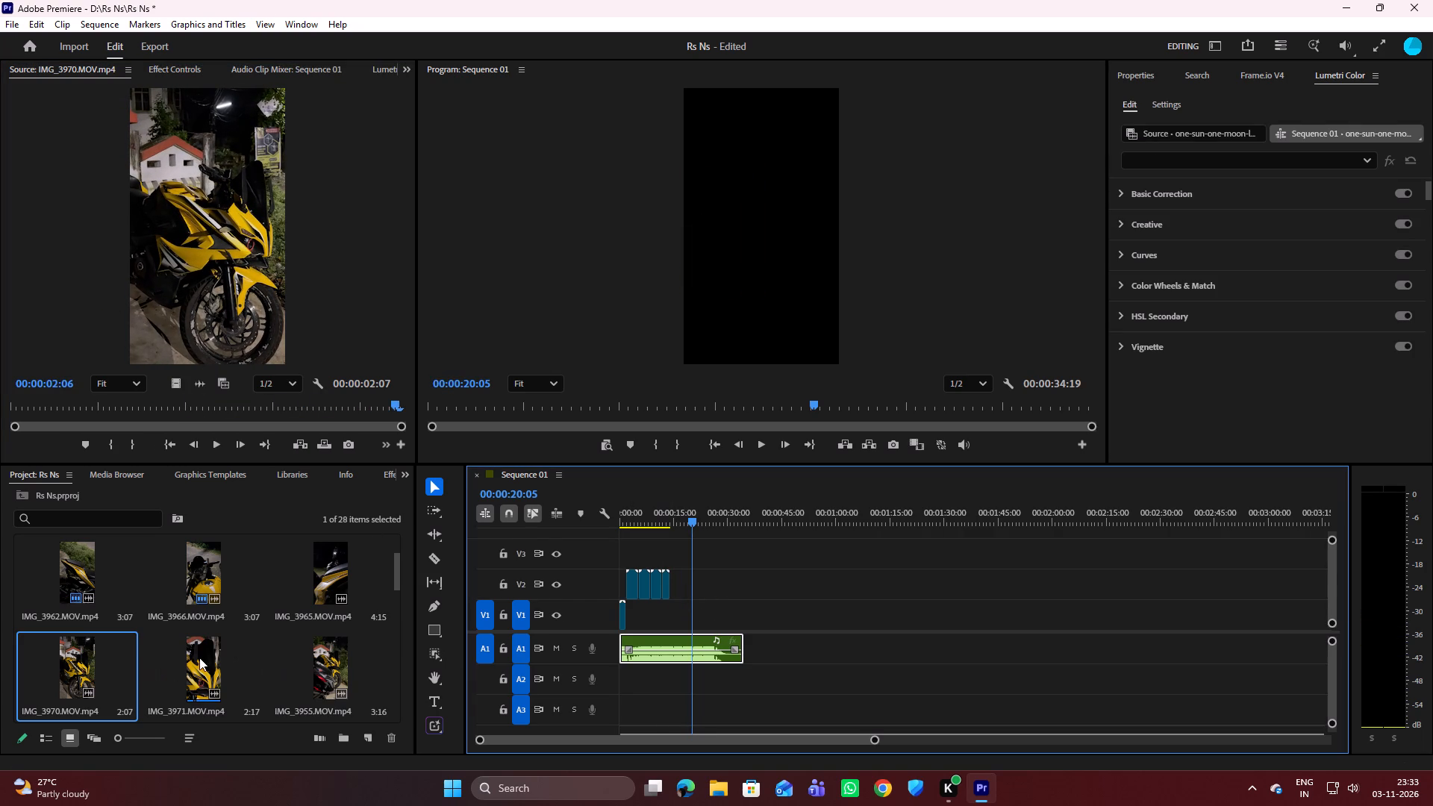
# Preview IMG_3971.MOV.mp4 from its beginning and place only its video on track V2 directly after the IMG_3970 clip.
pyautogui.doubleClick(207, 655)
pyautogui.moveTo(239, 406); pyautogui.dragTo(0, 407)
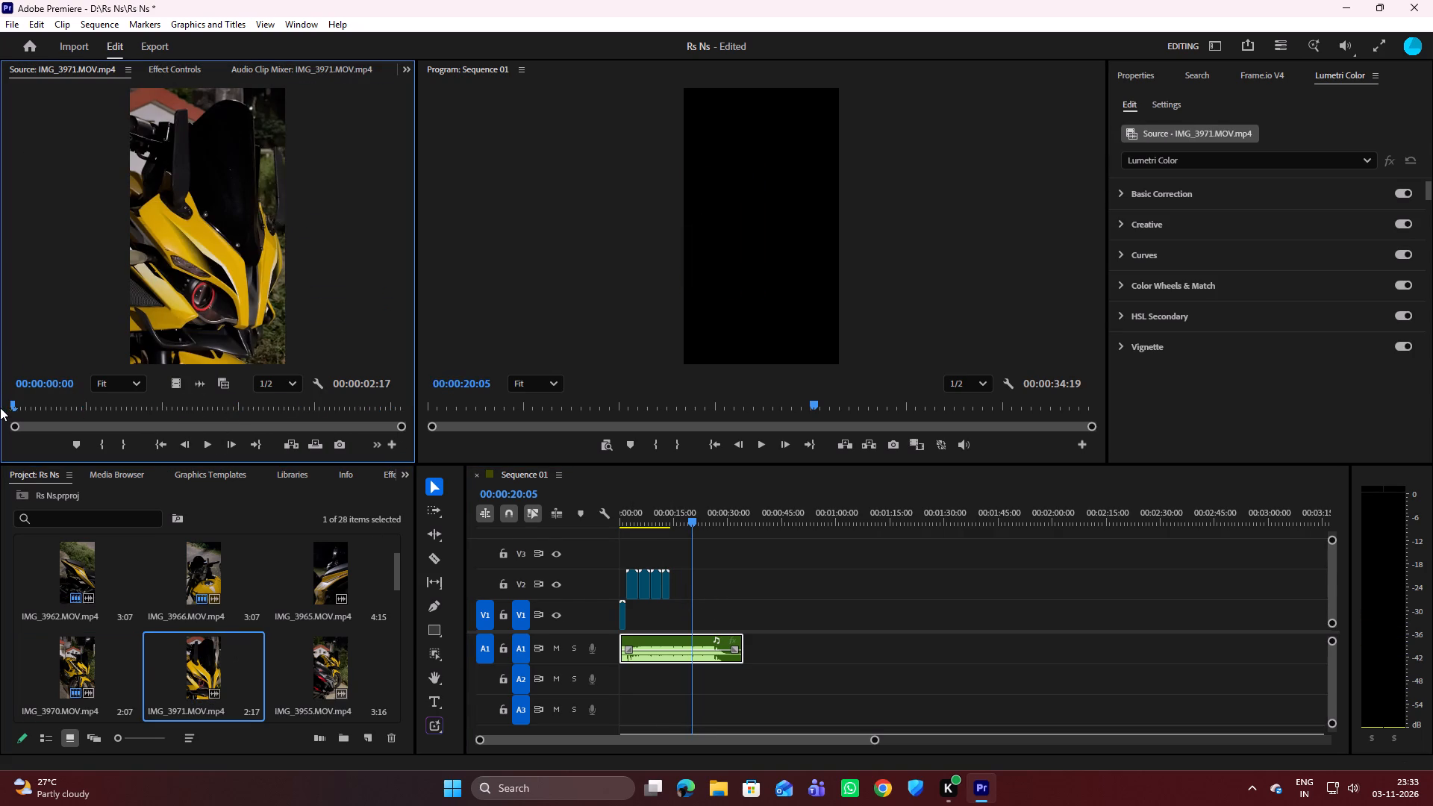
pyautogui.press('space')
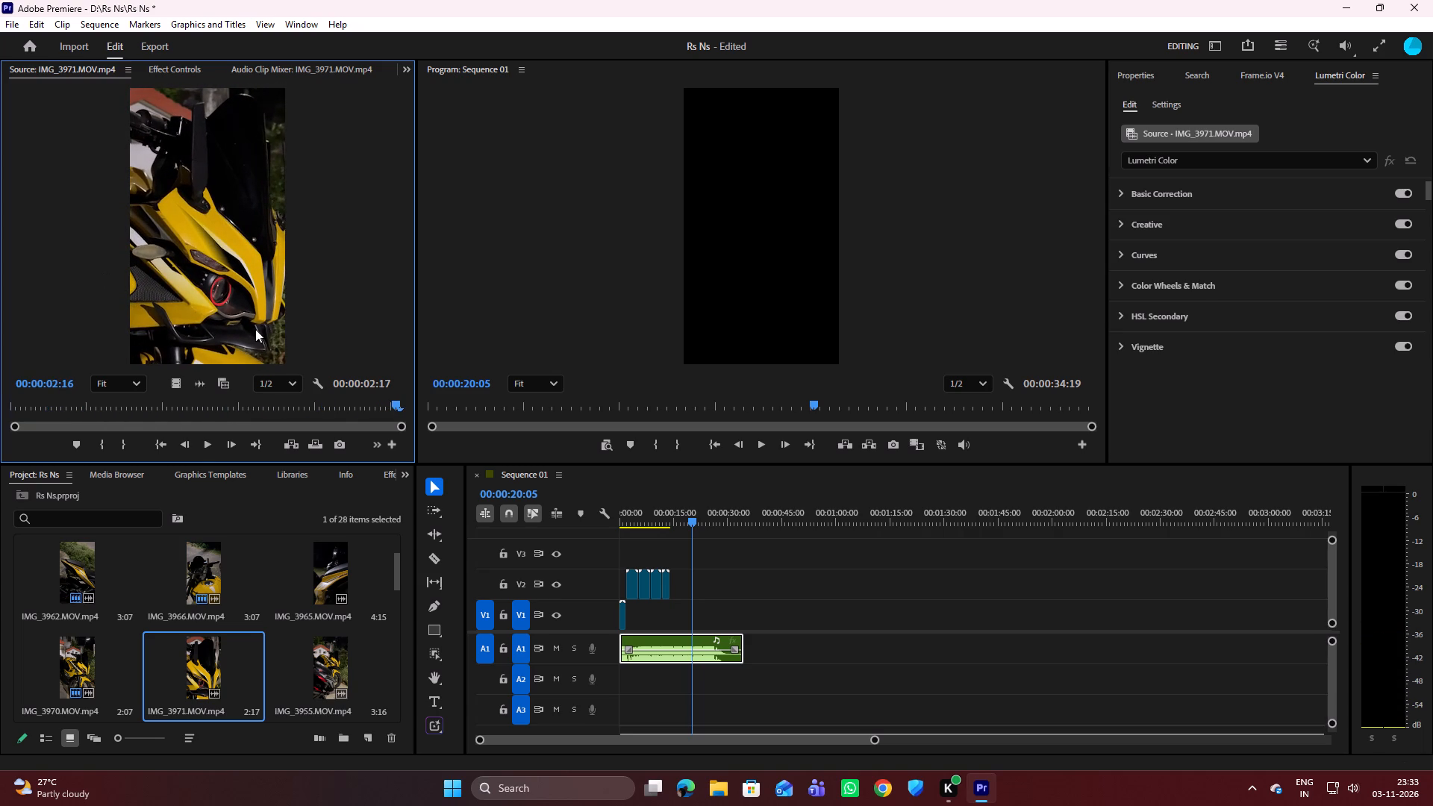
pyautogui.moveTo(172, 386); pyautogui.dragTo(208, 407)
pyautogui.moveTo(208, 407); pyautogui.dragTo(677, 577)
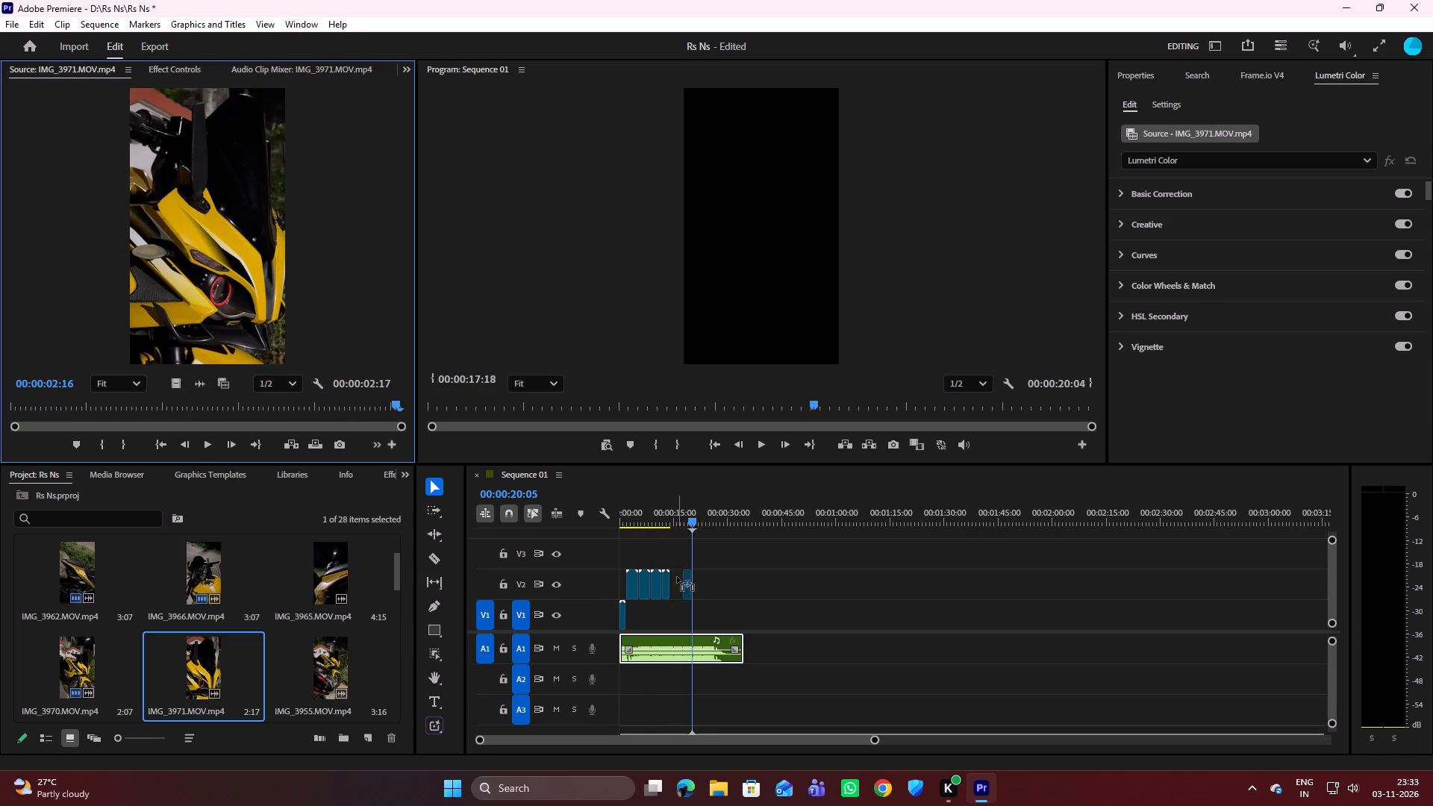
pyautogui.moveTo(677, 577); pyautogui.dragTo(676, 578)
# Preview IMG_3955.MOV.mp4 from its beginning and place only its video on track V2 directly after the IMG_3971 clip.
pyautogui.scroll(-1, 159, 640)
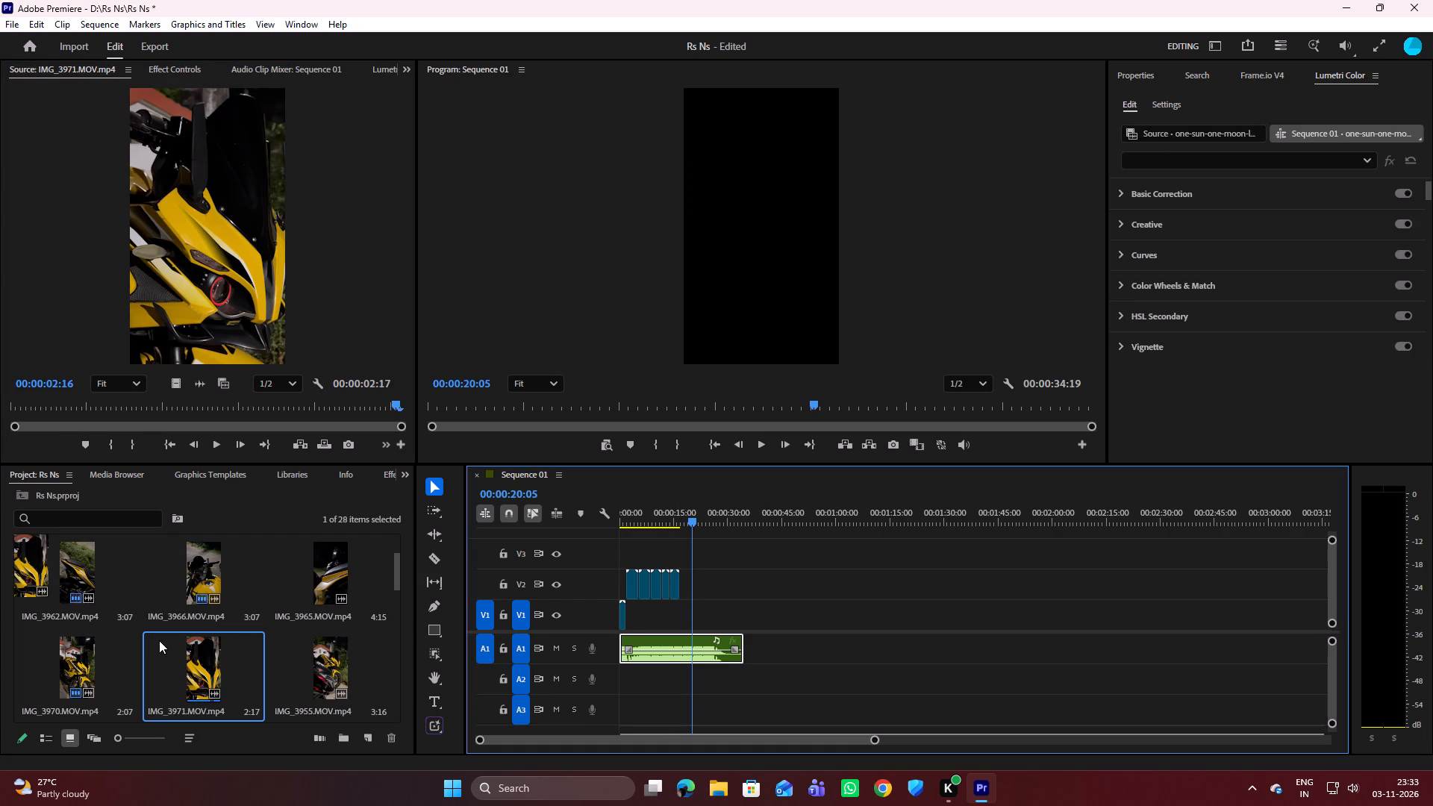
pyautogui.doubleClick(311, 579)
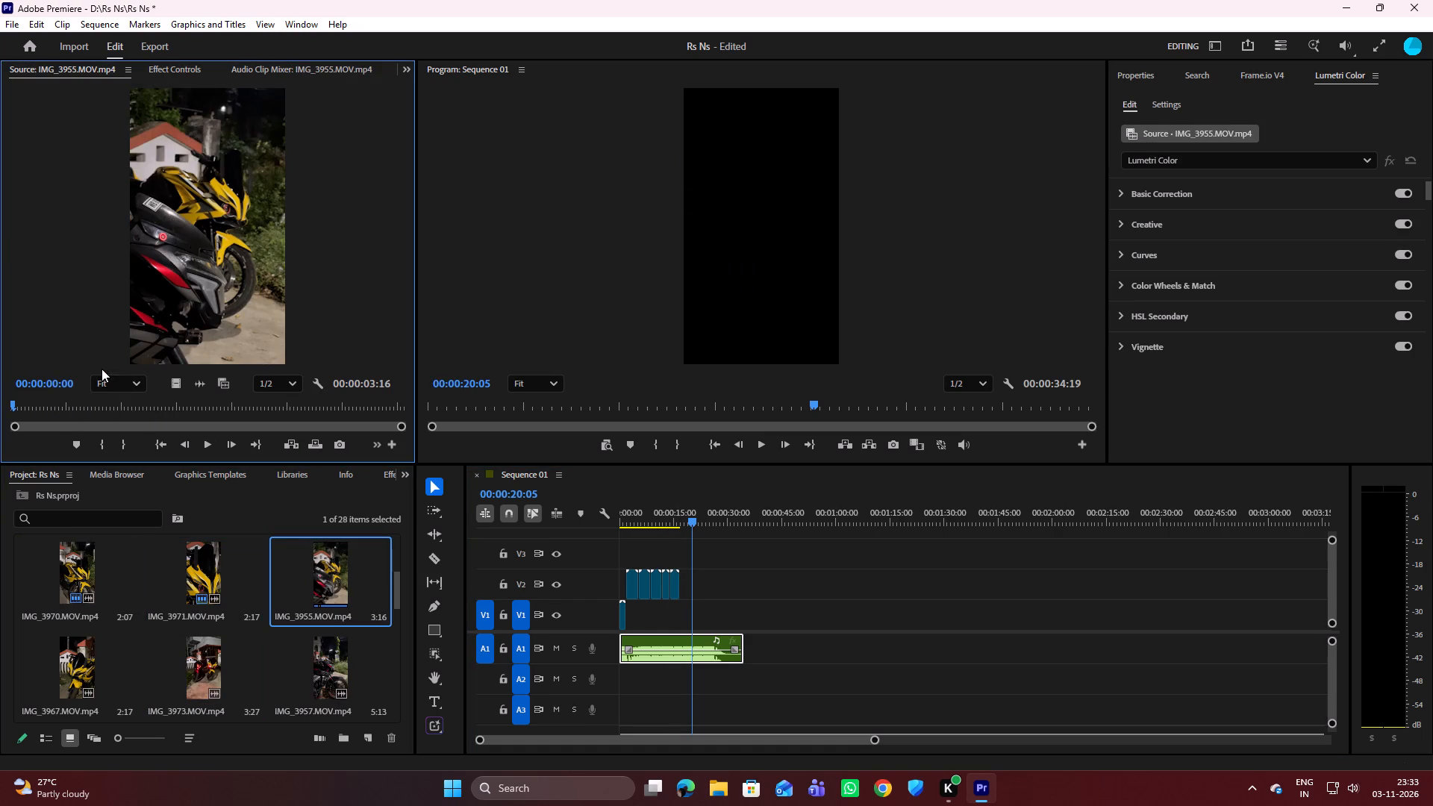
pyautogui.press('space')
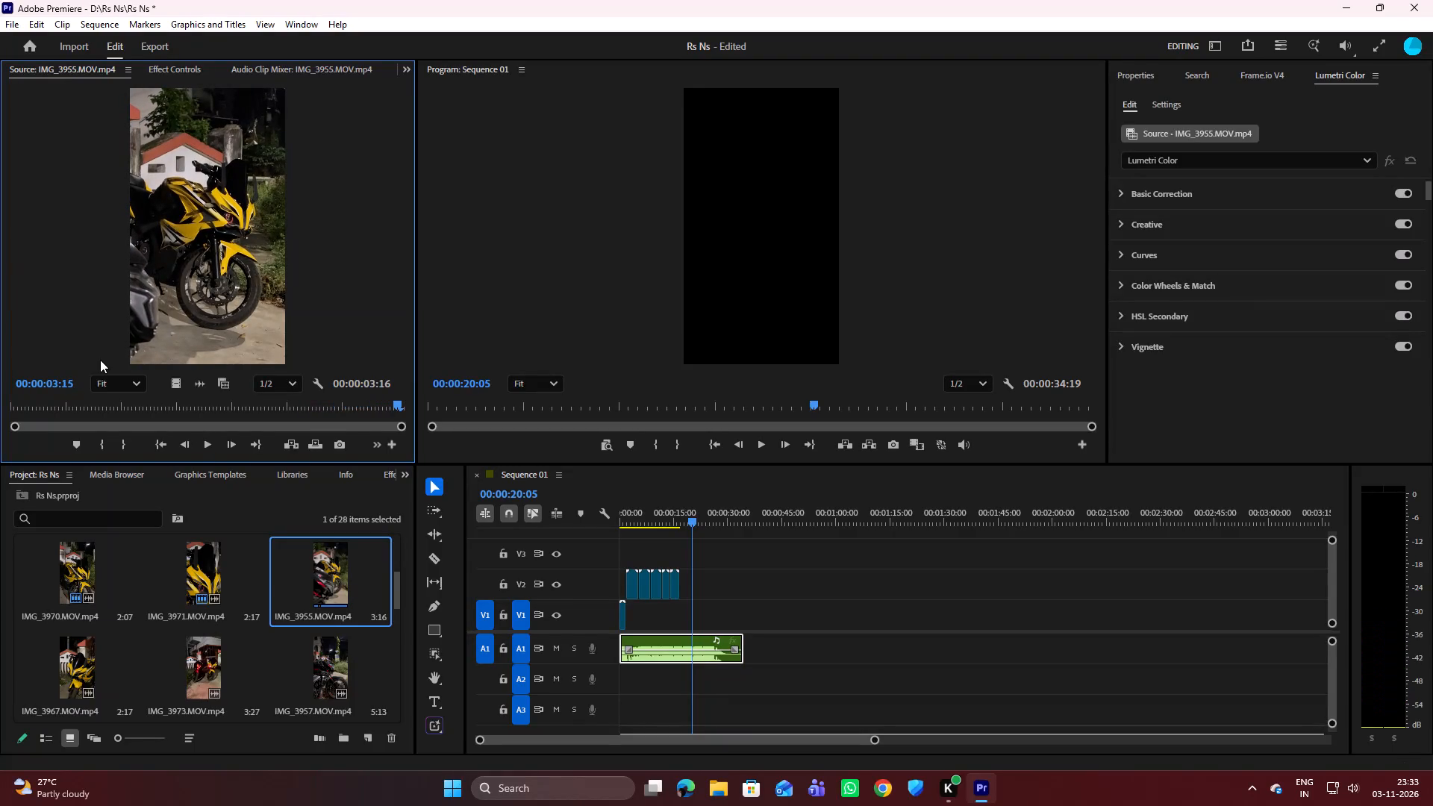
pyautogui.moveTo(173, 381); pyautogui.dragTo(544, 581)
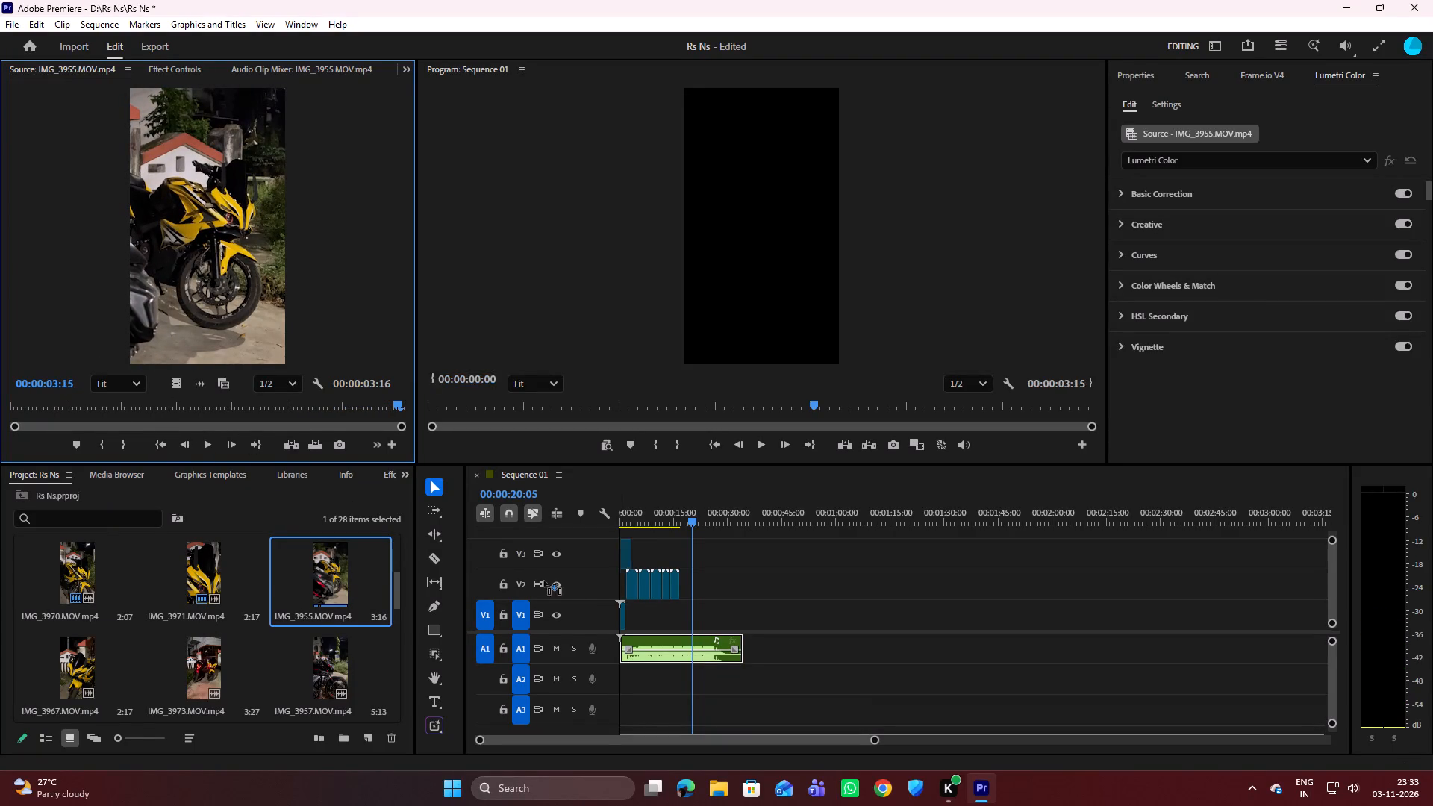
pyautogui.moveTo(544, 581); pyautogui.dragTo(686, 579)
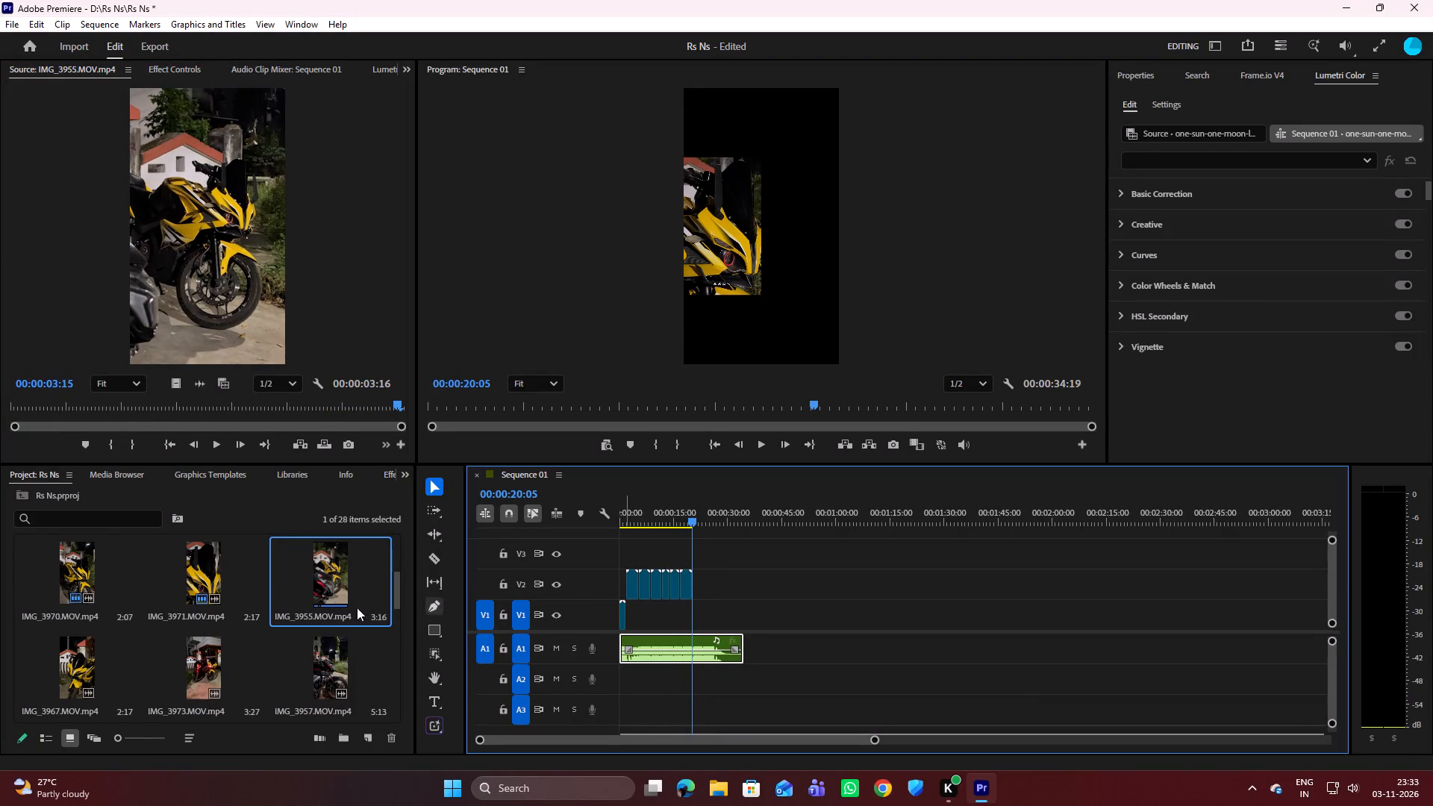
# Preview IMG_3967.MOV.mp4 from its beginning and place only its video on track V2 directly after the IMG_3955 clip.
pyautogui.doubleClick(87, 648)
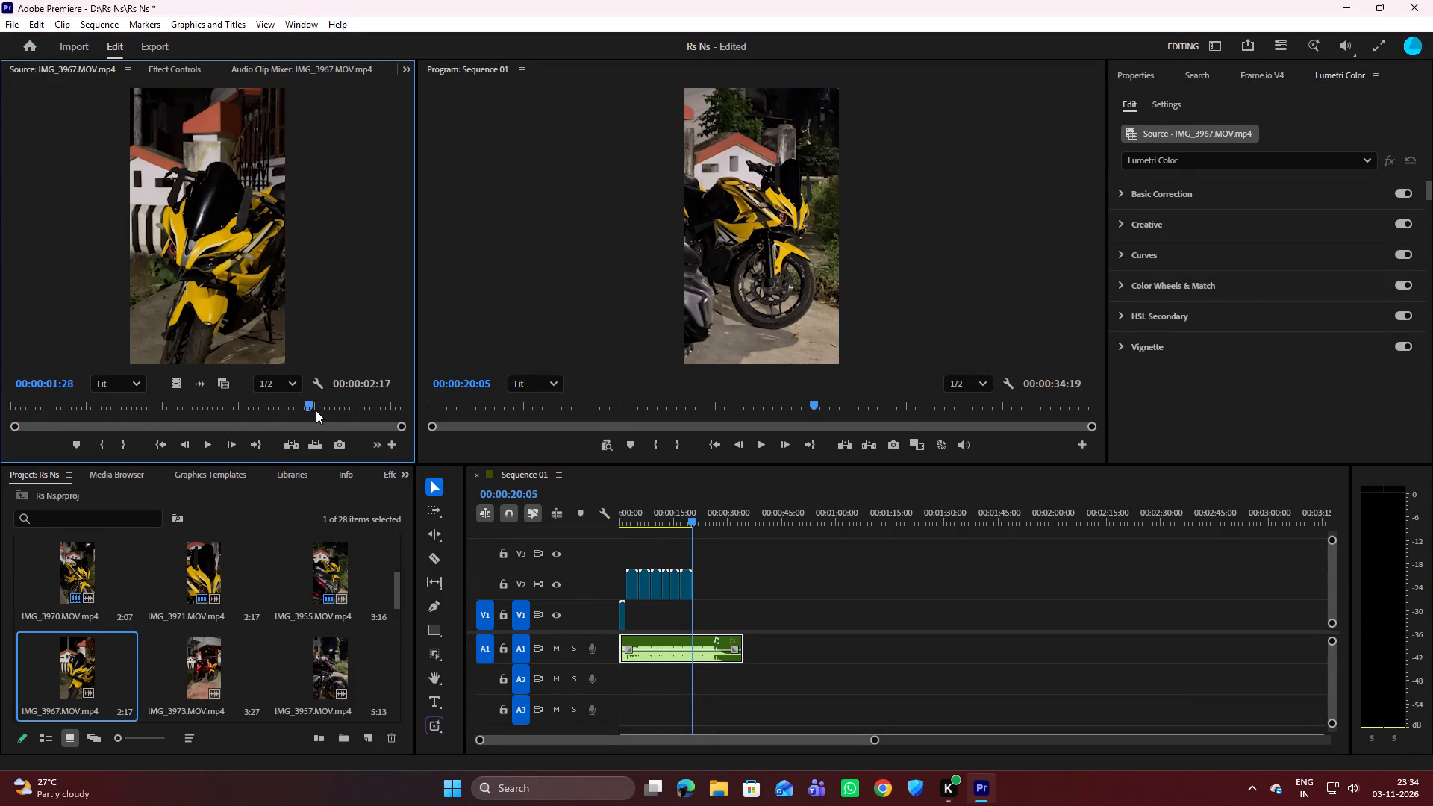
pyautogui.moveTo(310, 405); pyautogui.dragTo(0, 415)
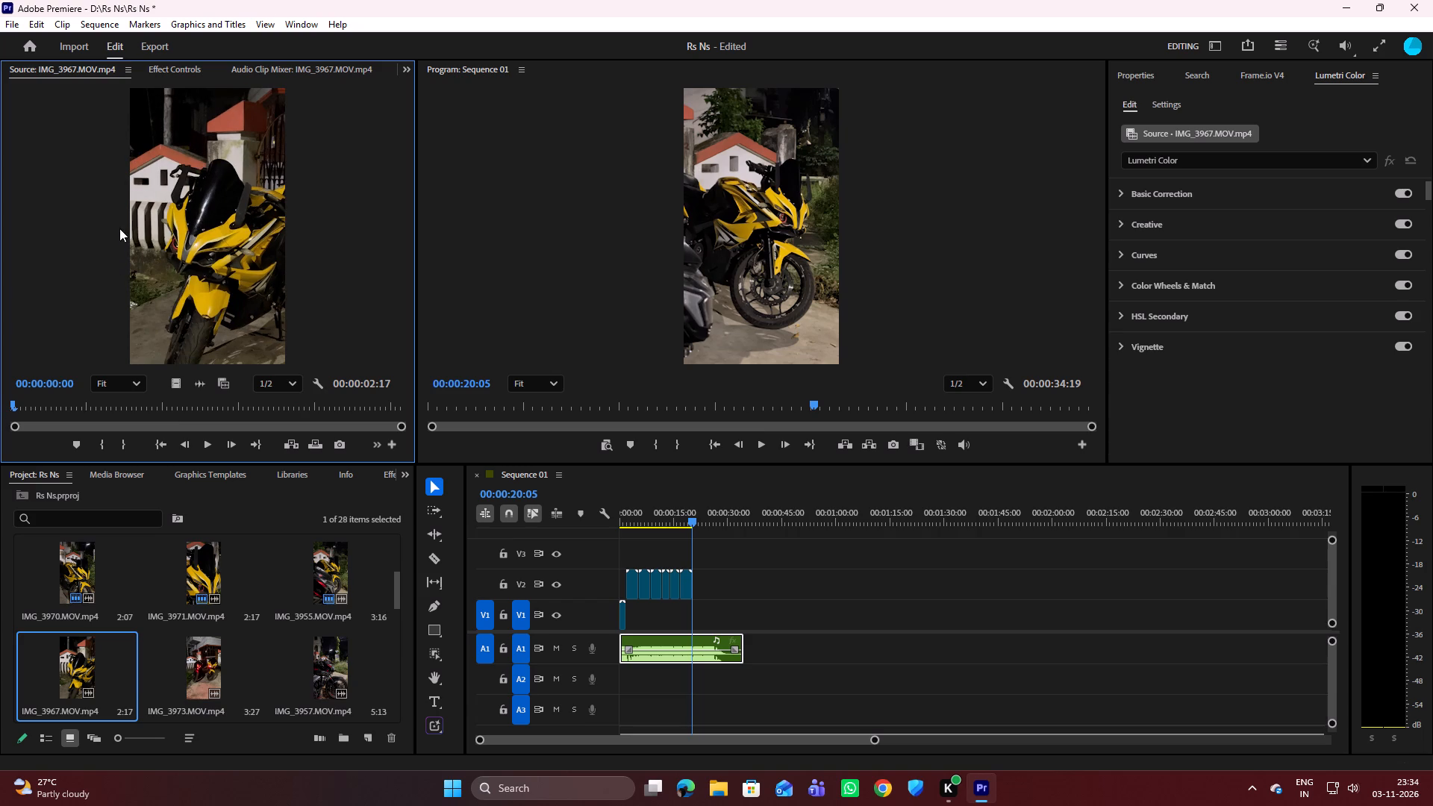
pyautogui.press('space')
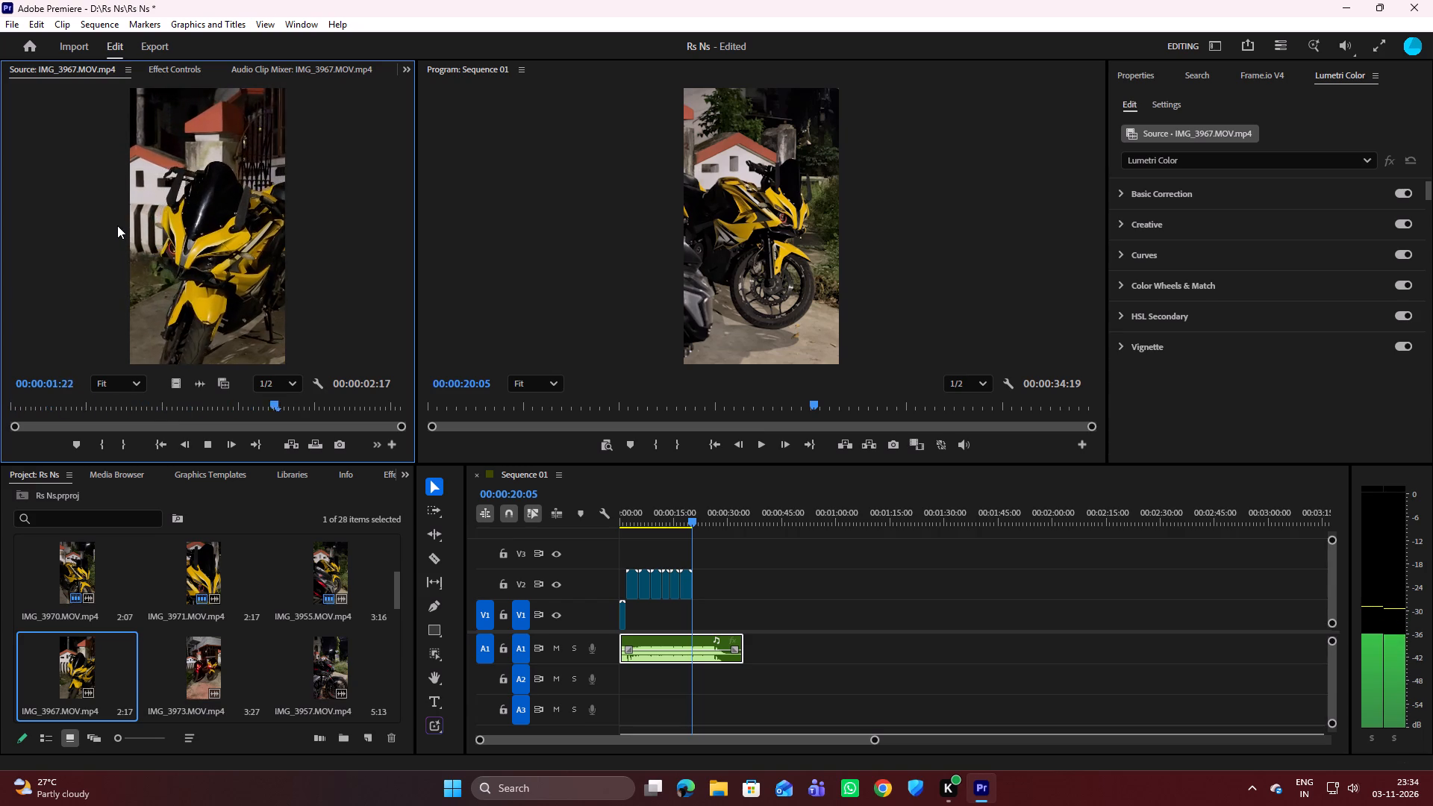
pyautogui.press('space')
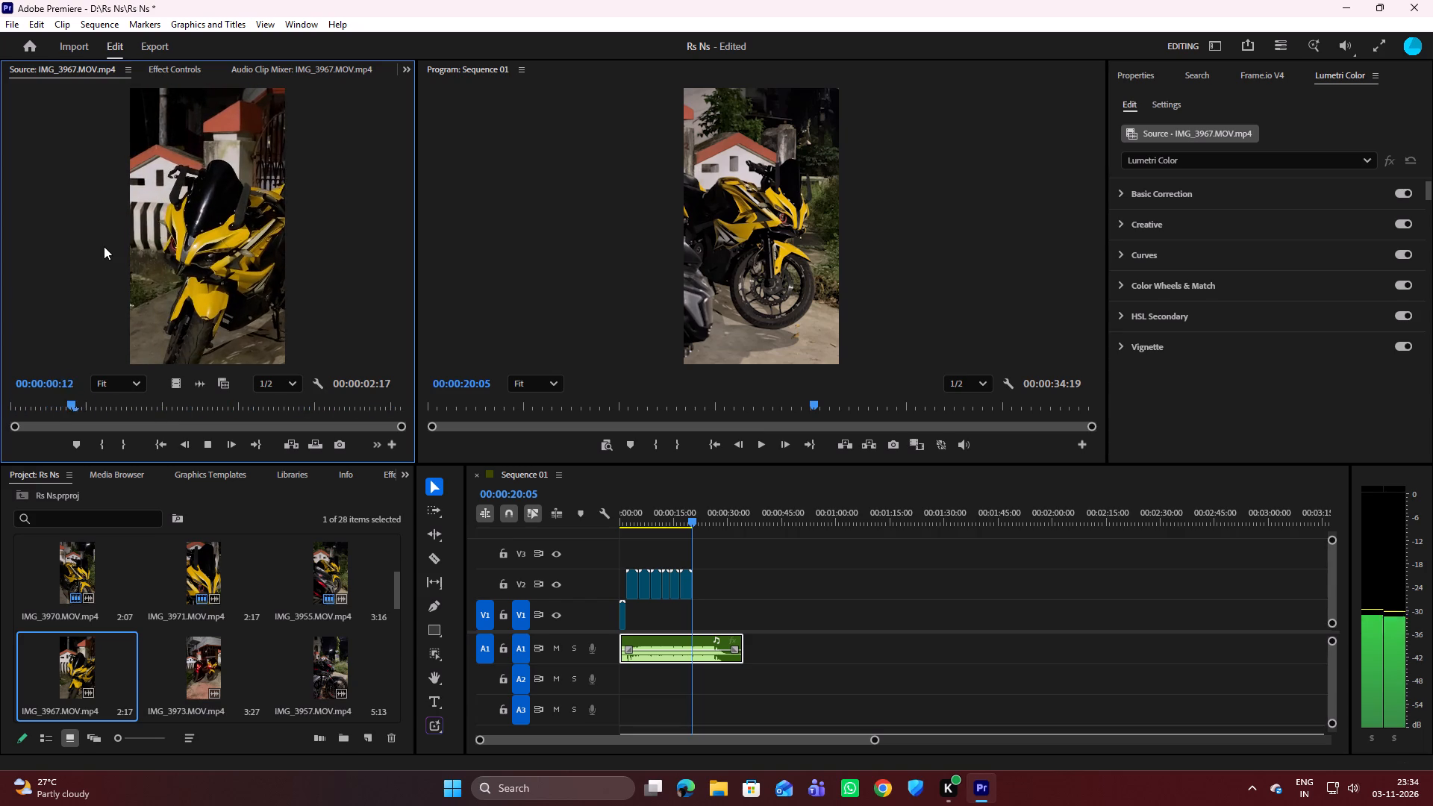
pyautogui.press('space')
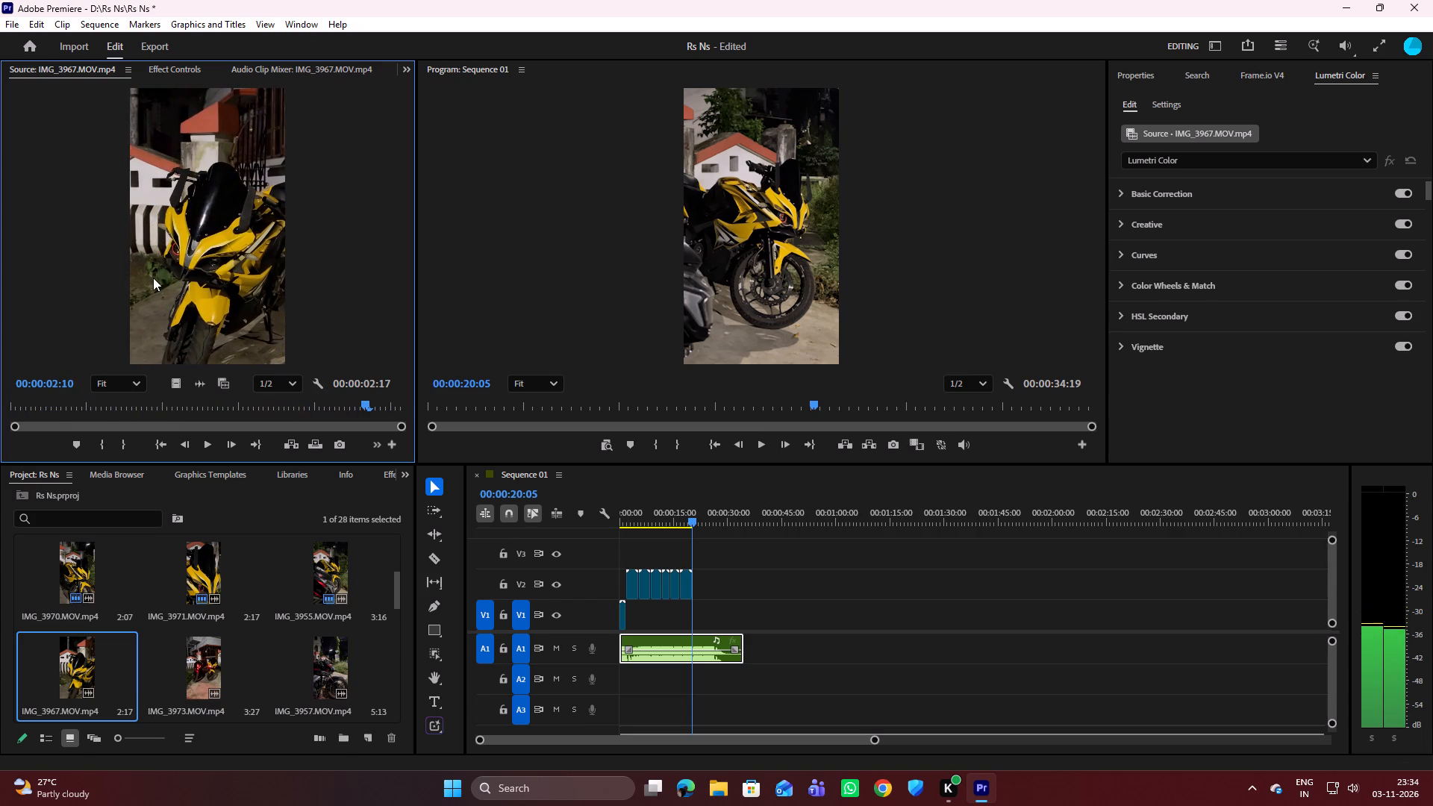
pyautogui.moveTo(178, 385); pyautogui.dragTo(233, 421)
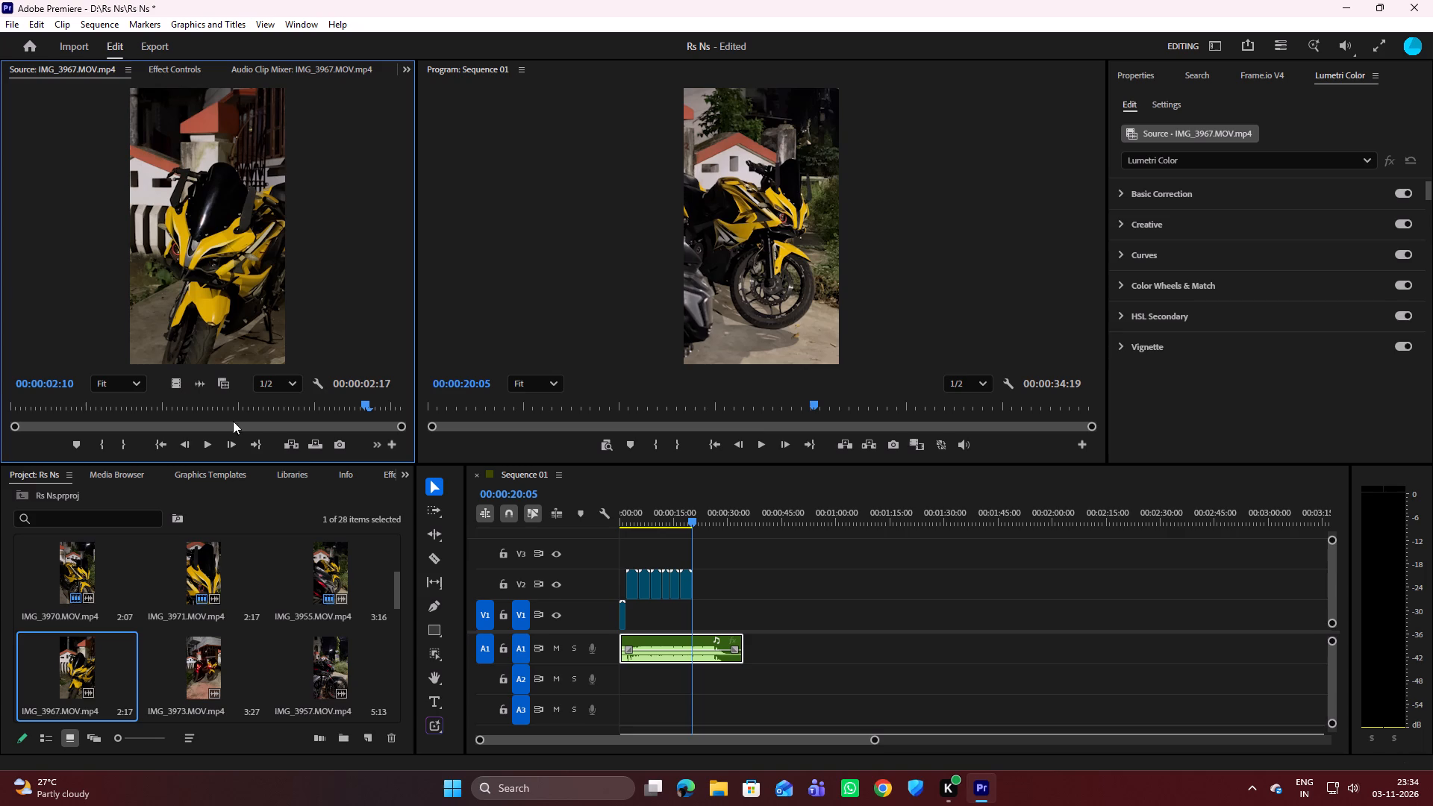
pyautogui.moveTo(233, 421); pyautogui.dragTo(697, 583)
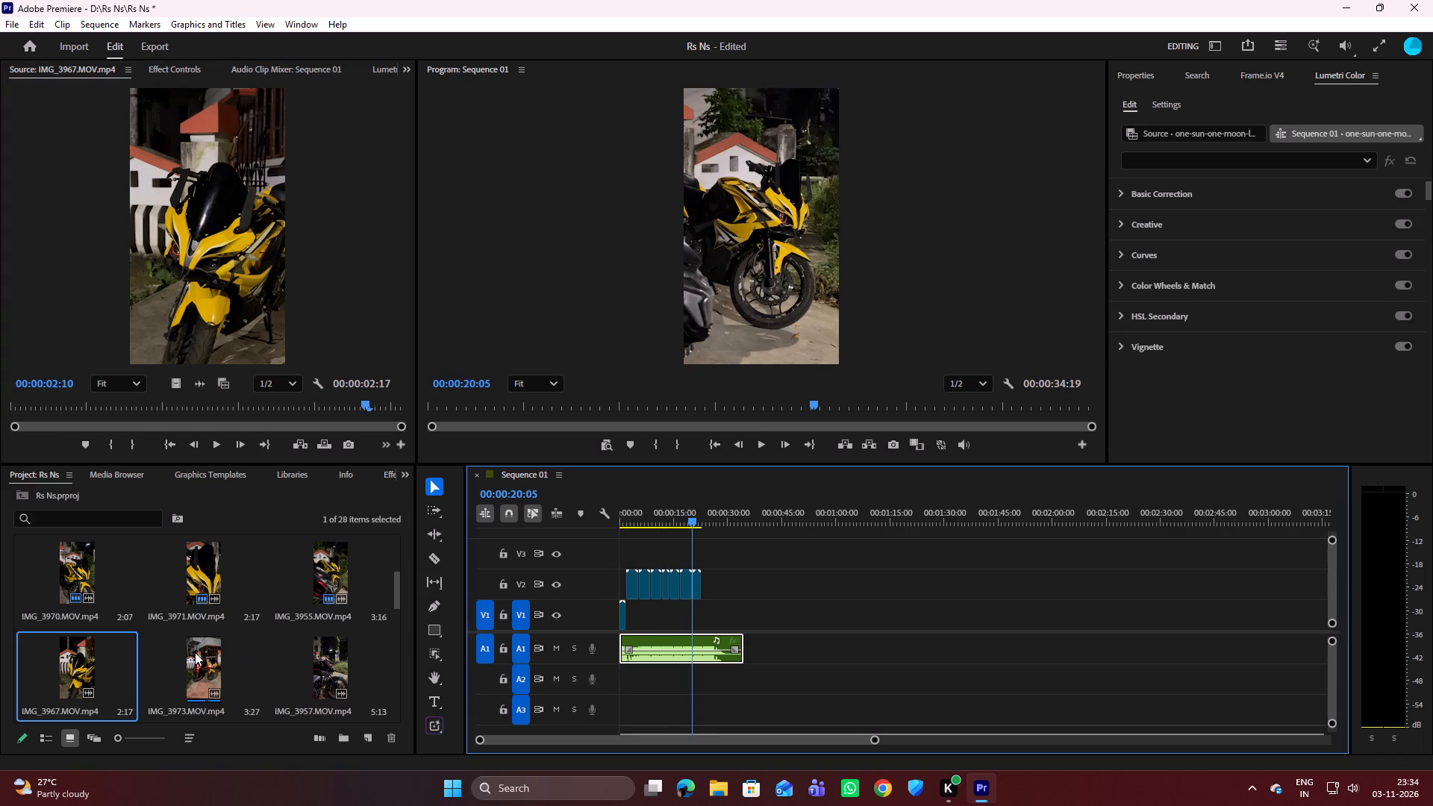
# Play IMG_3973.MOV.mp4 several times from its beginning in the source monitor to examine the shot of the two bikes.
pyautogui.doubleClick(196, 658)
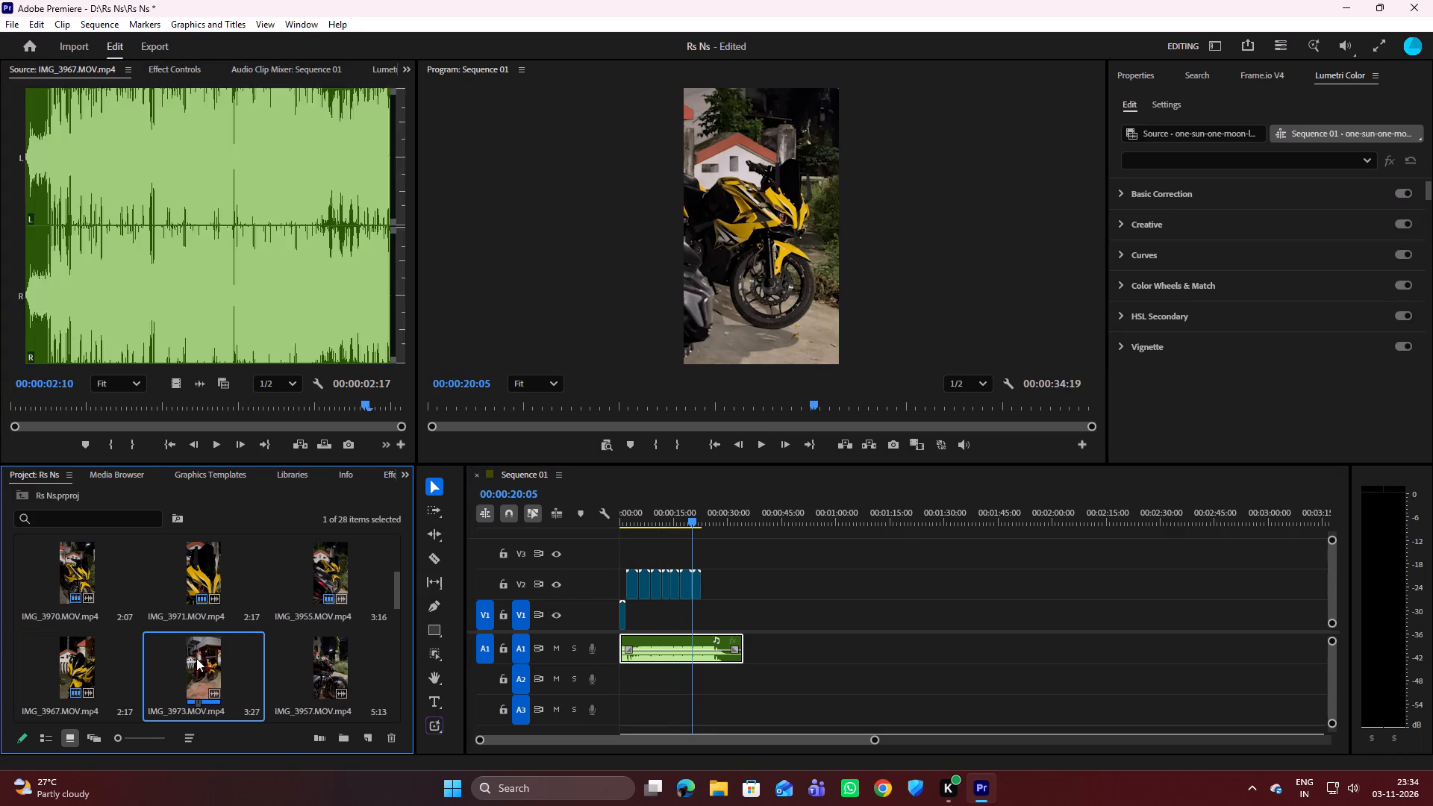
pyautogui.moveTo(119, 403); pyautogui.dragTo(0, 448)
pyautogui.press('space')
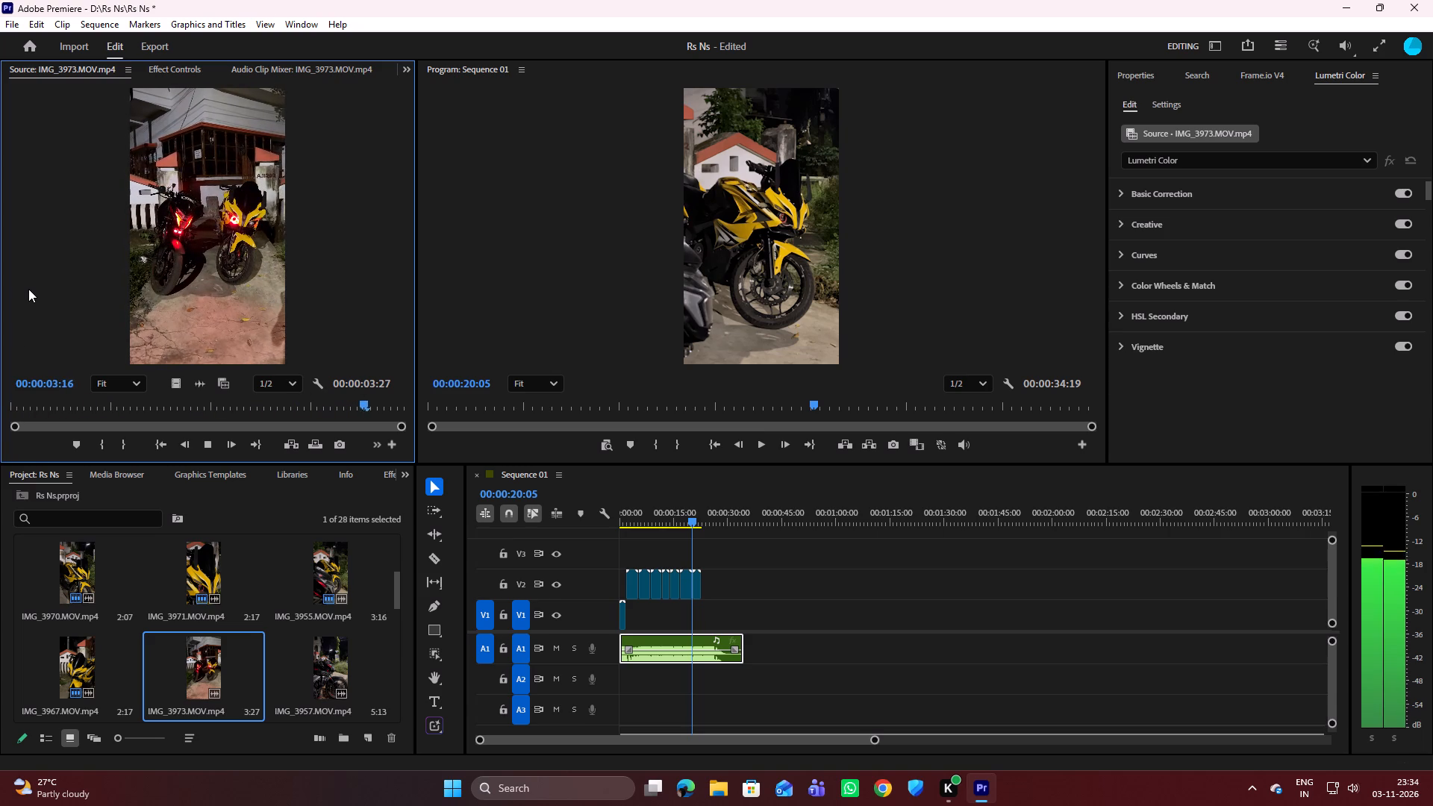
pyautogui.press('space')
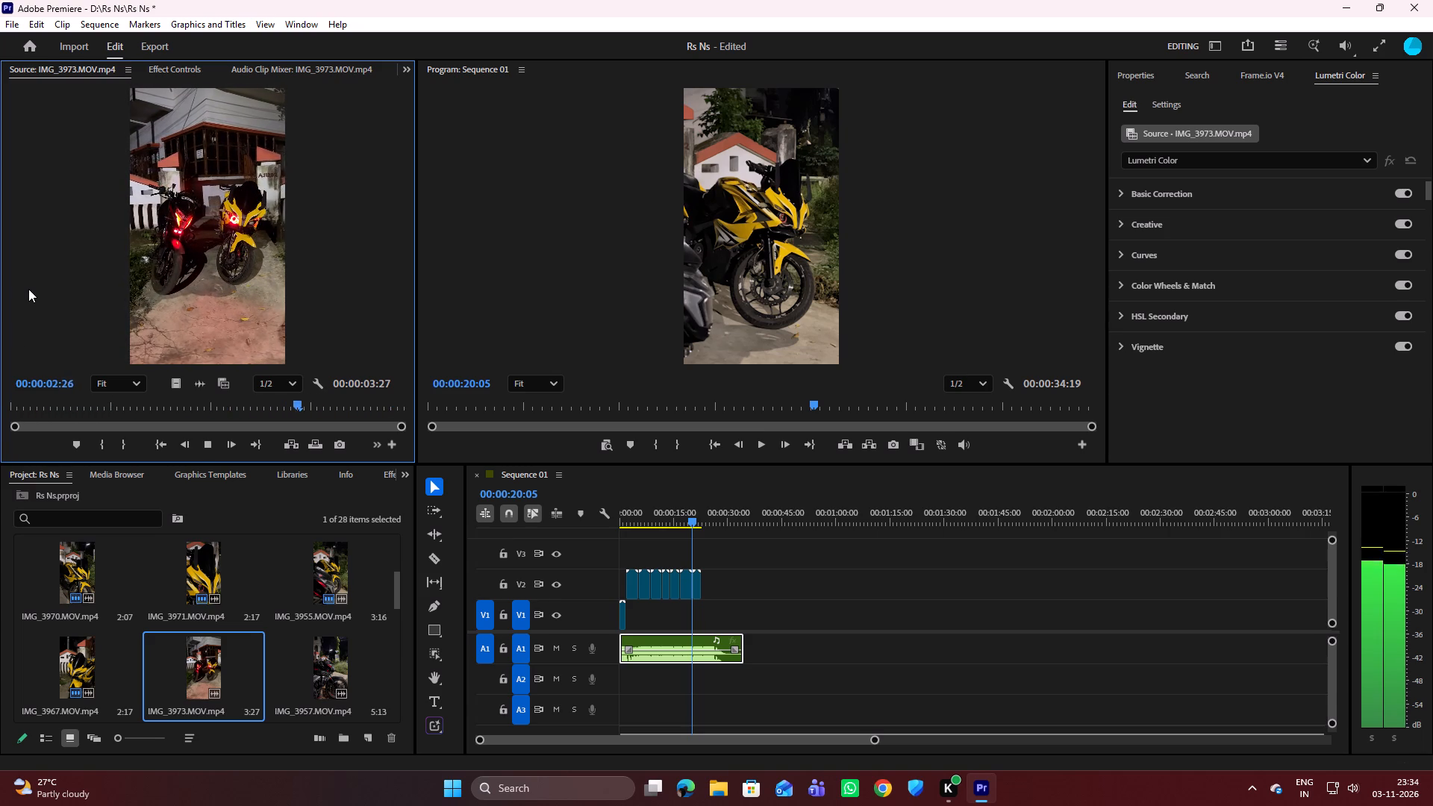
pyautogui.press('space')
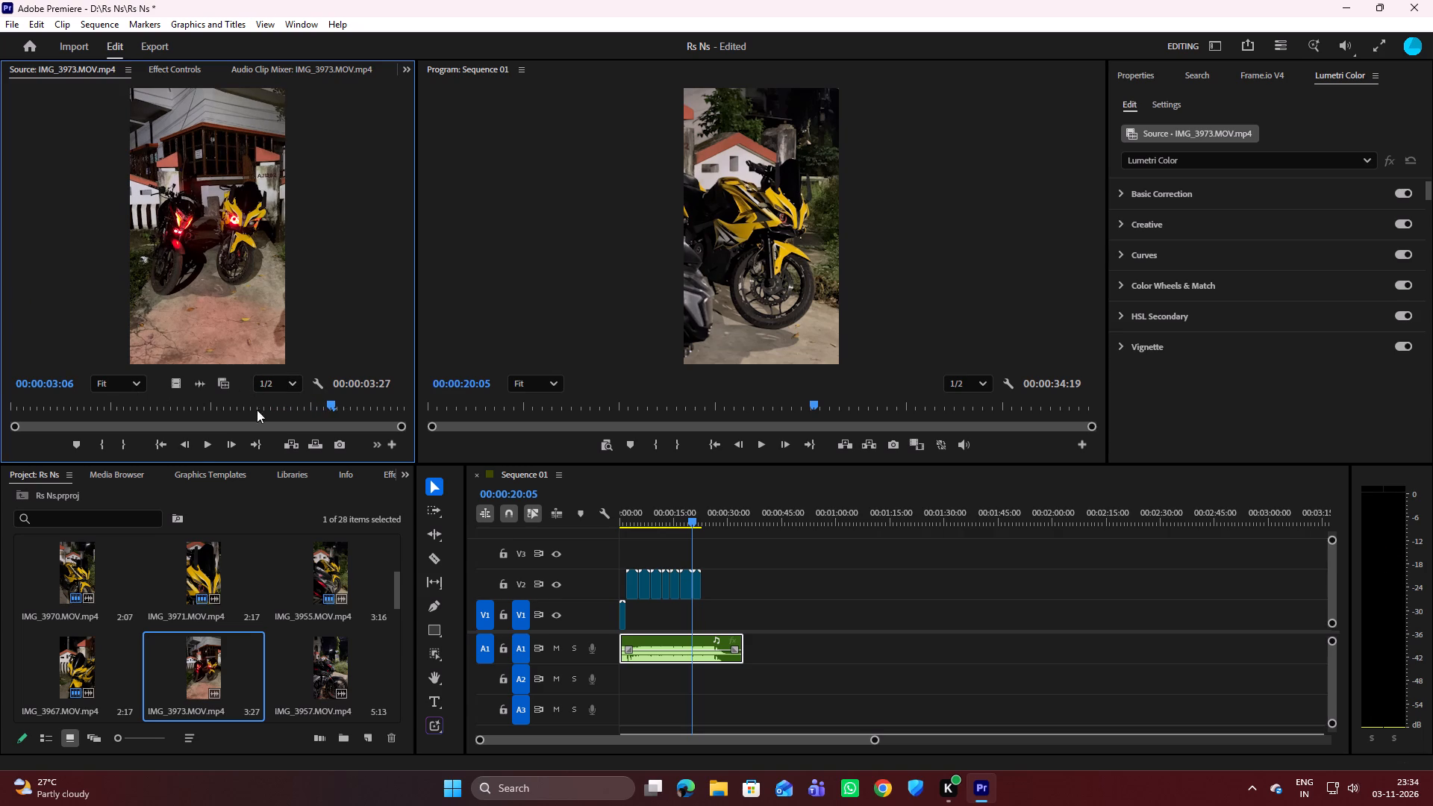
pyautogui.moveTo(315, 402); pyautogui.dragTo(22, 407)
pyautogui.press('space')
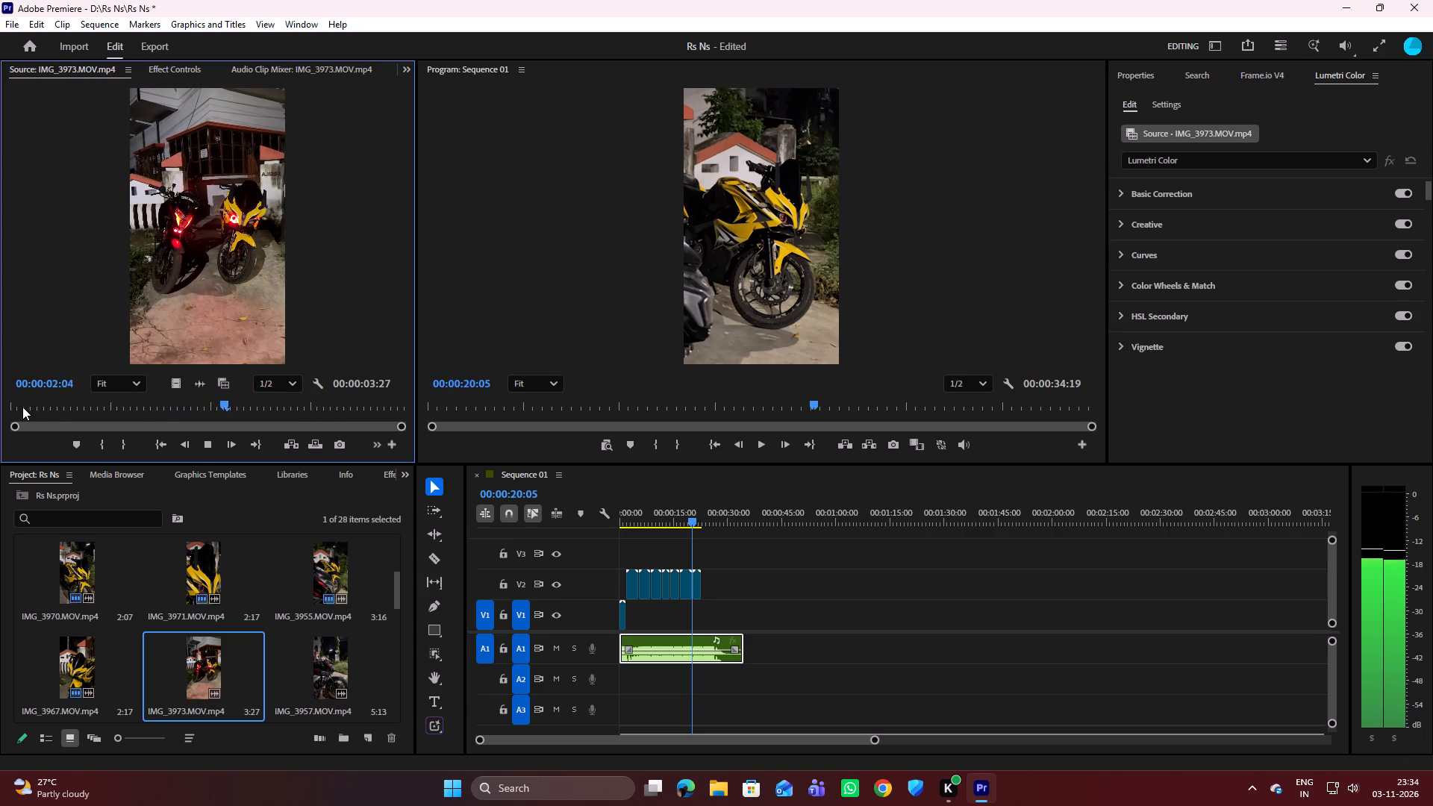
pyautogui.press('space')
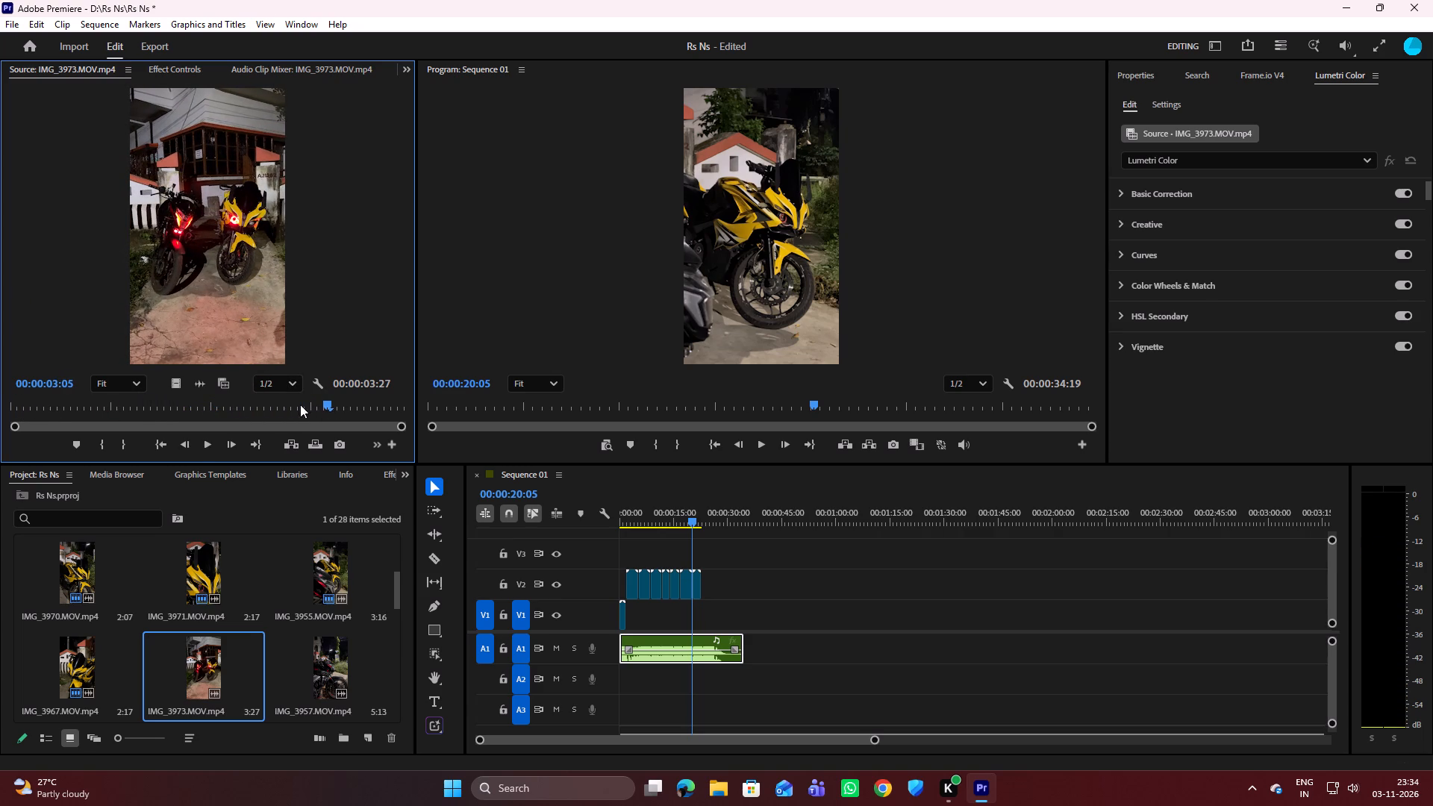
pyautogui.moveTo(326, 402); pyautogui.dragTo(305, 407)
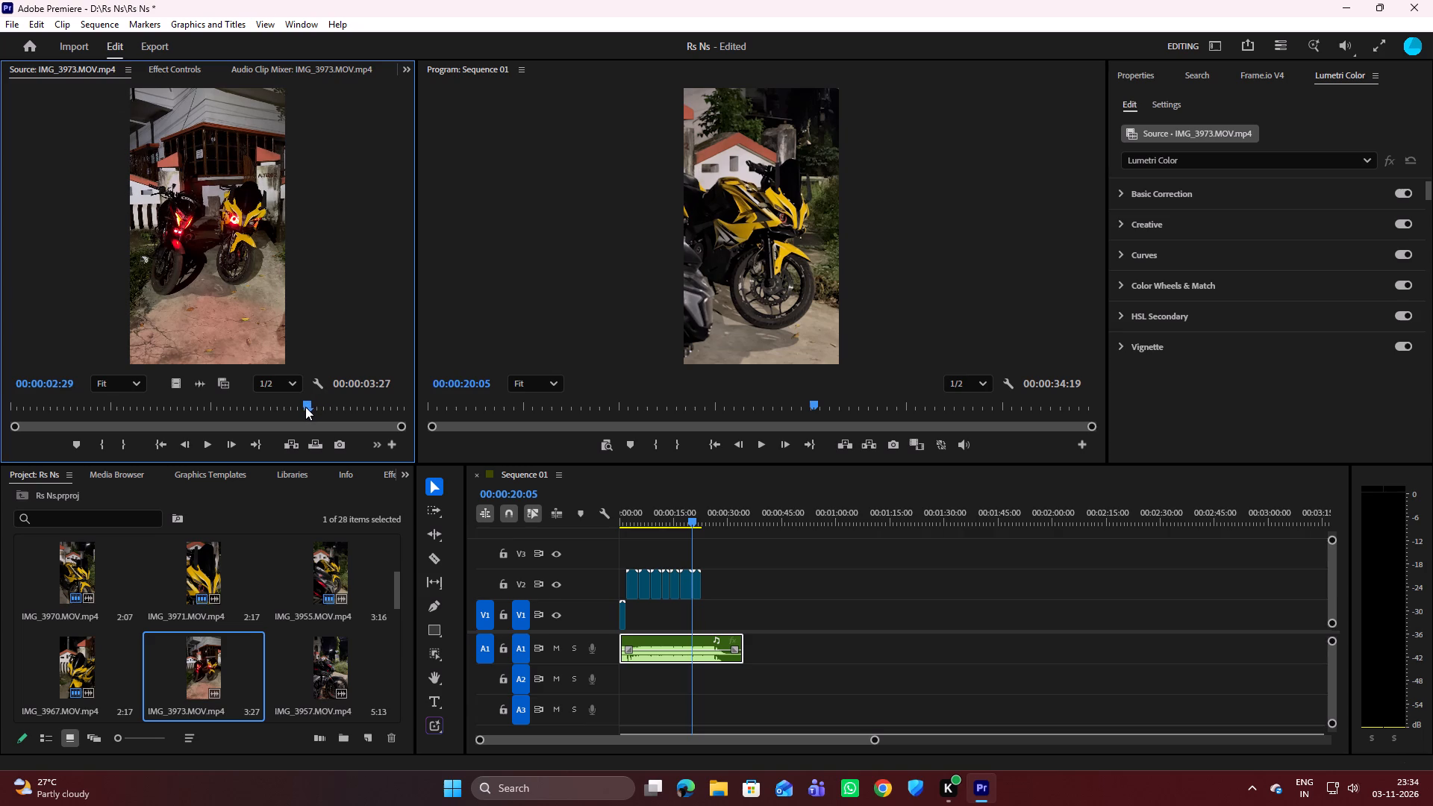
pyautogui.moveTo(305, 407); pyautogui.dragTo(276, 404)
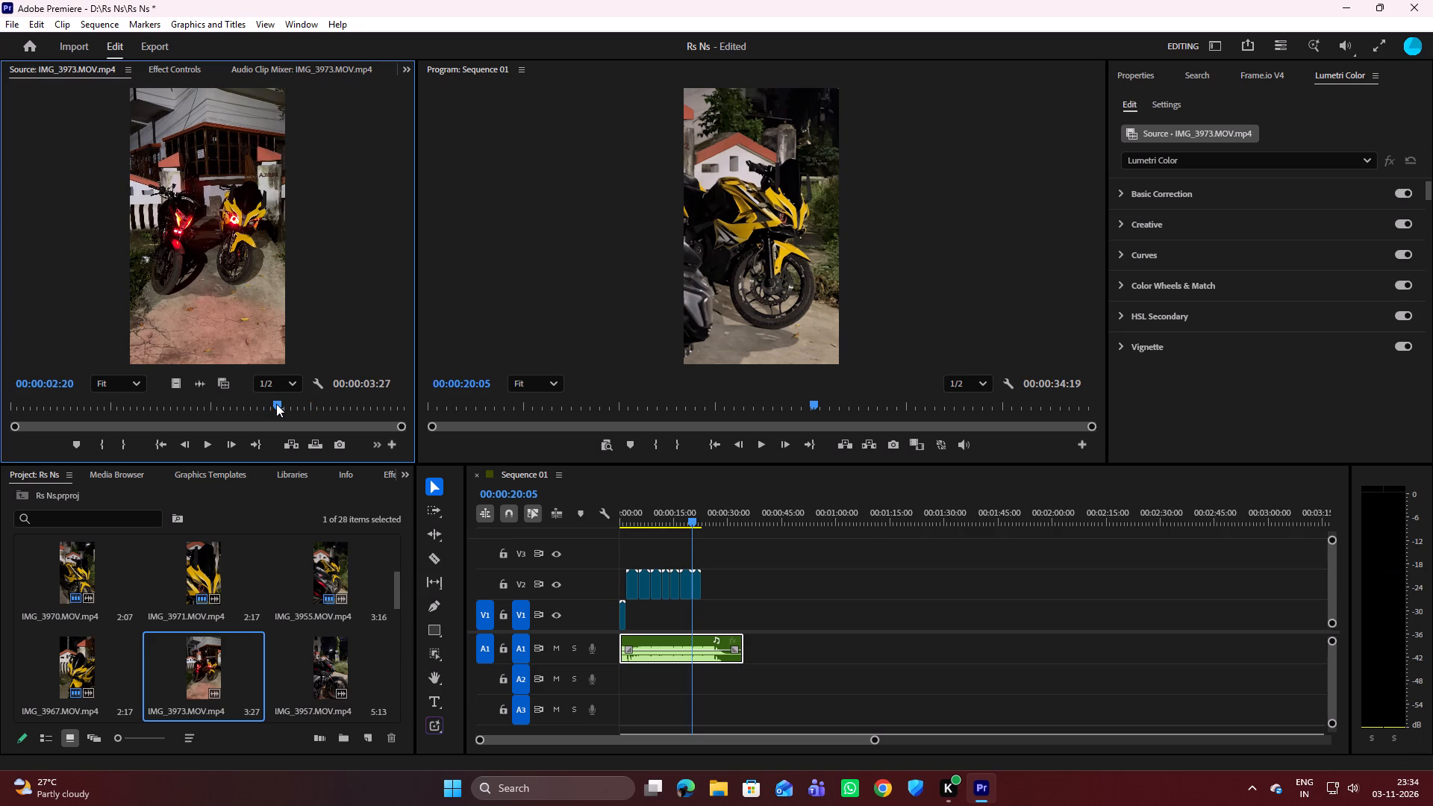
pyautogui.moveTo(276, 404); pyautogui.dragTo(0, 404)
pyautogui.press('space')
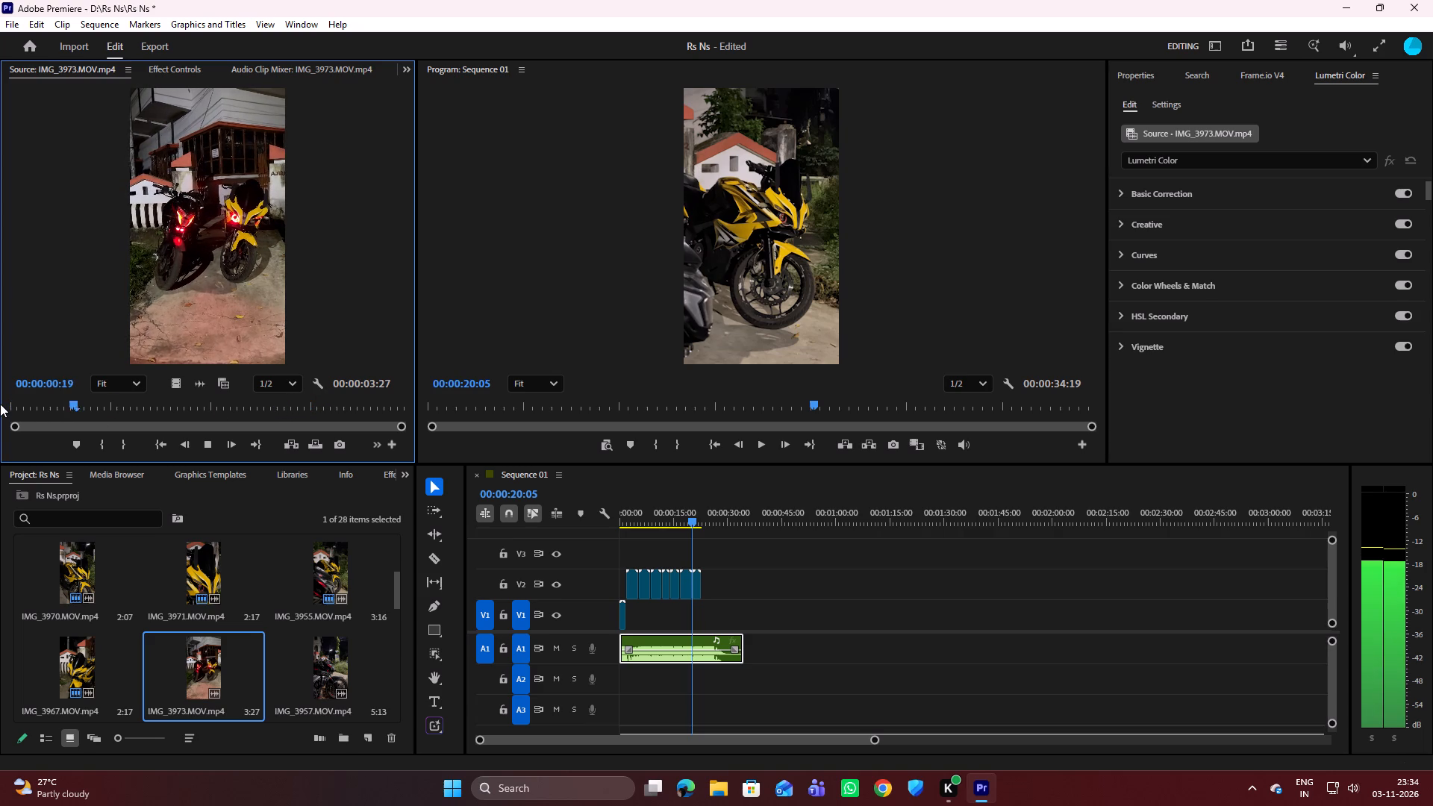
pyautogui.press('space')
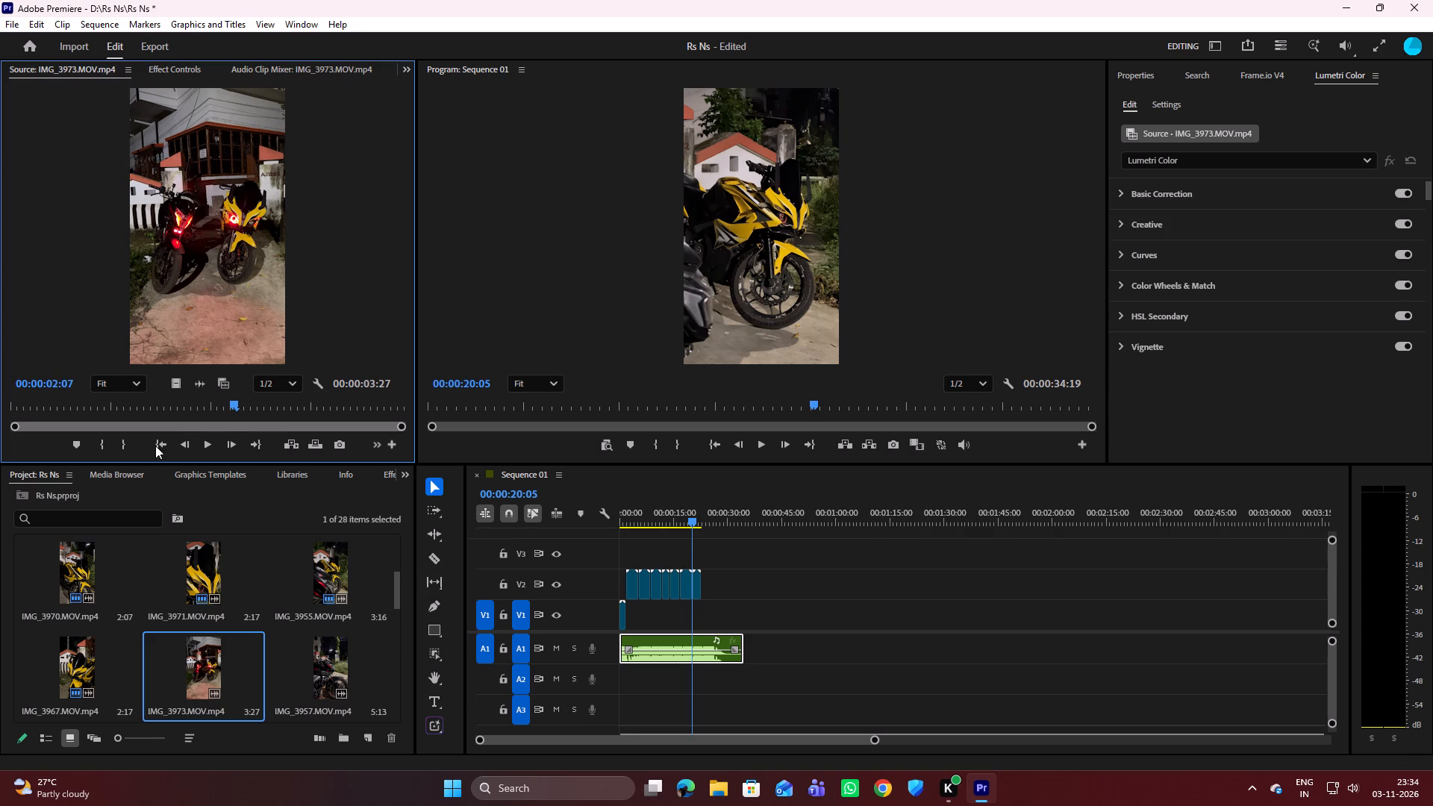
# Replay IMG_3973.MOV.mp4 in the source monitor, step back frame by frame, and mark its Out point at 00:00:02:12.
pyautogui.moveTo(228, 402); pyautogui.dragTo(9, 427)
pyautogui.press('space')
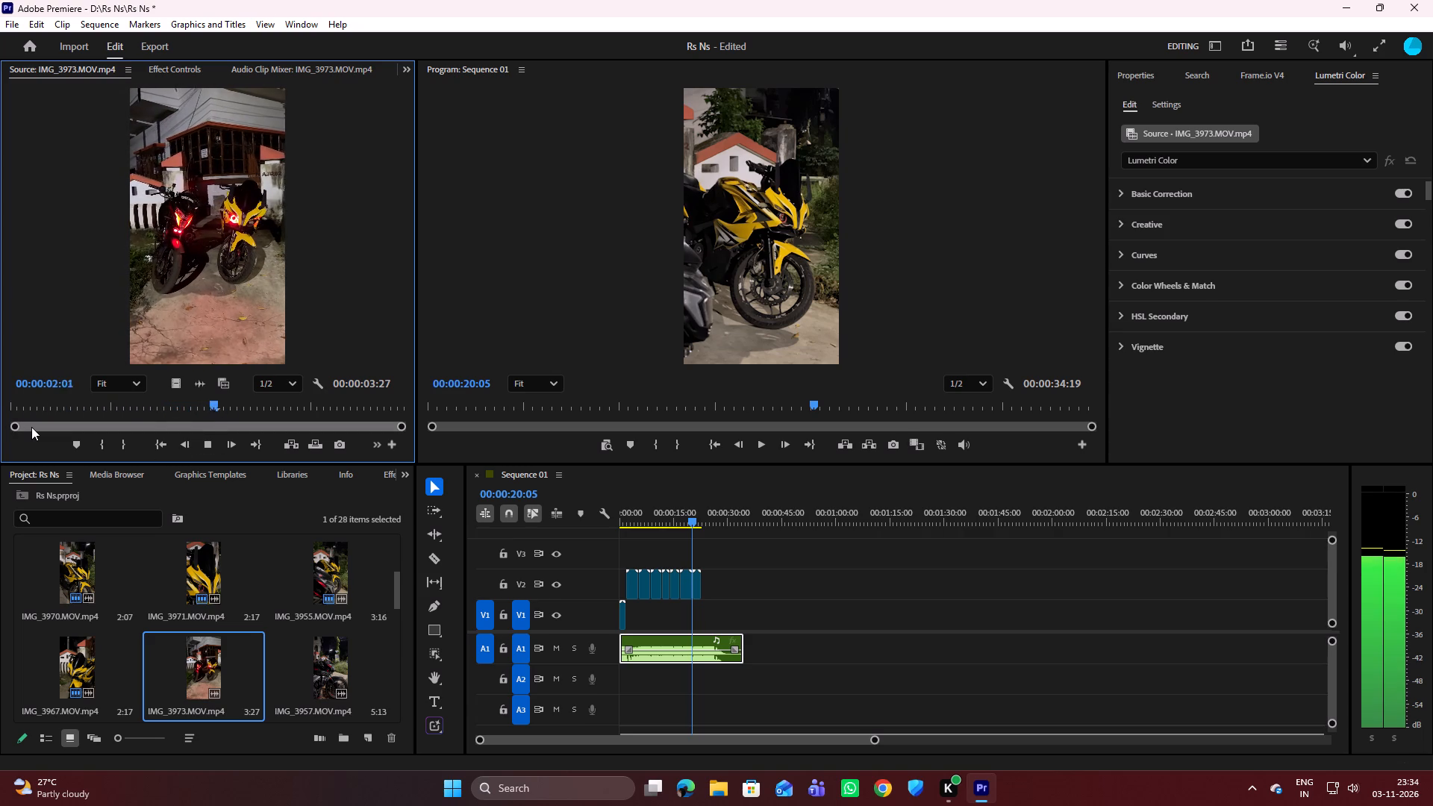
pyautogui.press('space')
pyautogui.press('Left')
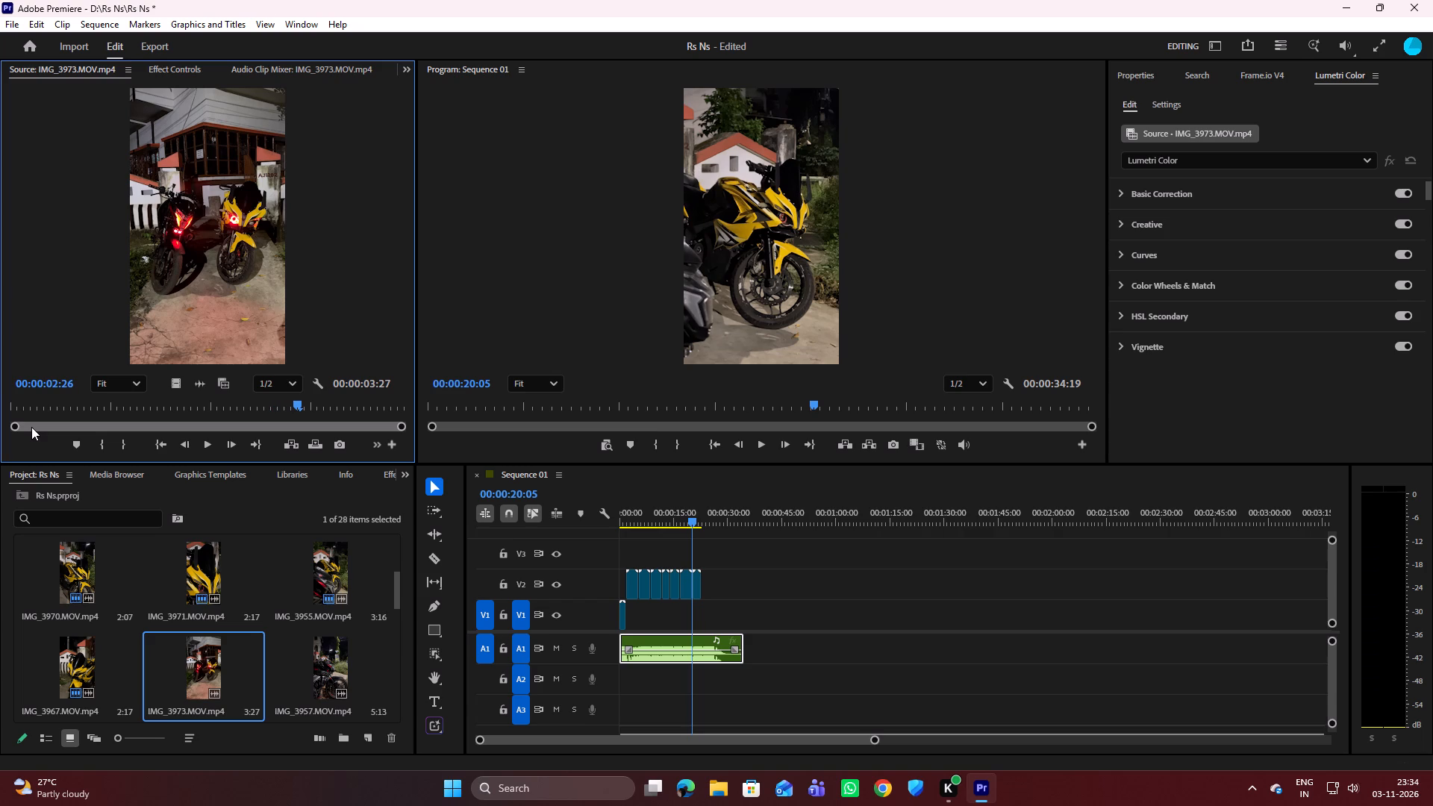
pyautogui.press('Left')
pyautogui.press('Left')
pyautogui.press('Left')
pyautogui.press('Left')
pyautogui.press('Left')
pyautogui.press('Left')
pyautogui.press('Left')
pyautogui.press('Left')
pyautogui.press('Left')
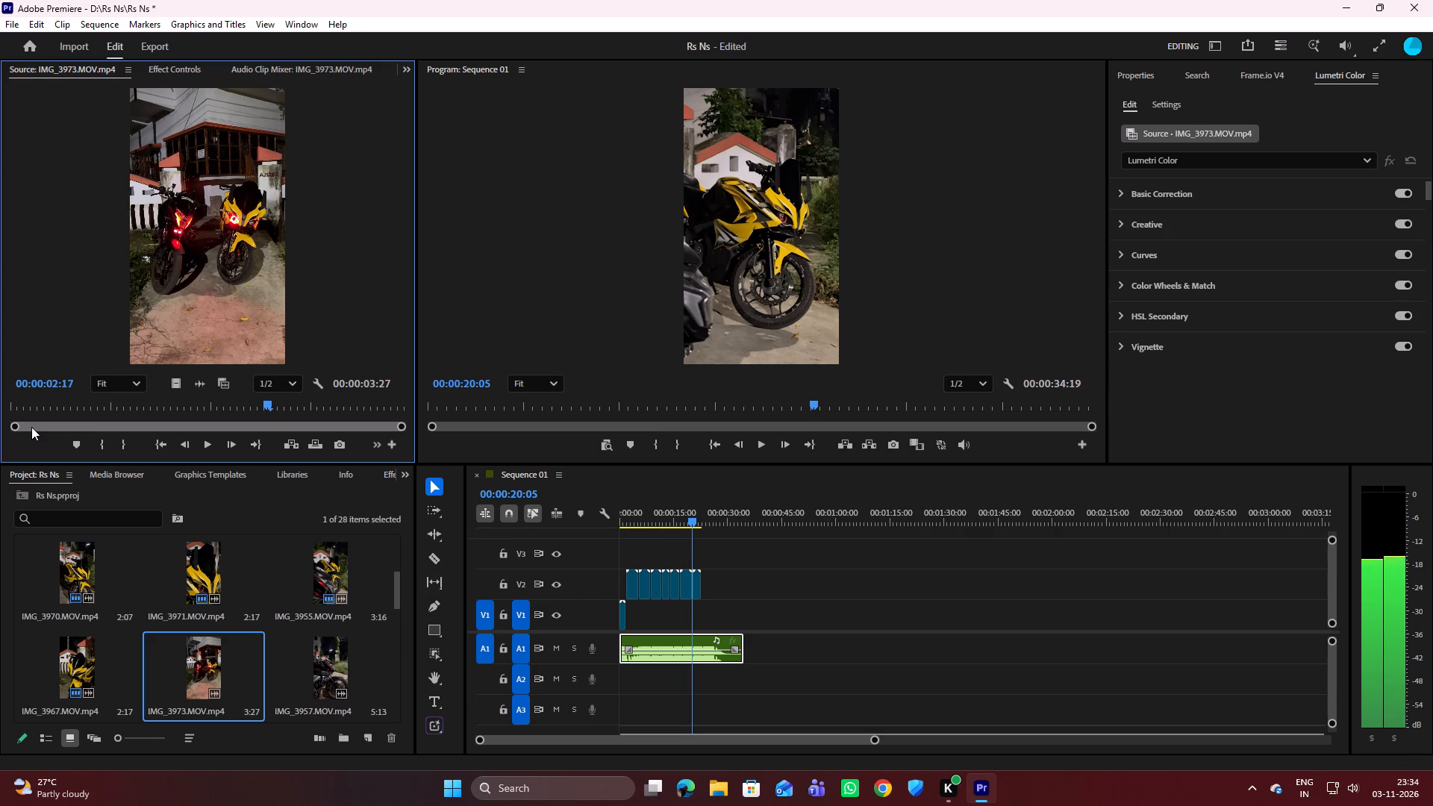
pyautogui.press('Left')
pyautogui.press('Left')
pyautogui.press('Left')
pyautogui.press('Left')
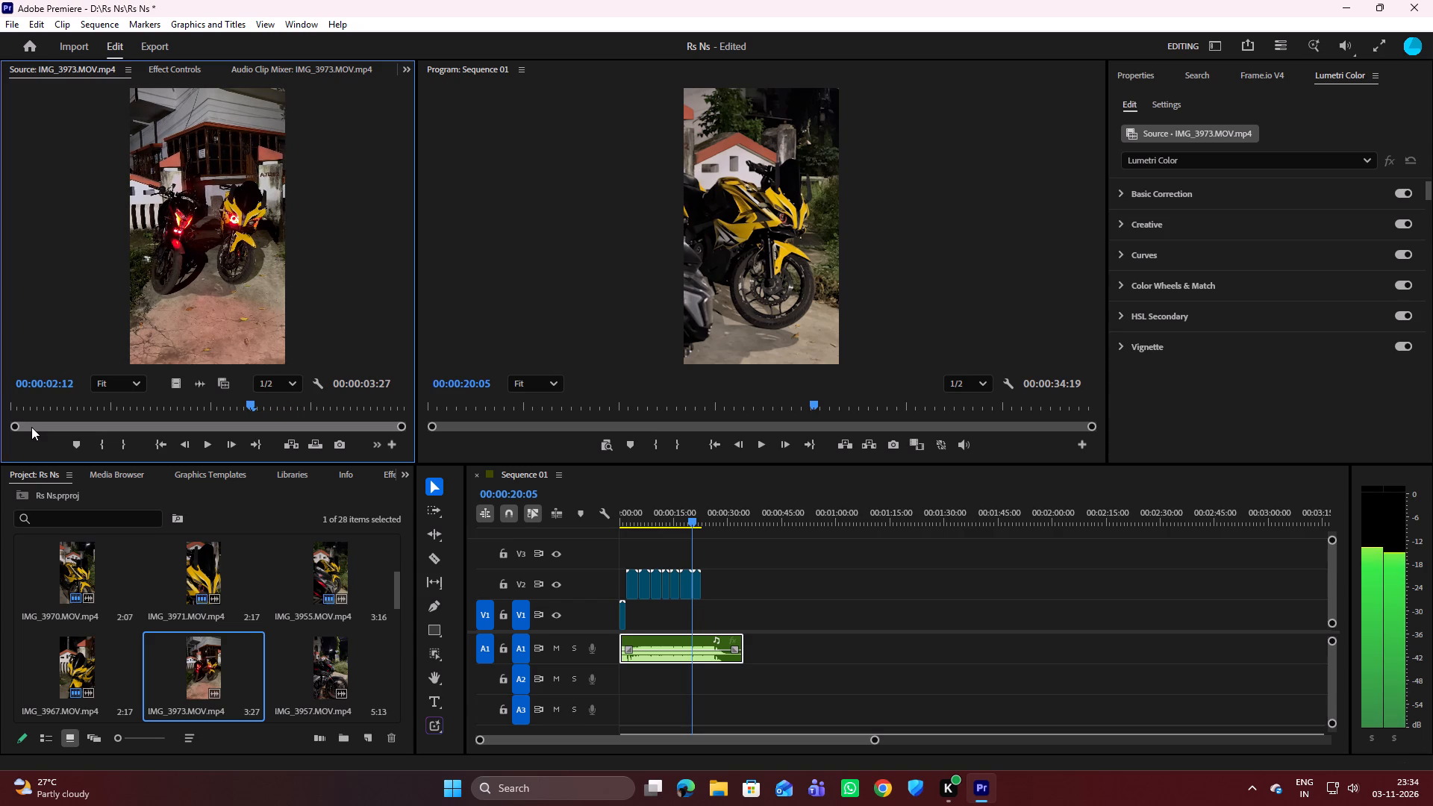
pyautogui.press('o')
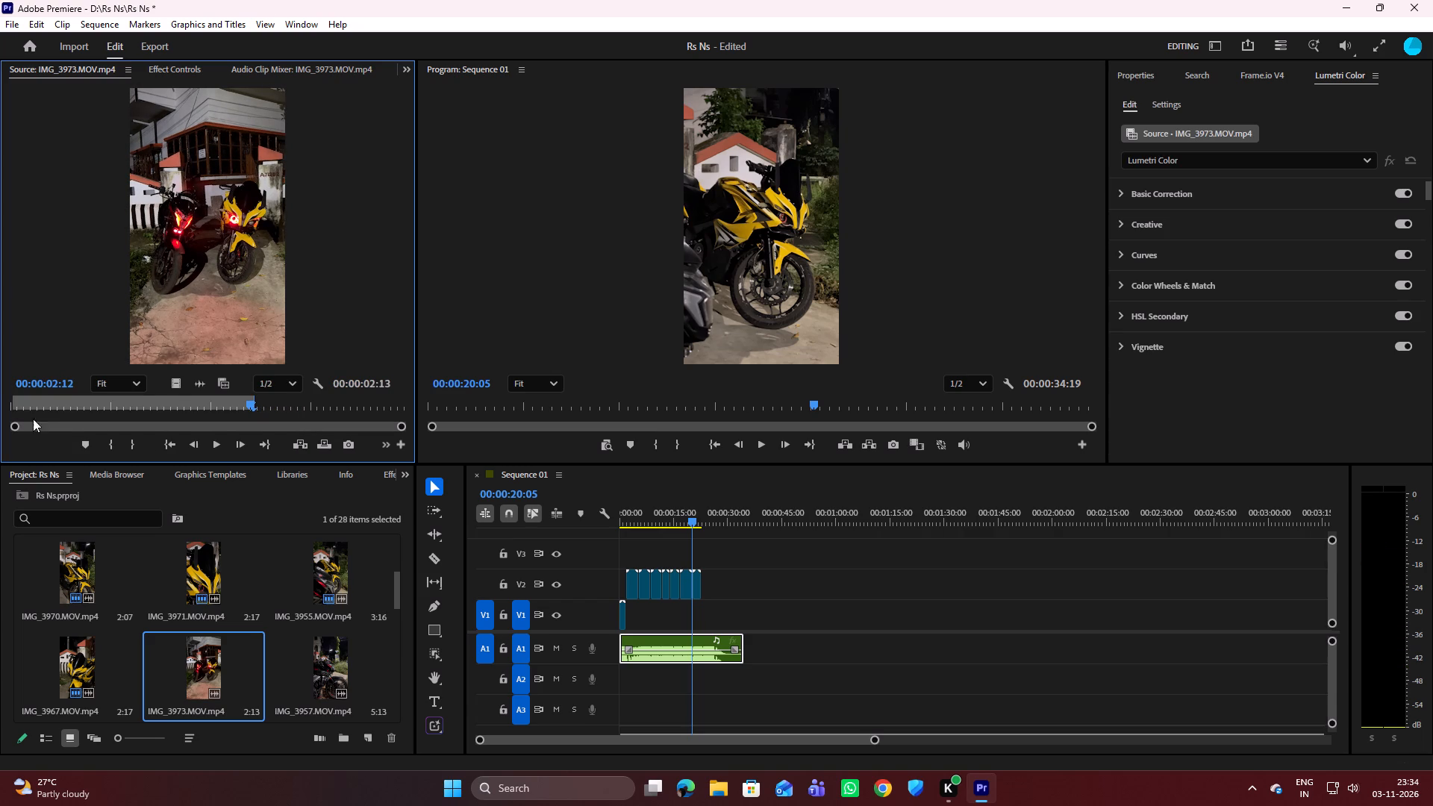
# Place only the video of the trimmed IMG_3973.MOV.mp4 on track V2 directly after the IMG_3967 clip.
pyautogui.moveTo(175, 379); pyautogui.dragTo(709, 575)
# Play Sequence 01 from its beginning past the last clip to review the cuts against the song.
pyautogui.moveTo(689, 519); pyautogui.dragTo(677, 525)
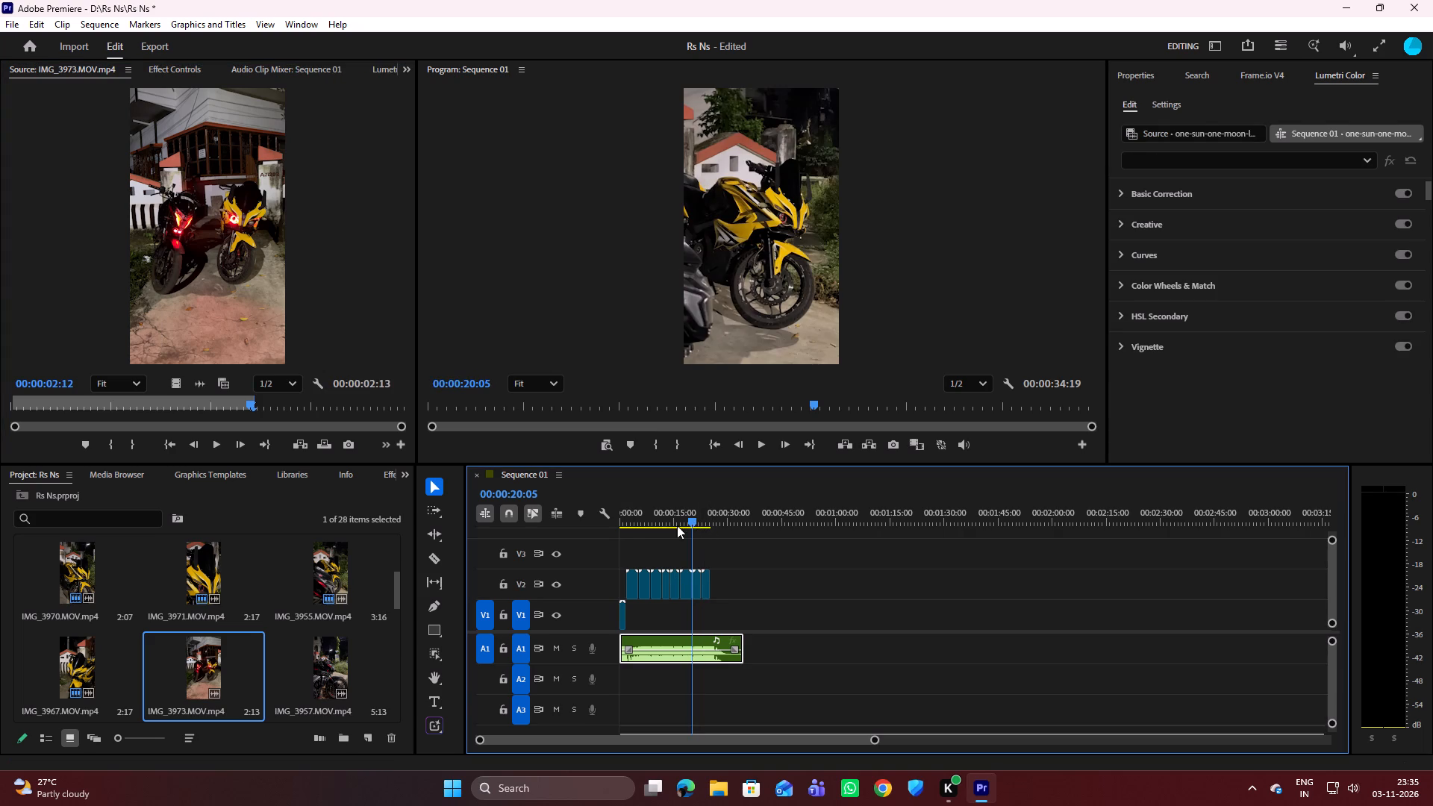
pyautogui.moveTo(677, 525); pyautogui.dragTo(609, 530)
pyautogui.press('space')
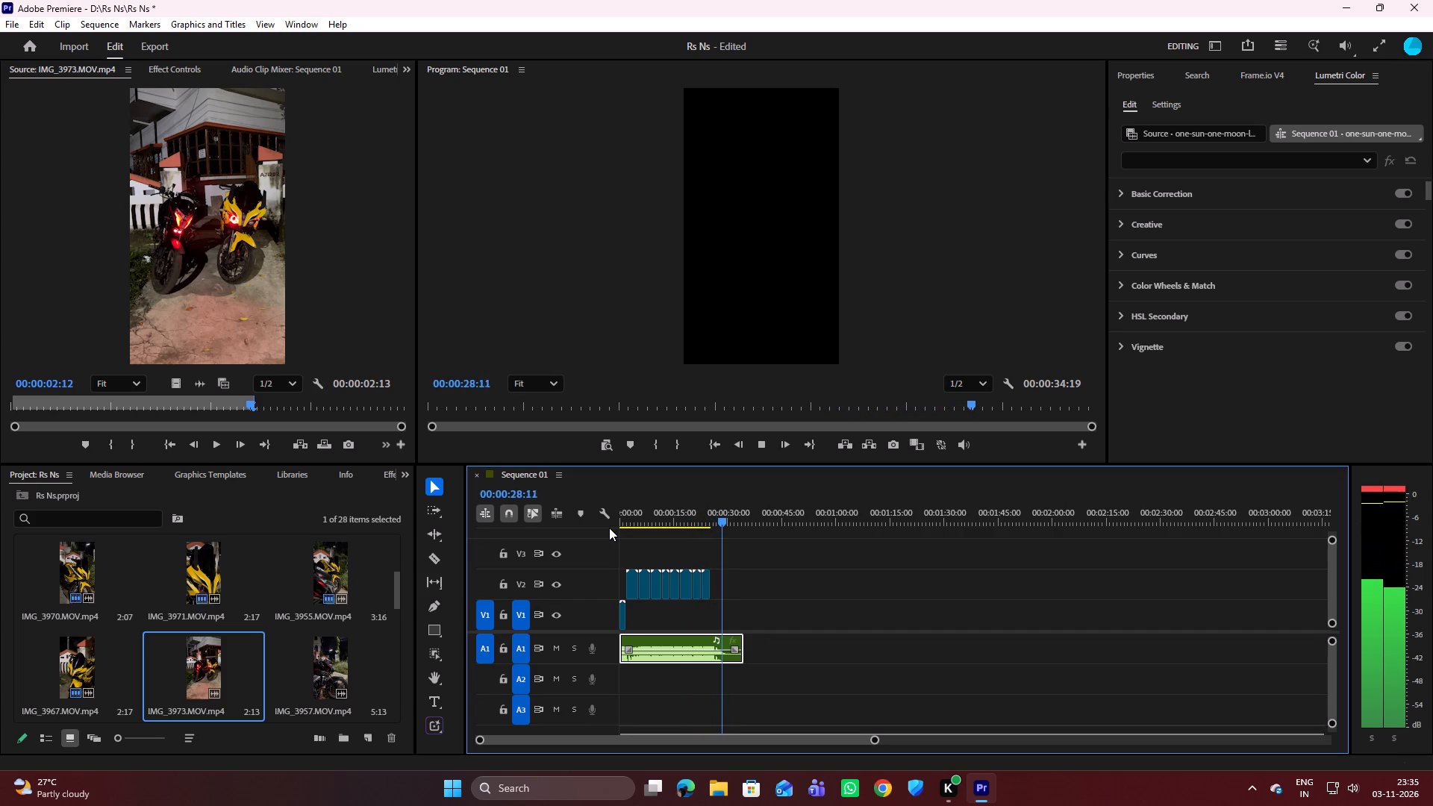
pyautogui.press('space')
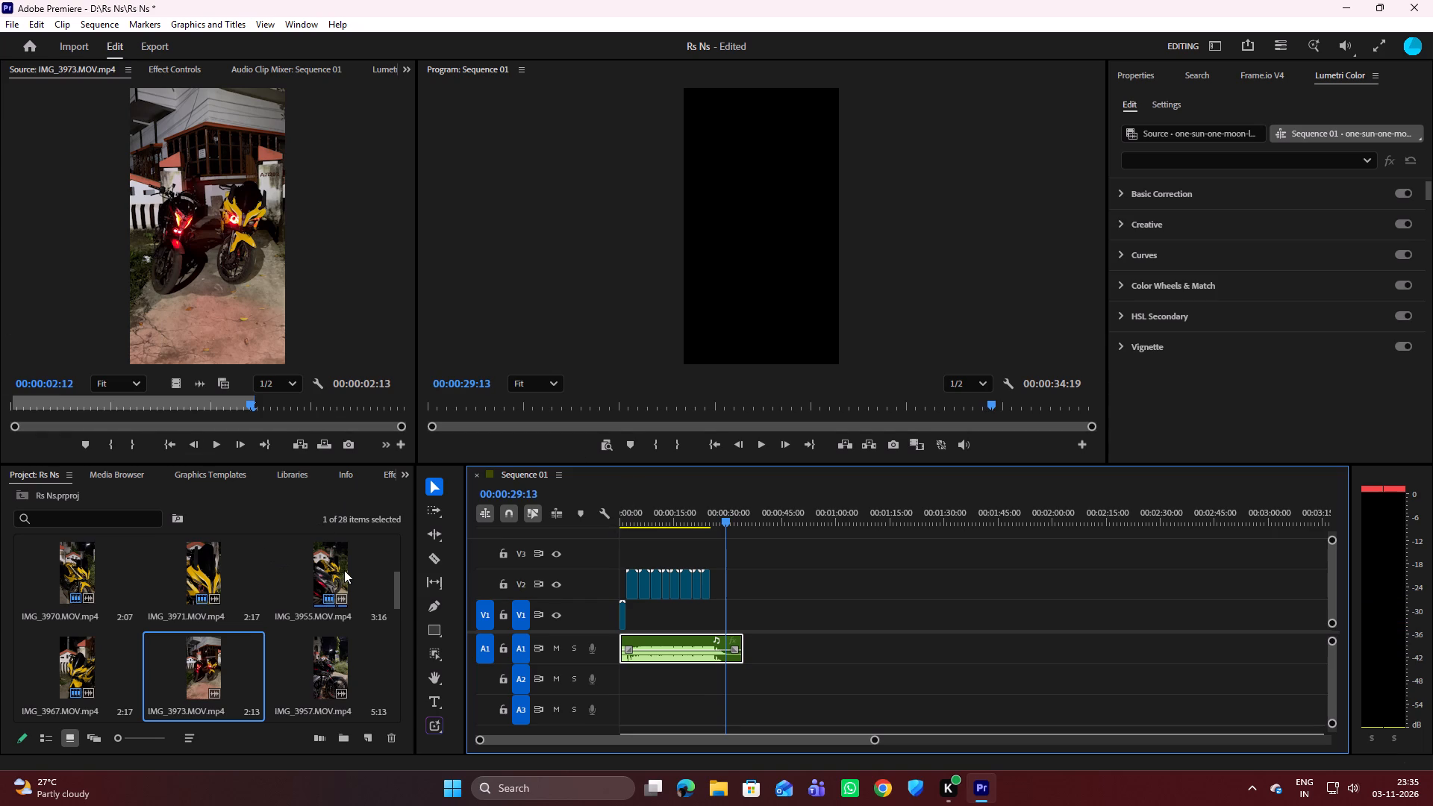
# Move all the bike clips from track V2 down to V1, keeping their timing so they directly follow the first clip.
pyautogui.moveTo(873, 737); pyautogui.dragTo(867, 738)
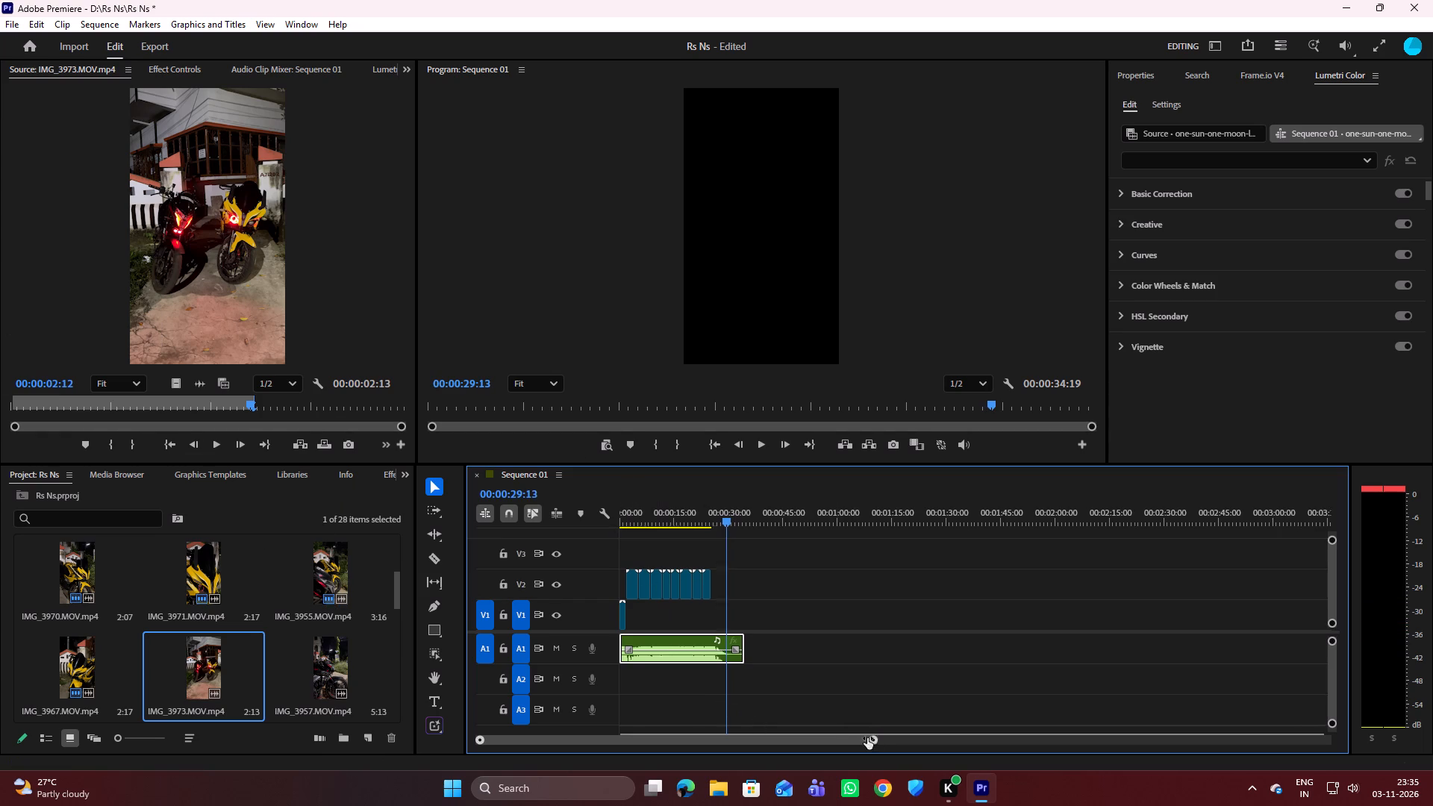
pyautogui.moveTo(867, 738); pyautogui.dragTo(643, 760)
pyautogui.scroll(17, 715, 668)
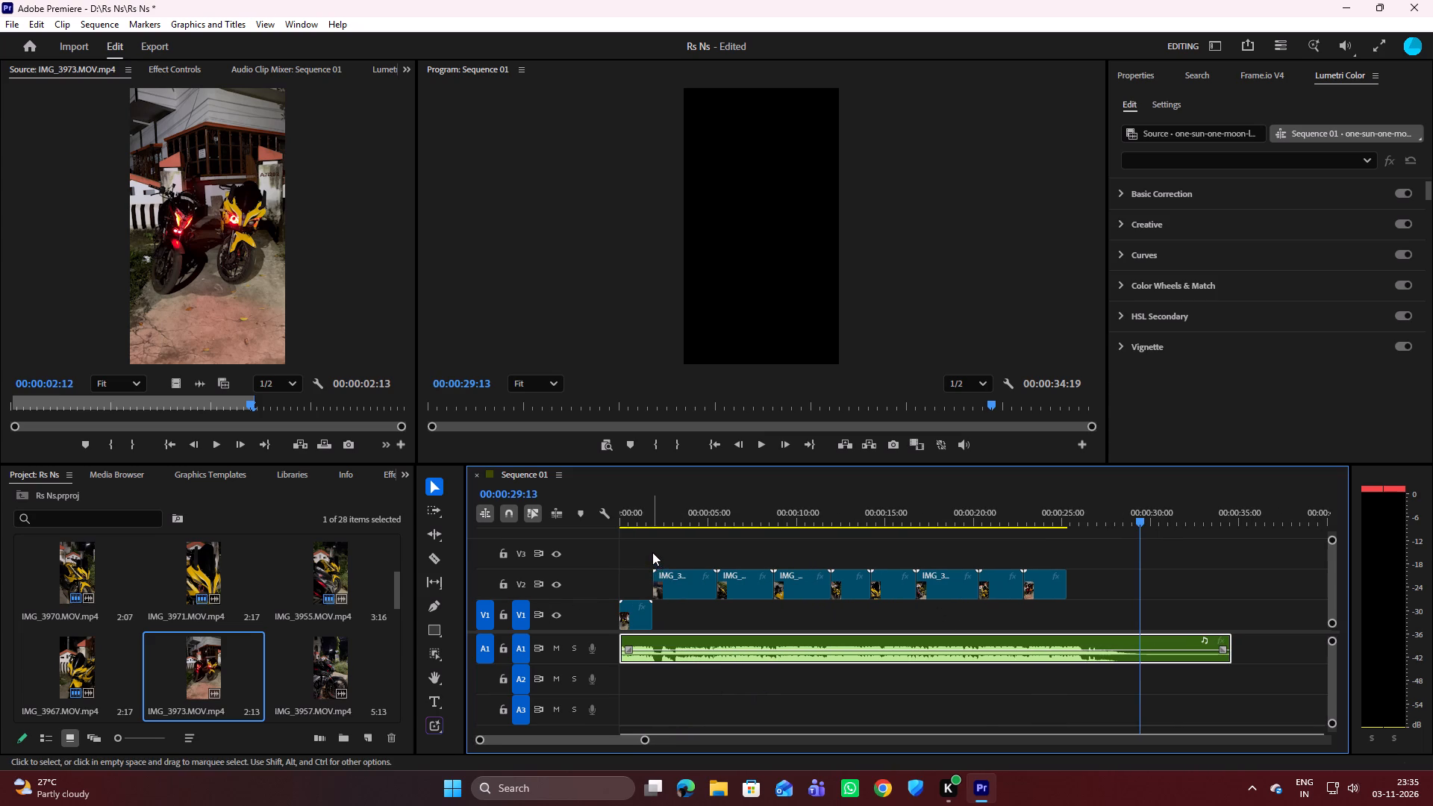
pyautogui.moveTo(643, 555); pyautogui.dragTo(1009, 614)
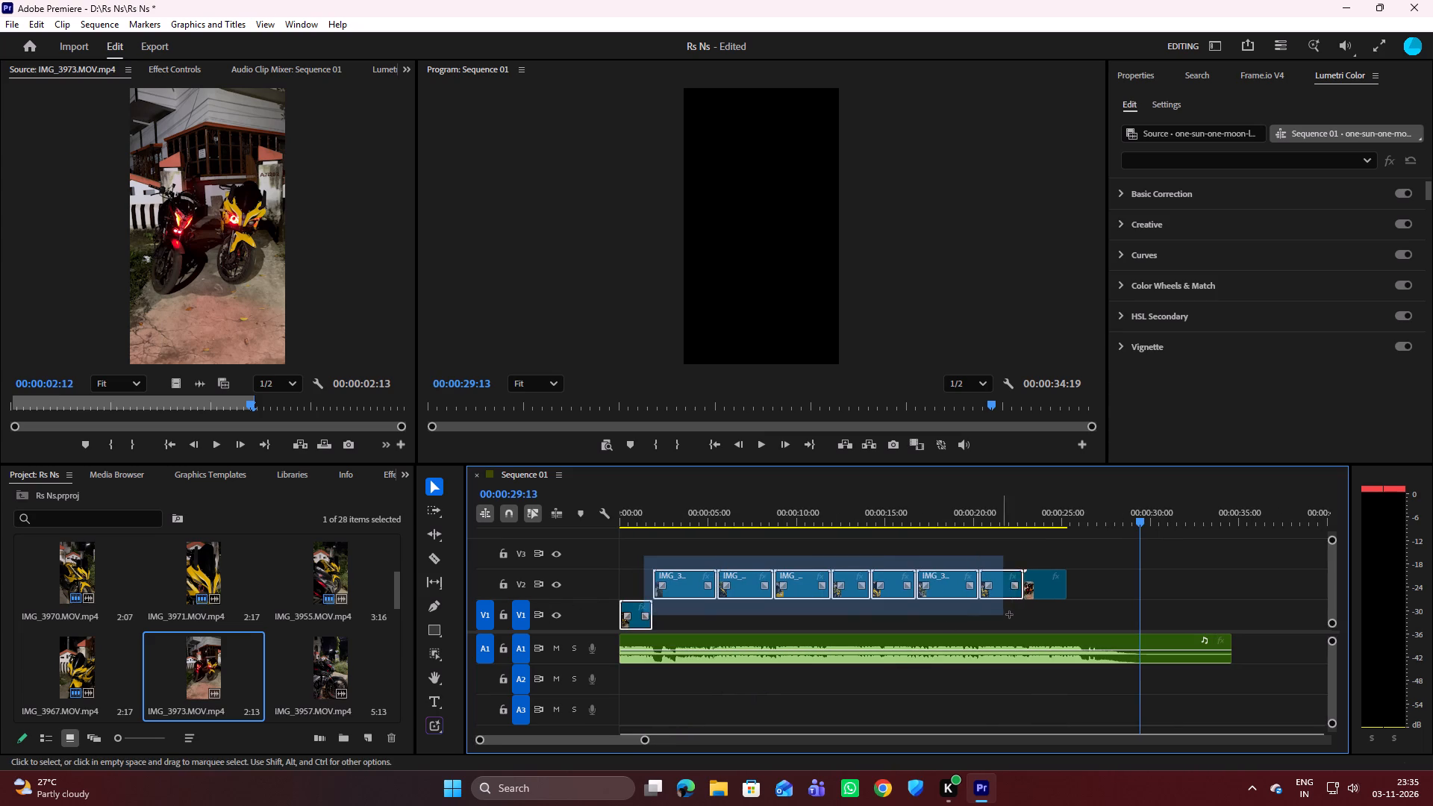
pyautogui.moveTo(1009, 614); pyautogui.dragTo(1051, 610)
pyautogui.moveTo(852, 588); pyautogui.dragTo(852, 612)
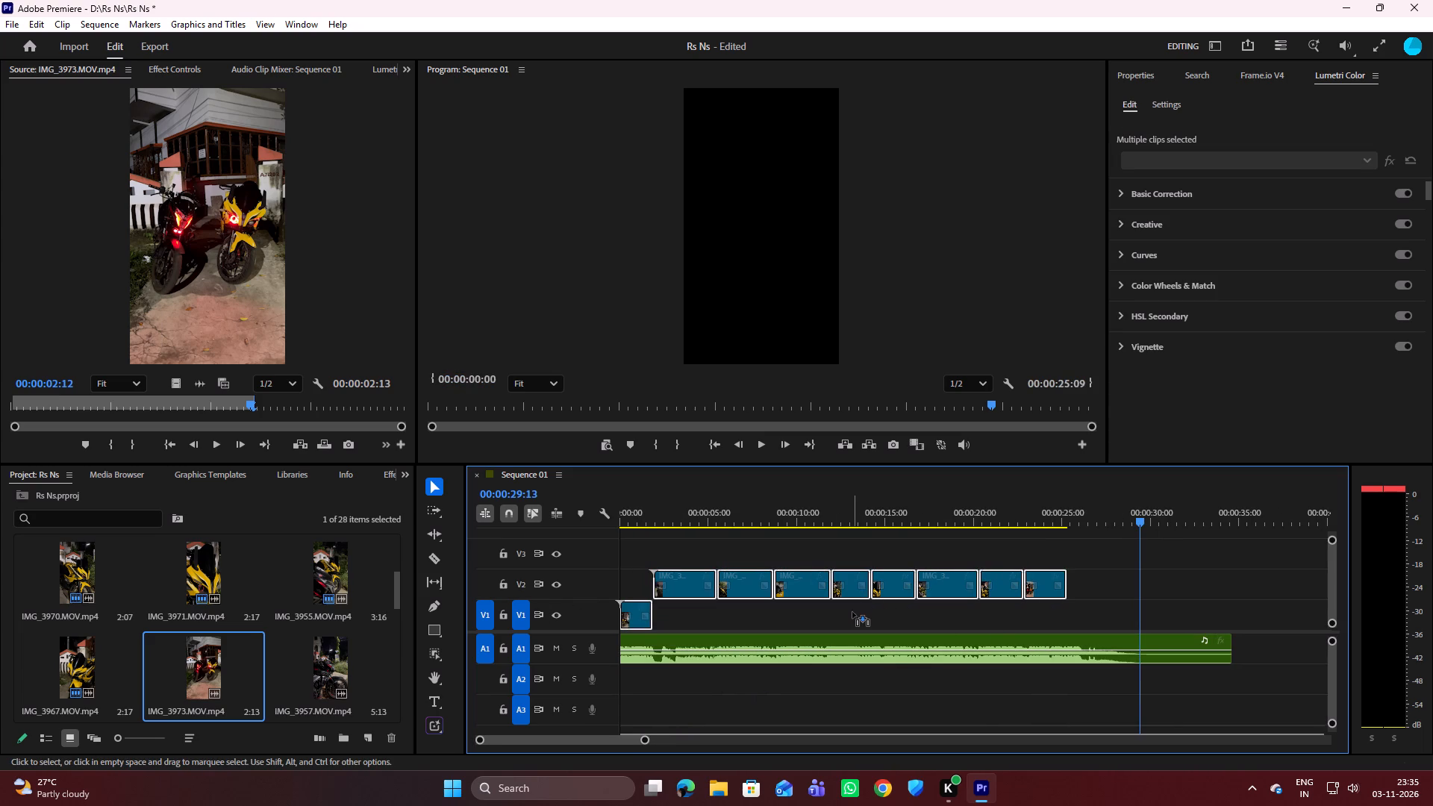
pyautogui.moveTo(852, 612); pyautogui.dragTo(852, 620)
pyautogui.moveTo(849, 583); pyautogui.dragTo(849, 615)
pyautogui.click(695, 543)
pyautogui.moveTo(666, 539); pyautogui.dragTo(984, 579)
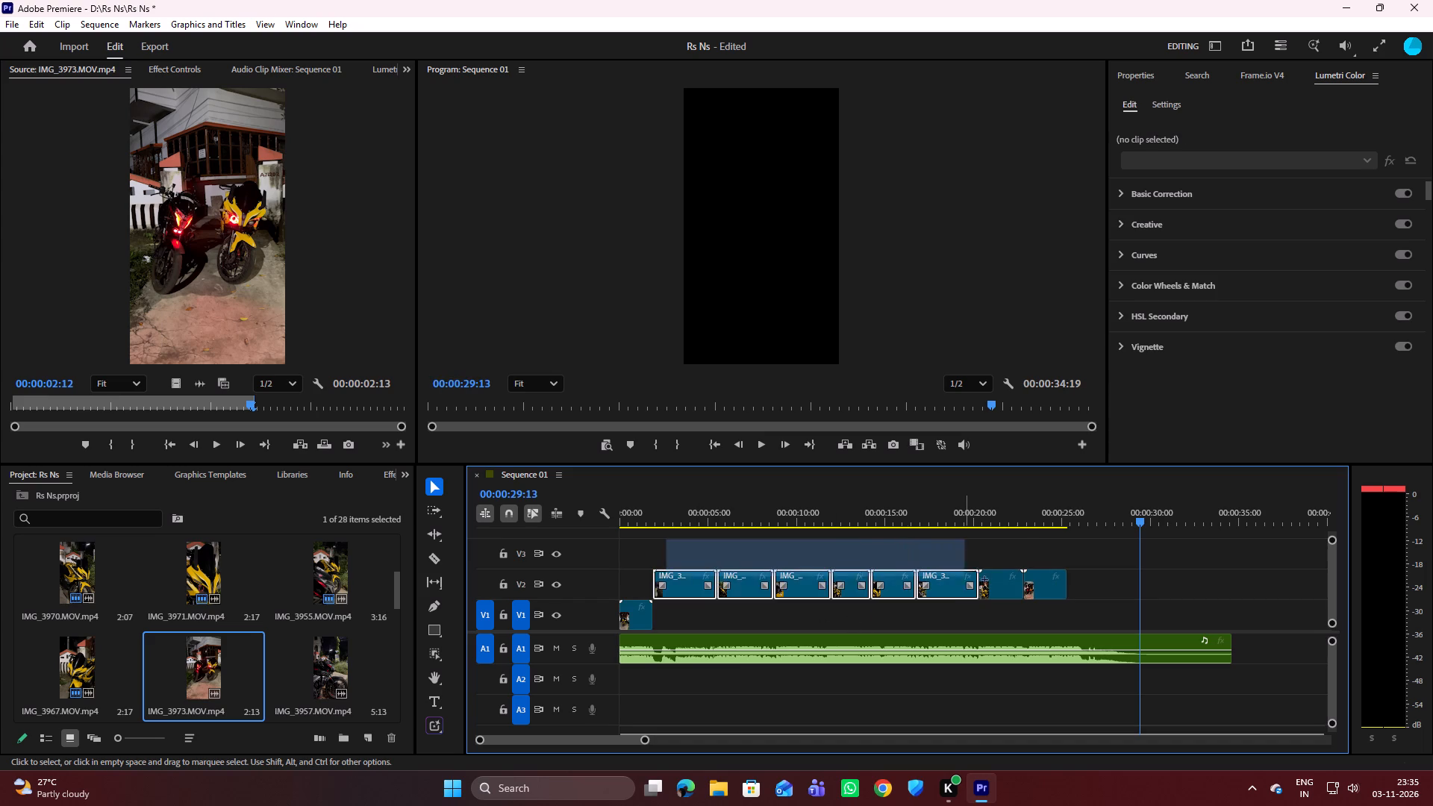
pyautogui.moveTo(984, 579); pyautogui.dragTo(1025, 590)
pyautogui.moveTo(807, 581); pyautogui.dragTo(809, 609)
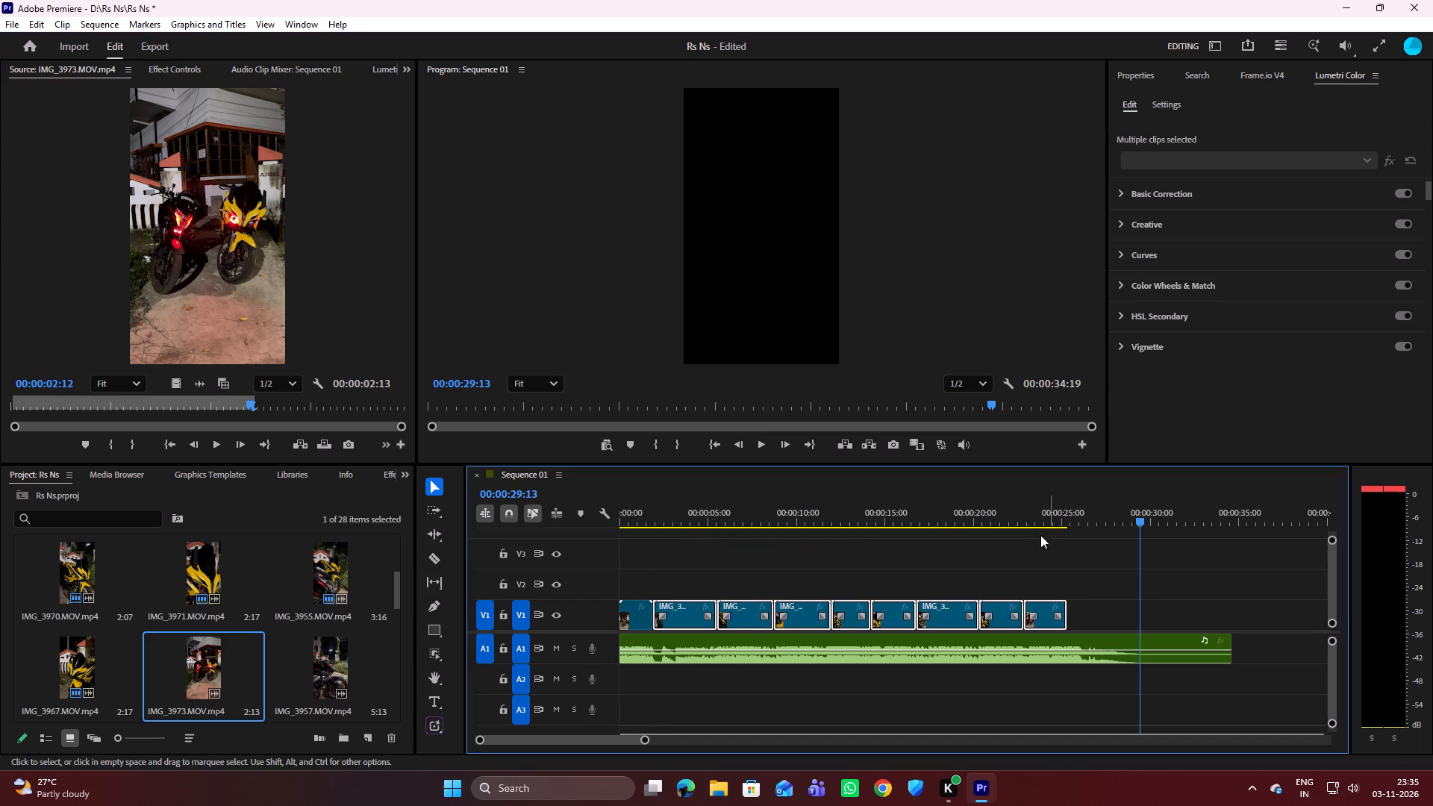
pyautogui.click(976, 548)
# Play the single-track edit from its beginning past the last clip, and return the playhead to the start.
pyautogui.moveTo(1137, 519); pyautogui.dragTo(893, 561)
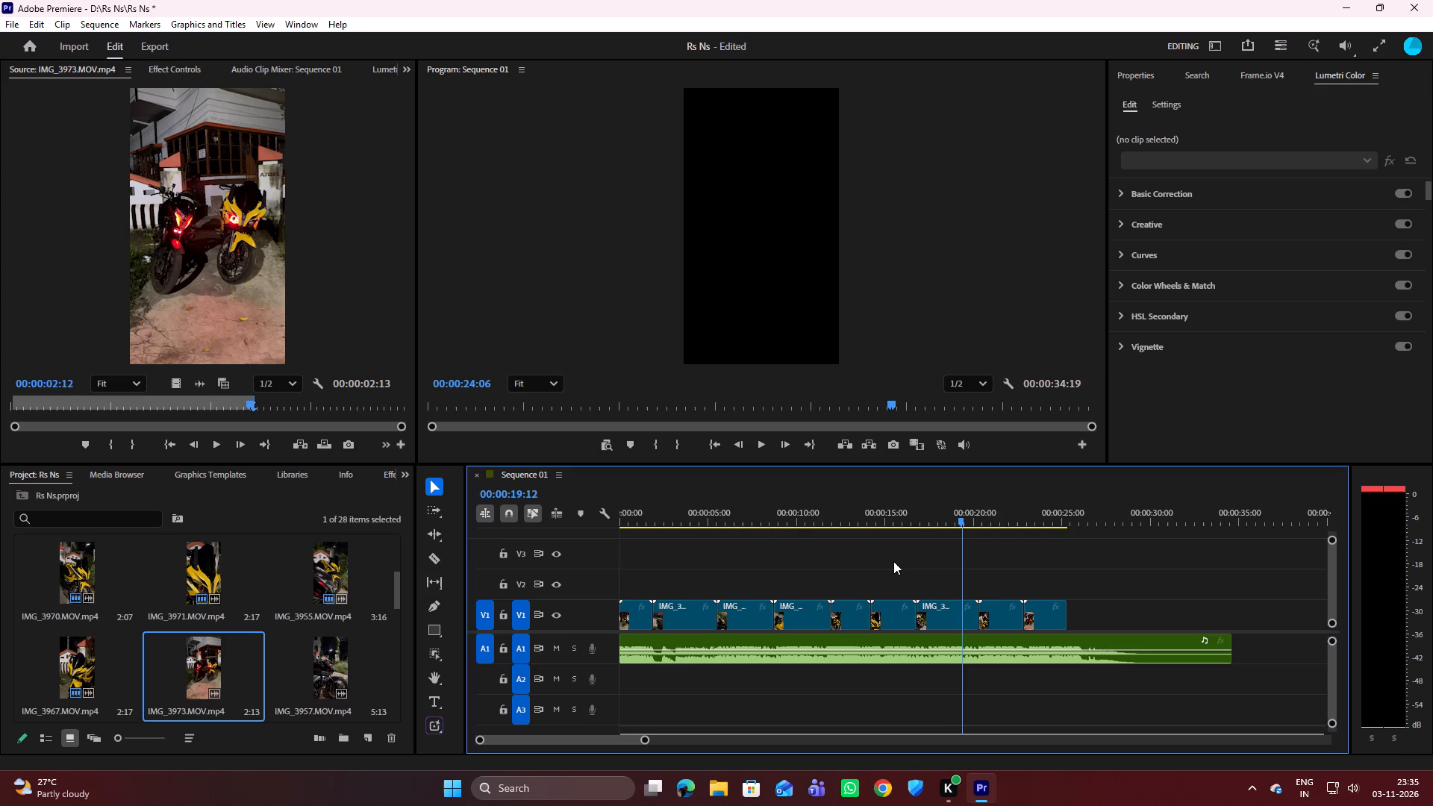
pyautogui.moveTo(893, 561); pyautogui.dragTo(625, 569)
pyautogui.click(681, 614)
pyautogui.click(681, 614)
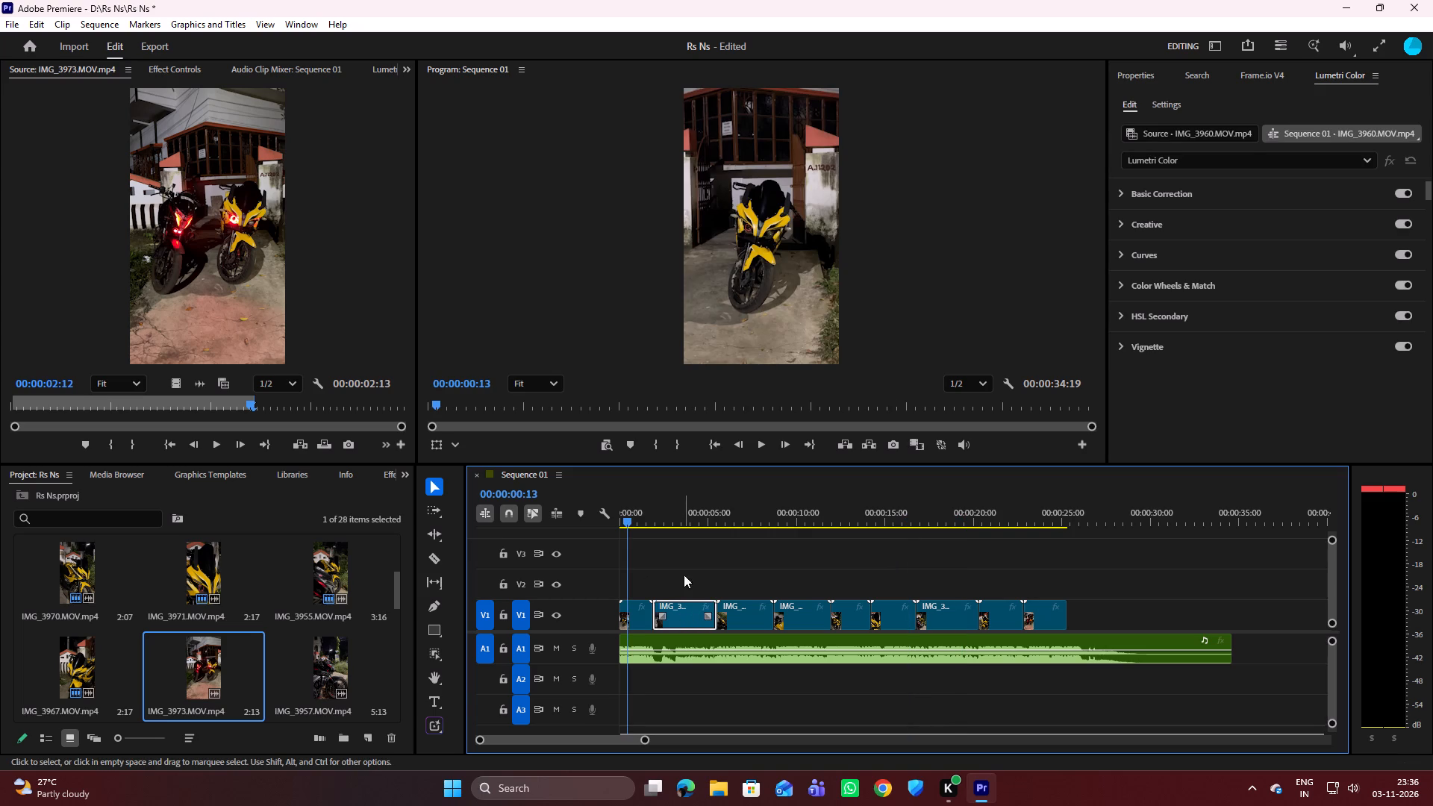
pyautogui.click(684, 567)
pyautogui.moveTo(627, 519); pyautogui.dragTo(608, 517)
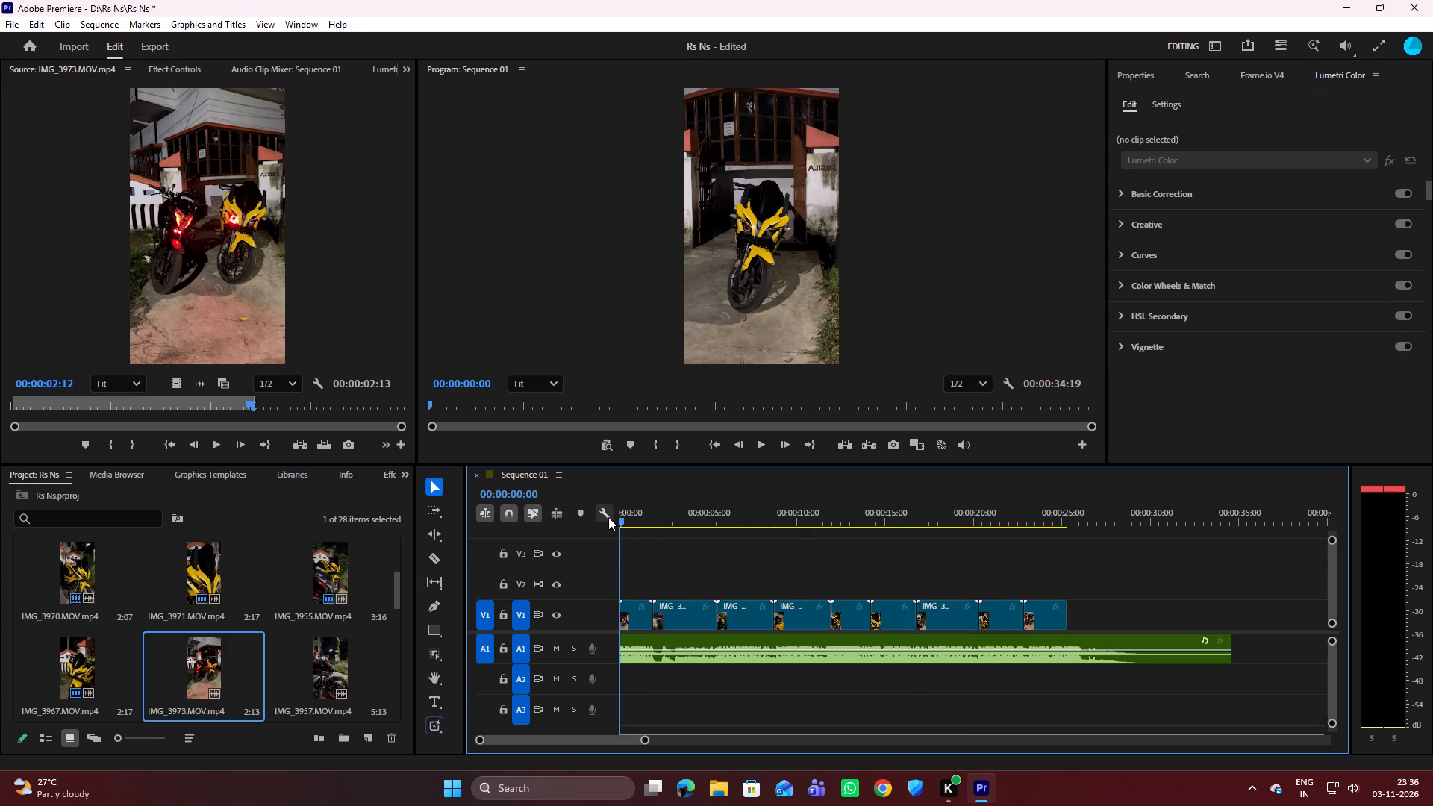
pyautogui.press('space')
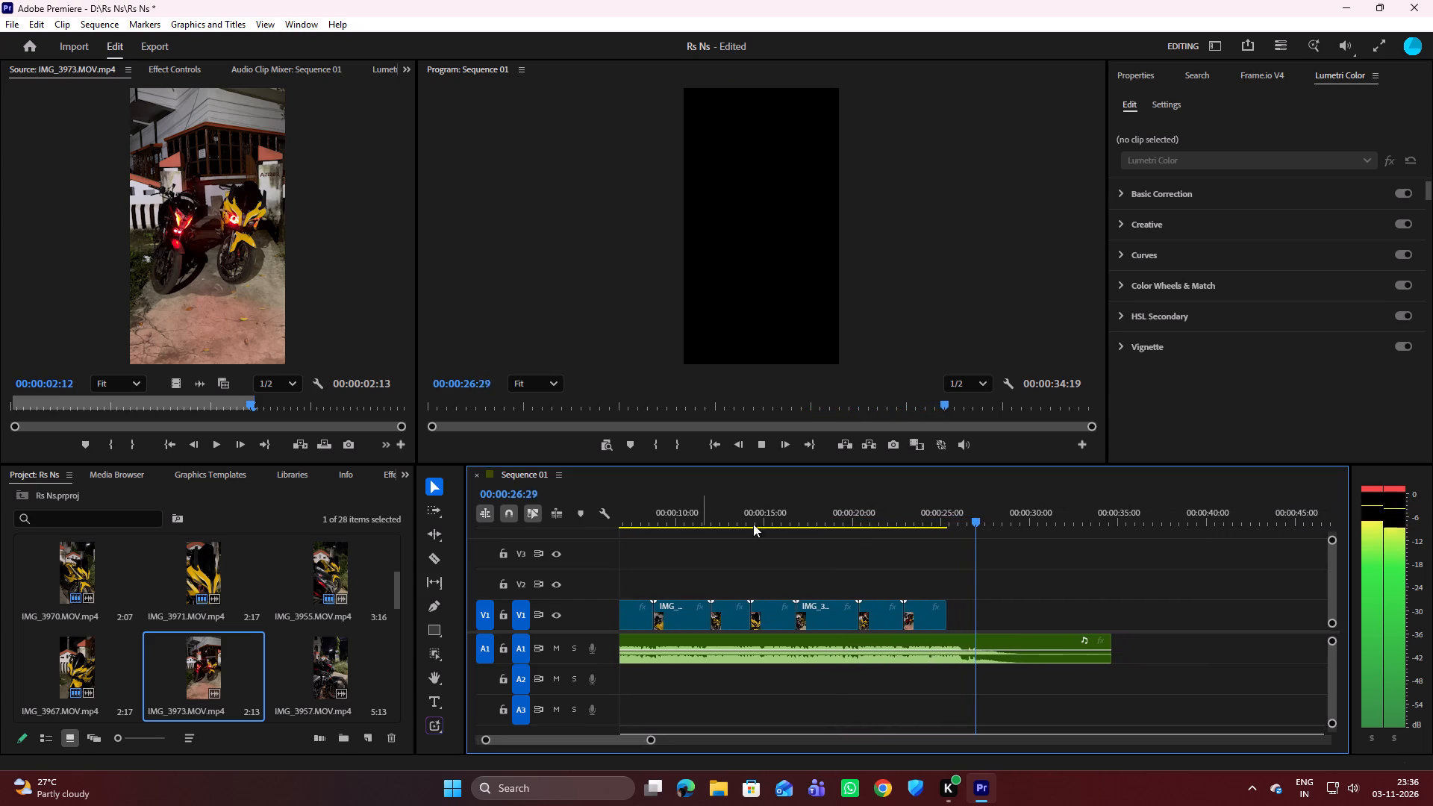
pyautogui.press('space')
pyautogui.moveTo(976, 519); pyautogui.dragTo(571, 549)
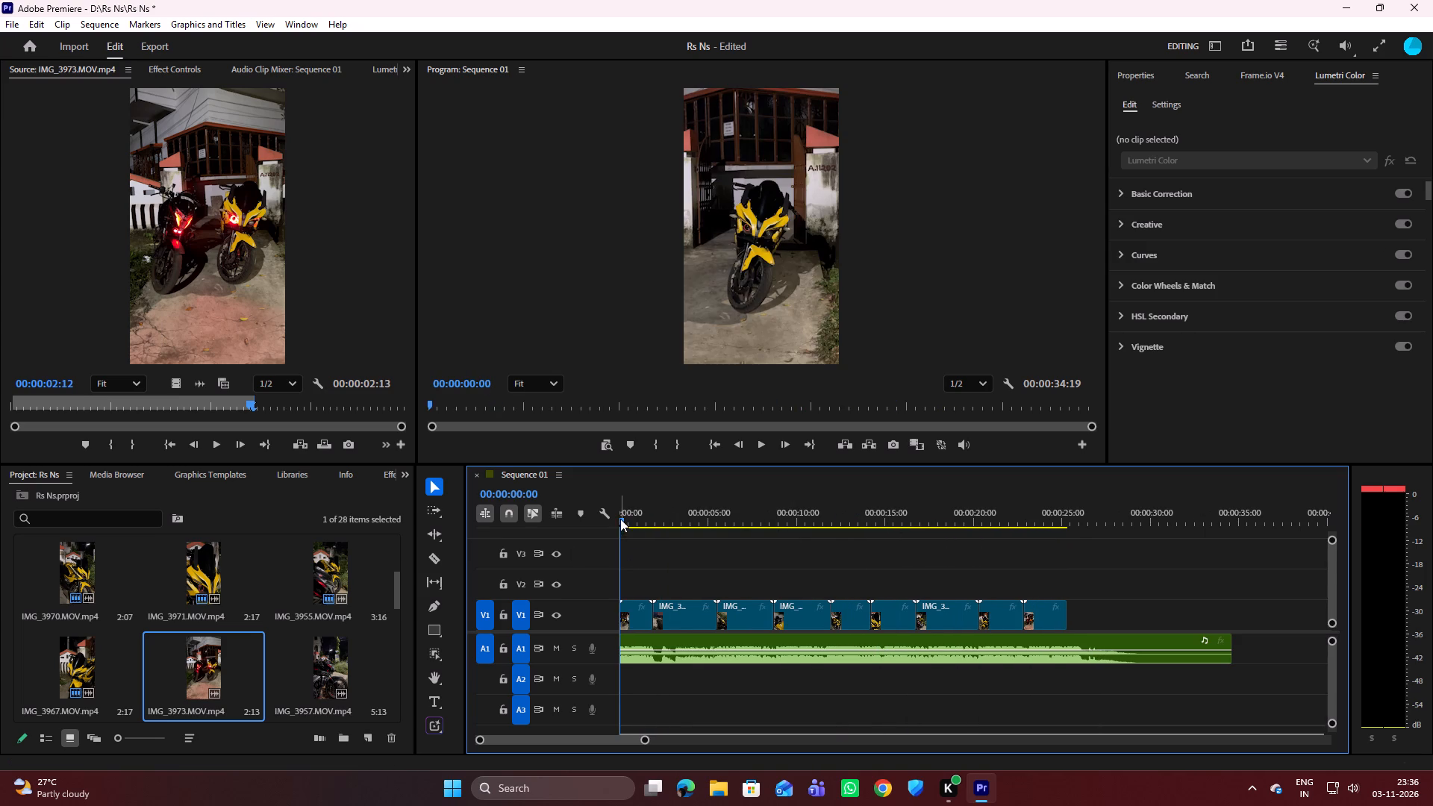
pyautogui.moveTo(620, 519); pyautogui.dragTo(603, 515)
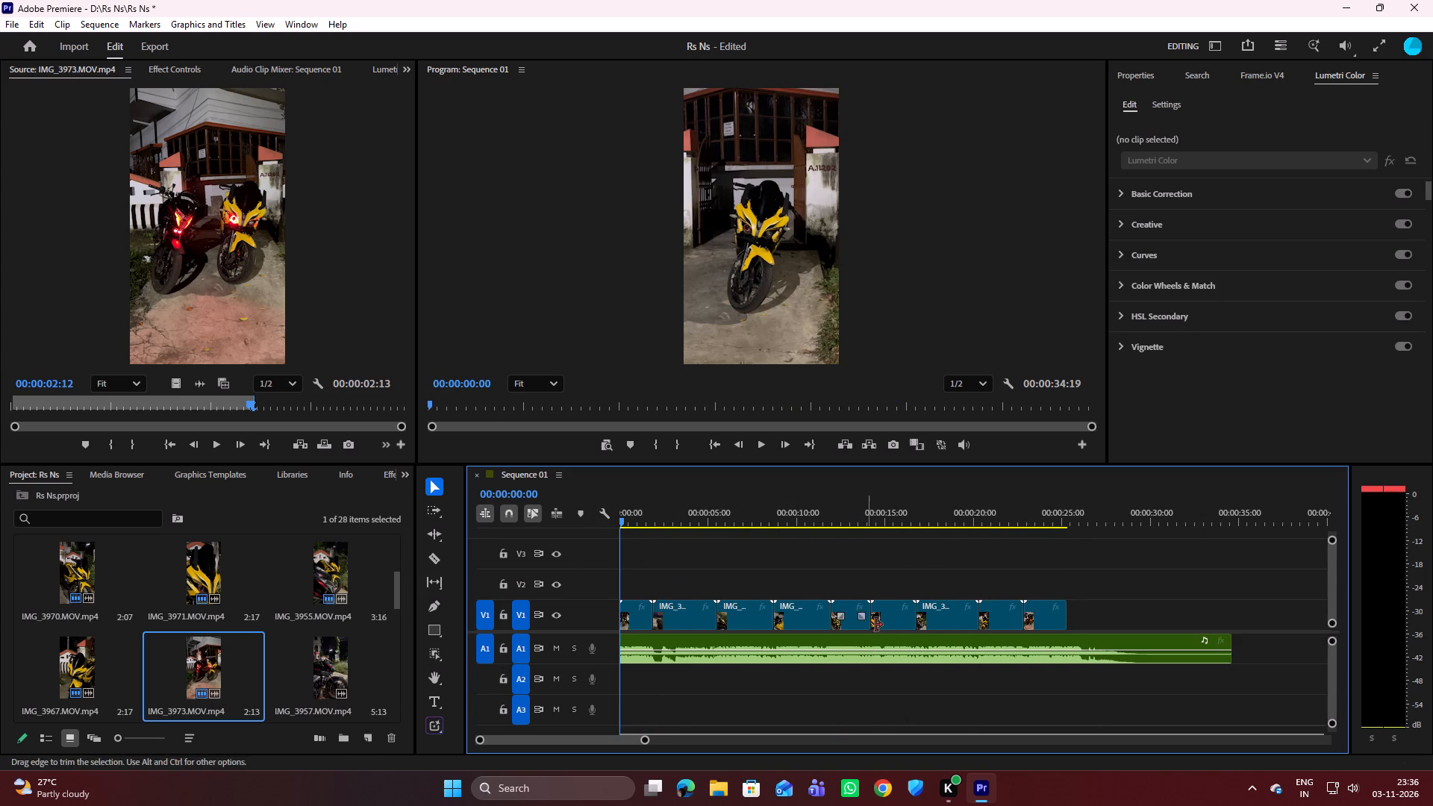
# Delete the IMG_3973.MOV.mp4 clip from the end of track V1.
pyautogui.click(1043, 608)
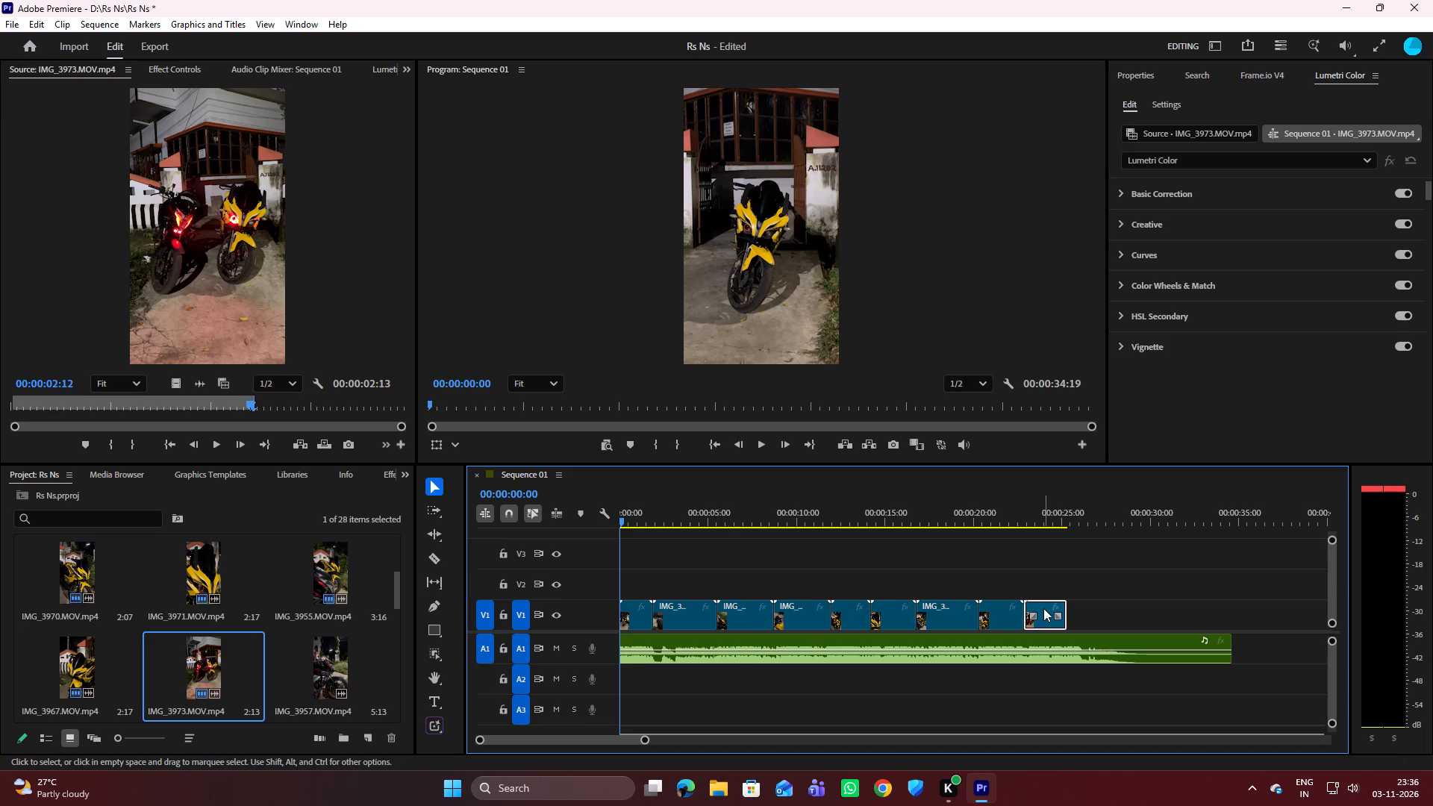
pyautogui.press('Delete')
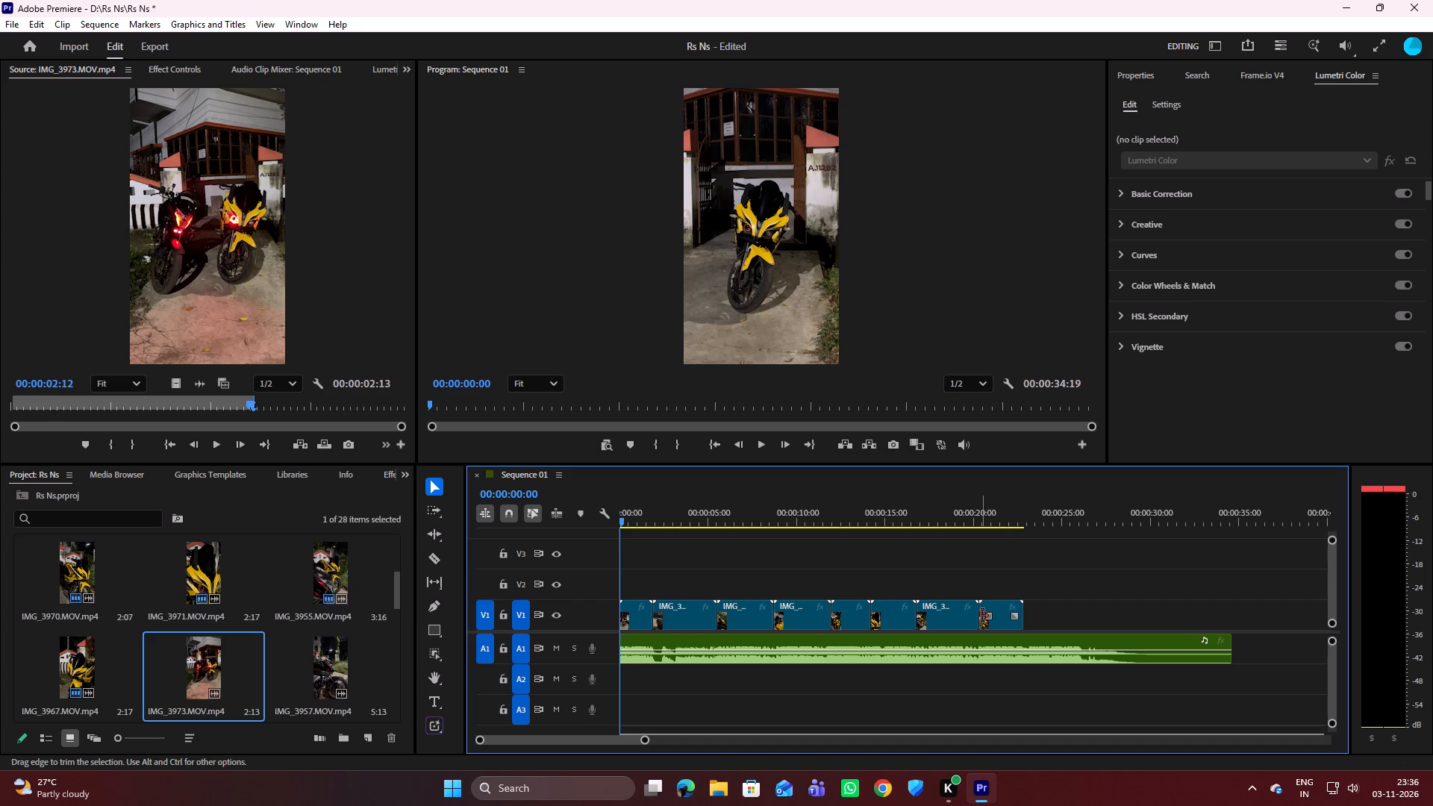
# Play the last two clips on V1 from about 18 seconds to examine how the edit now ends.
pyautogui.moveTo(622, 521); pyautogui.dragTo(672, 522)
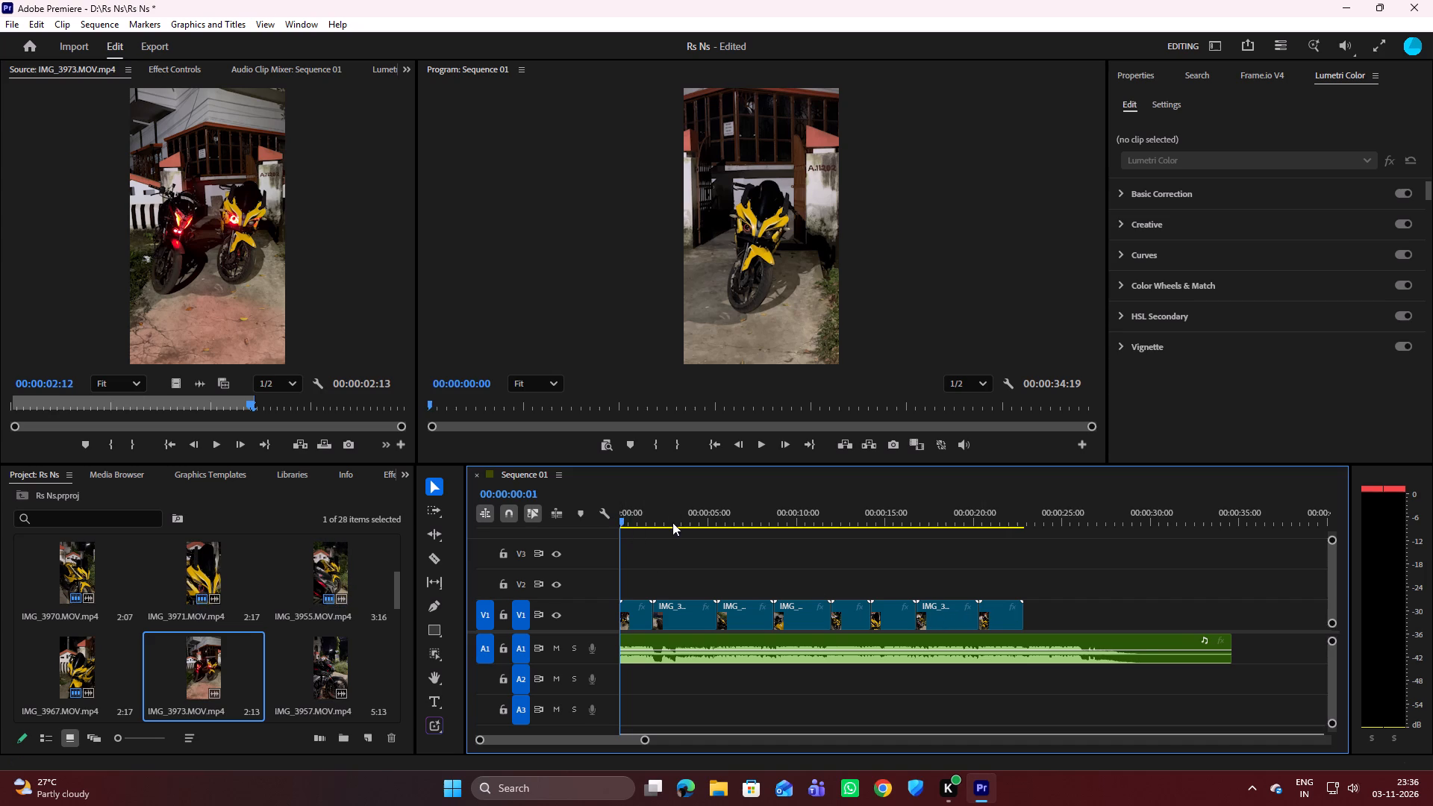
pyautogui.moveTo(672, 522); pyautogui.dragTo(951, 535)
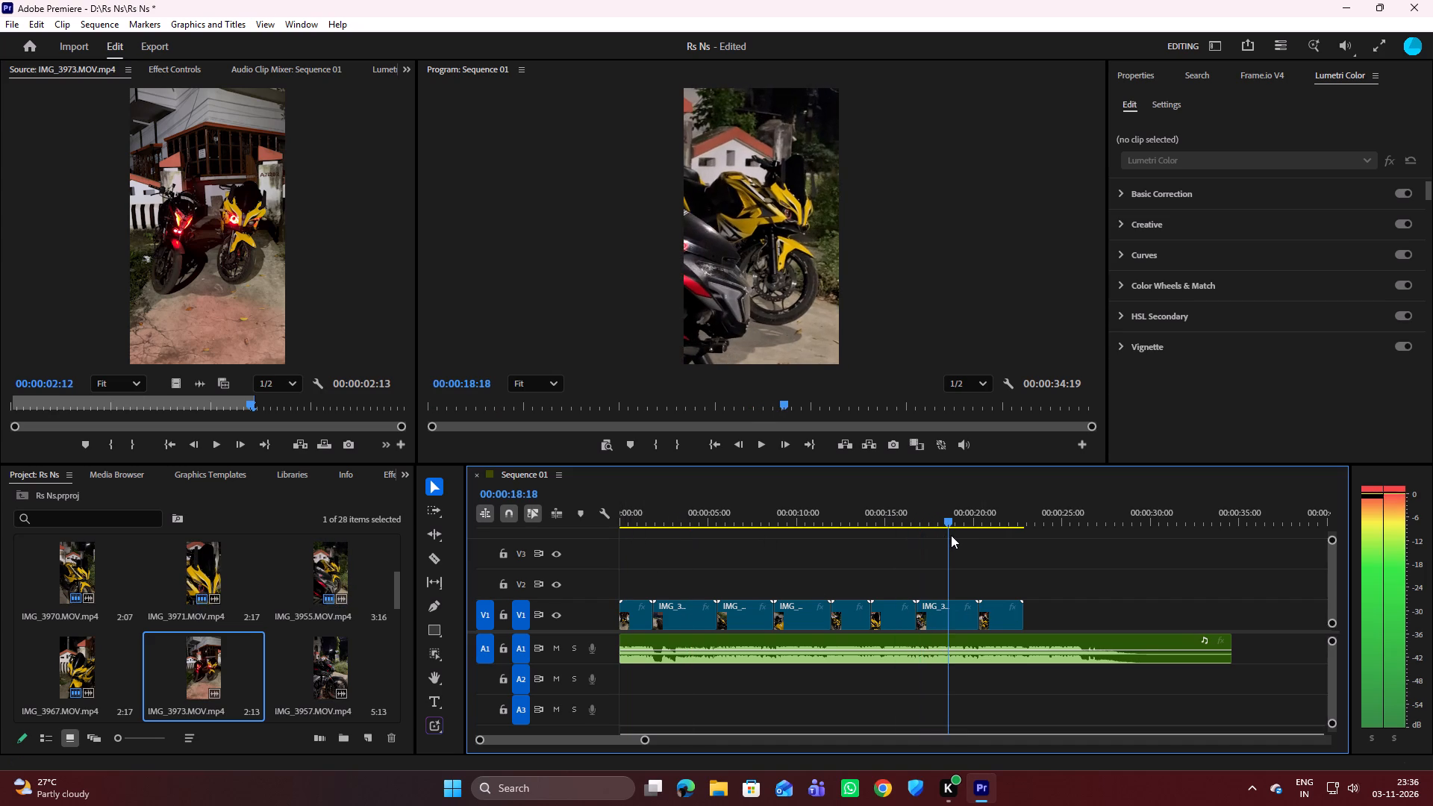
pyautogui.moveTo(951, 535); pyautogui.dragTo(939, 536)
pyautogui.press('space')
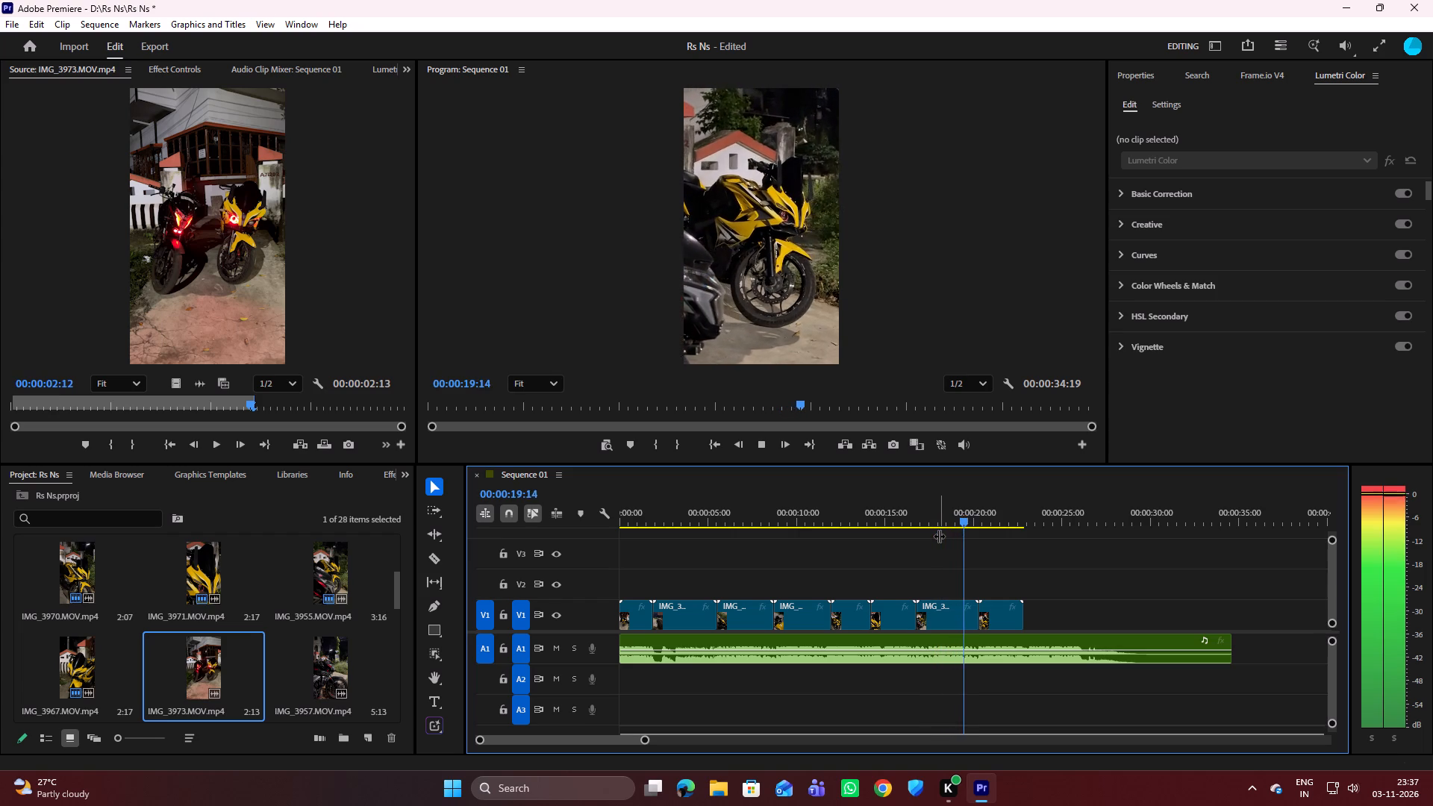
pyautogui.press('space')
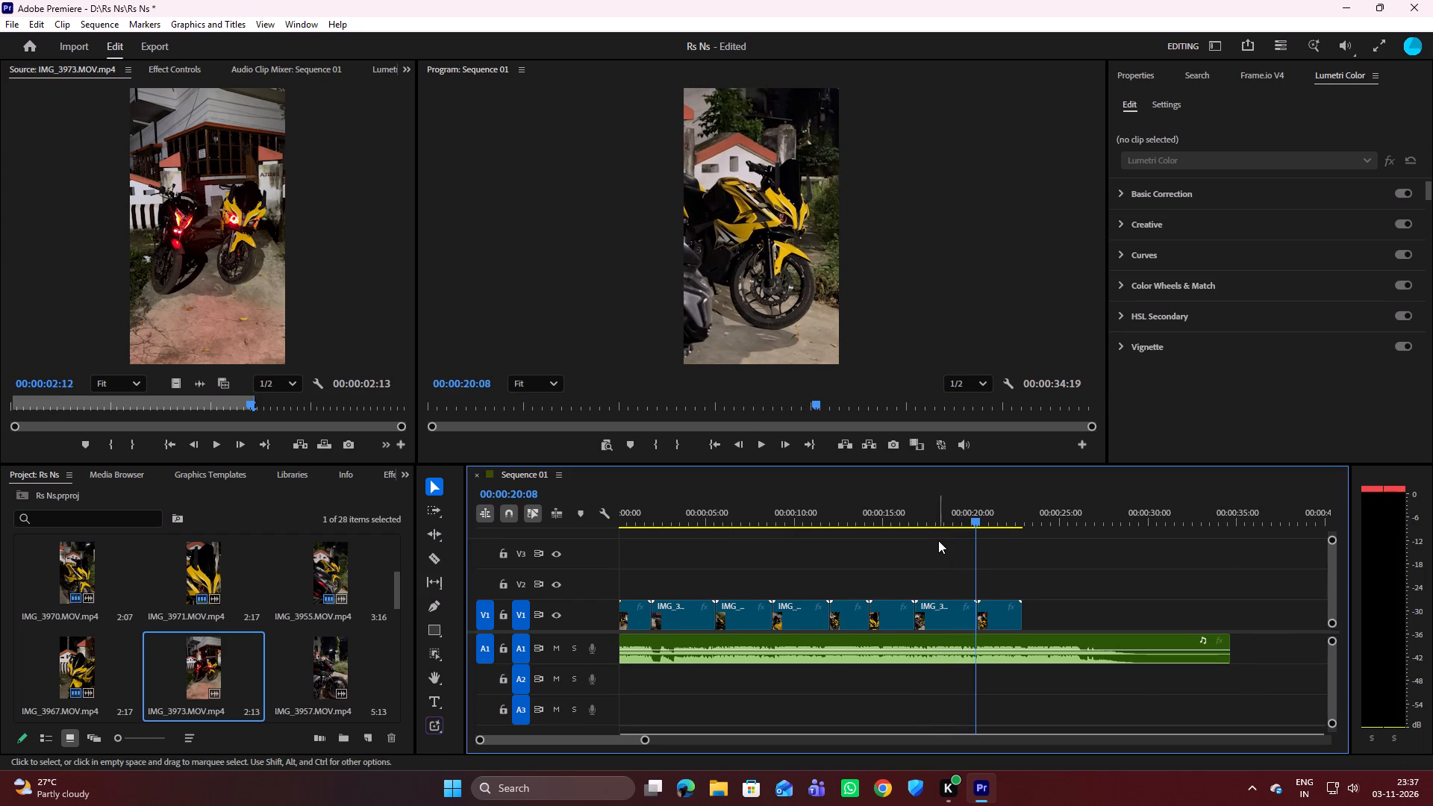
pyautogui.press('space')
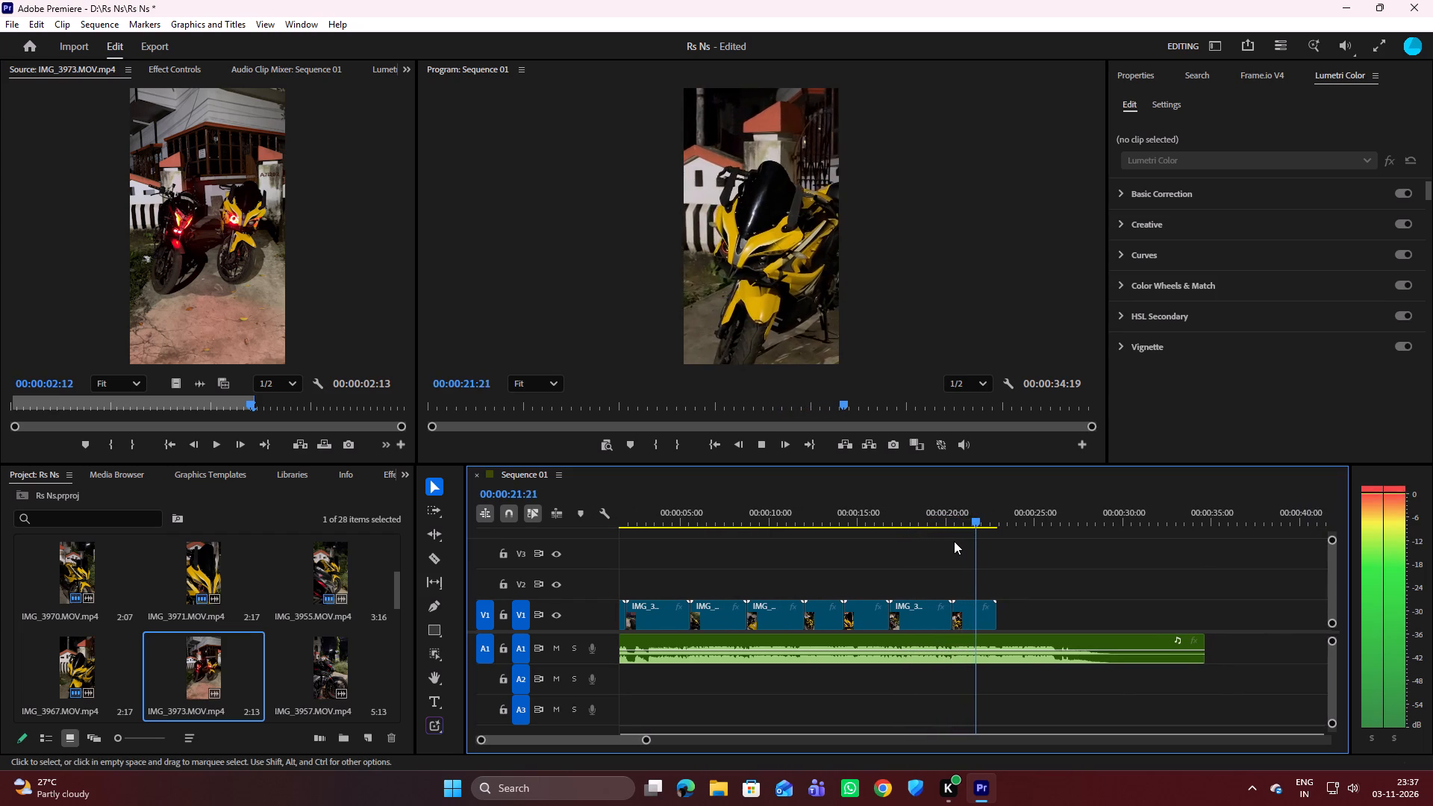
pyautogui.press('space')
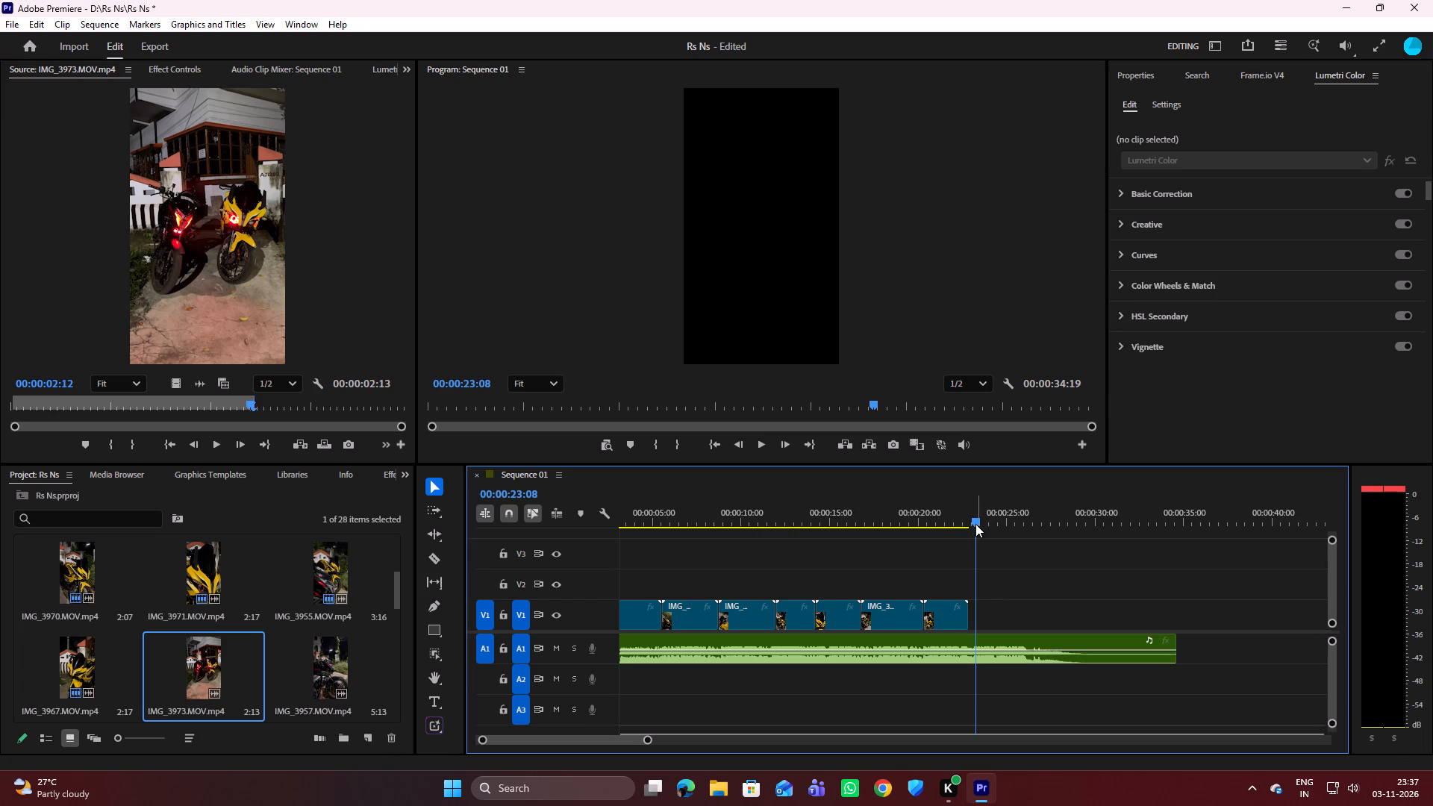
# Play the edit from its beginning and scrub through the V1 clips to about 20 seconds, examining the current clip order.
pyautogui.moveTo(974, 521); pyautogui.dragTo(578, 575)
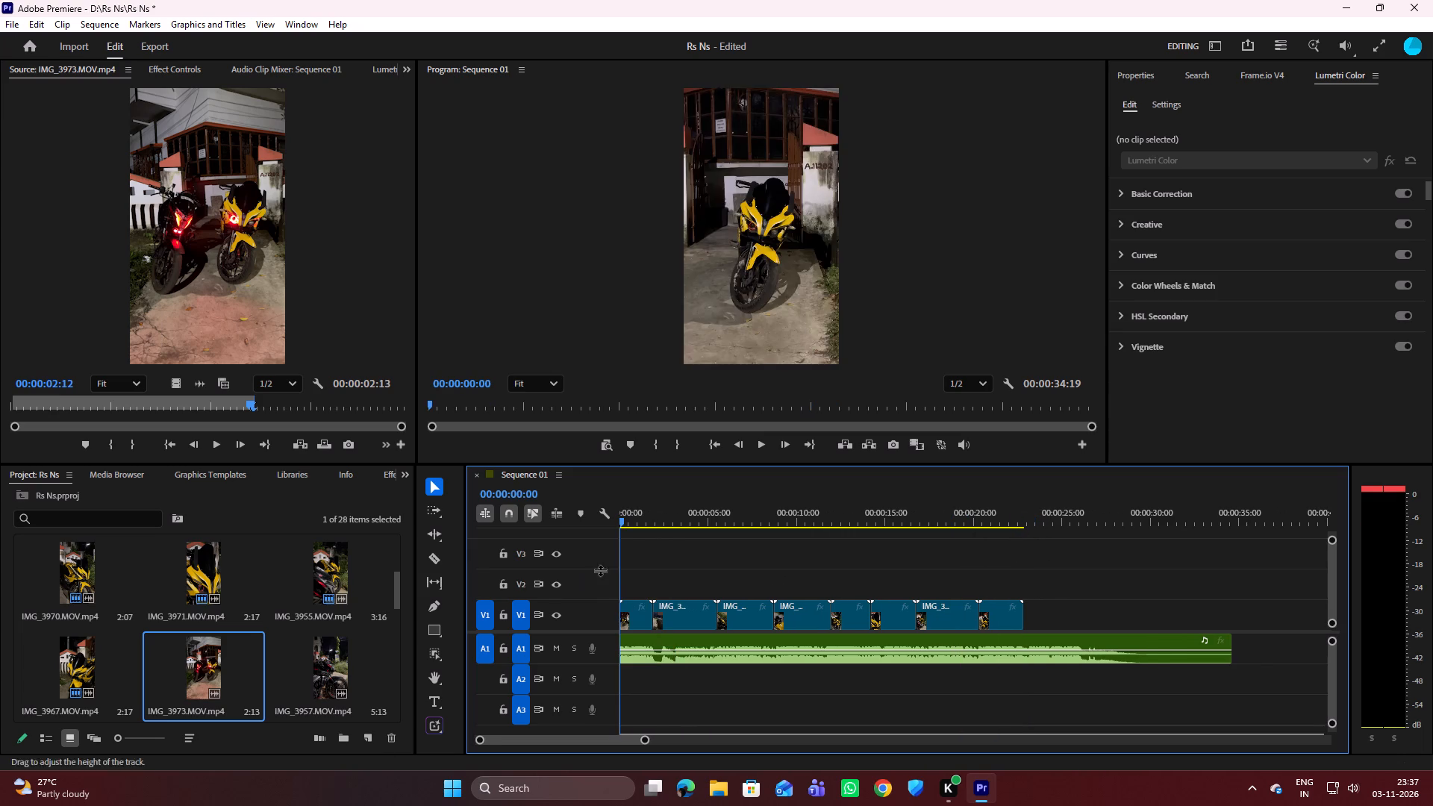
pyautogui.moveTo(621, 522); pyautogui.dragTo(614, 525)
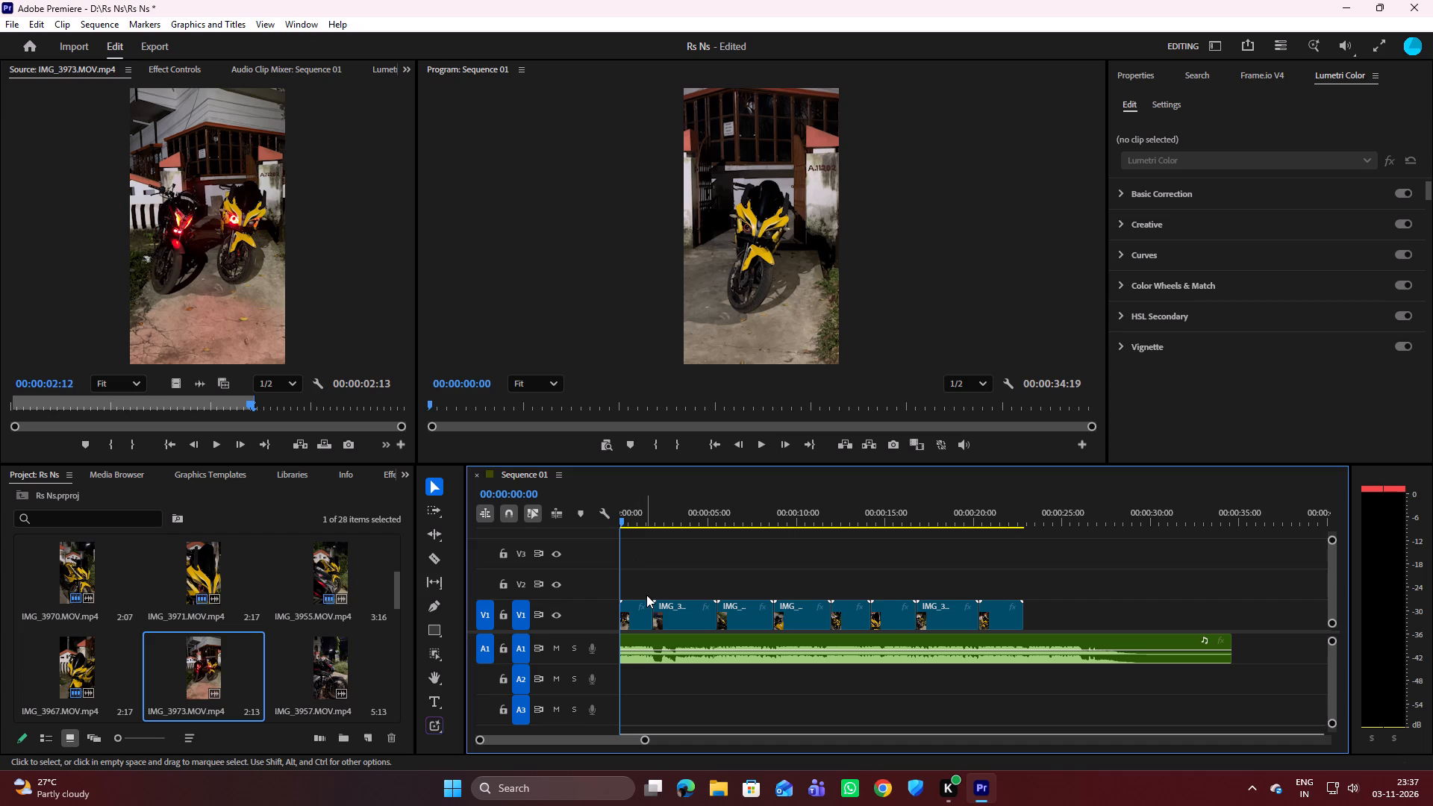
pyautogui.press('space')
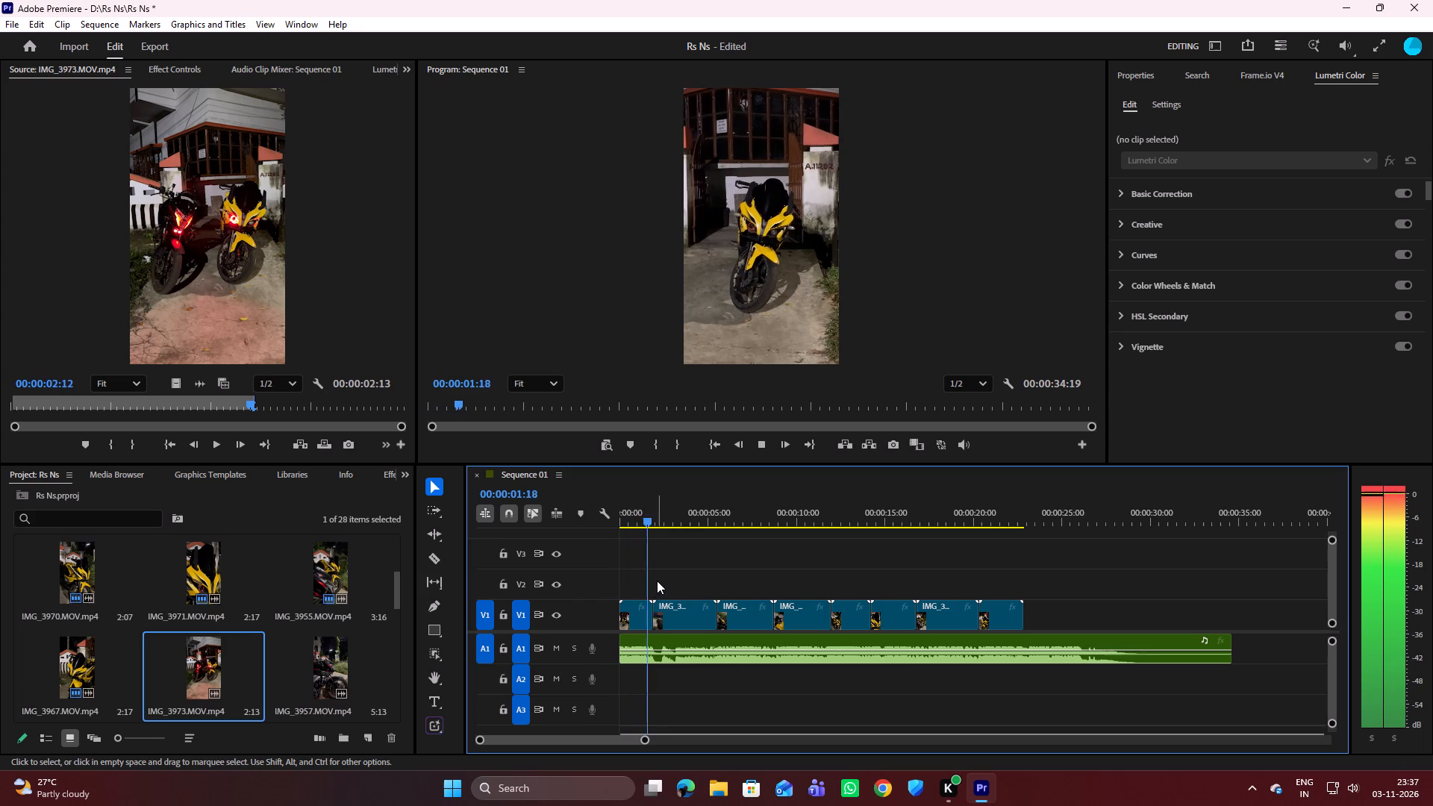
pyautogui.press('space')
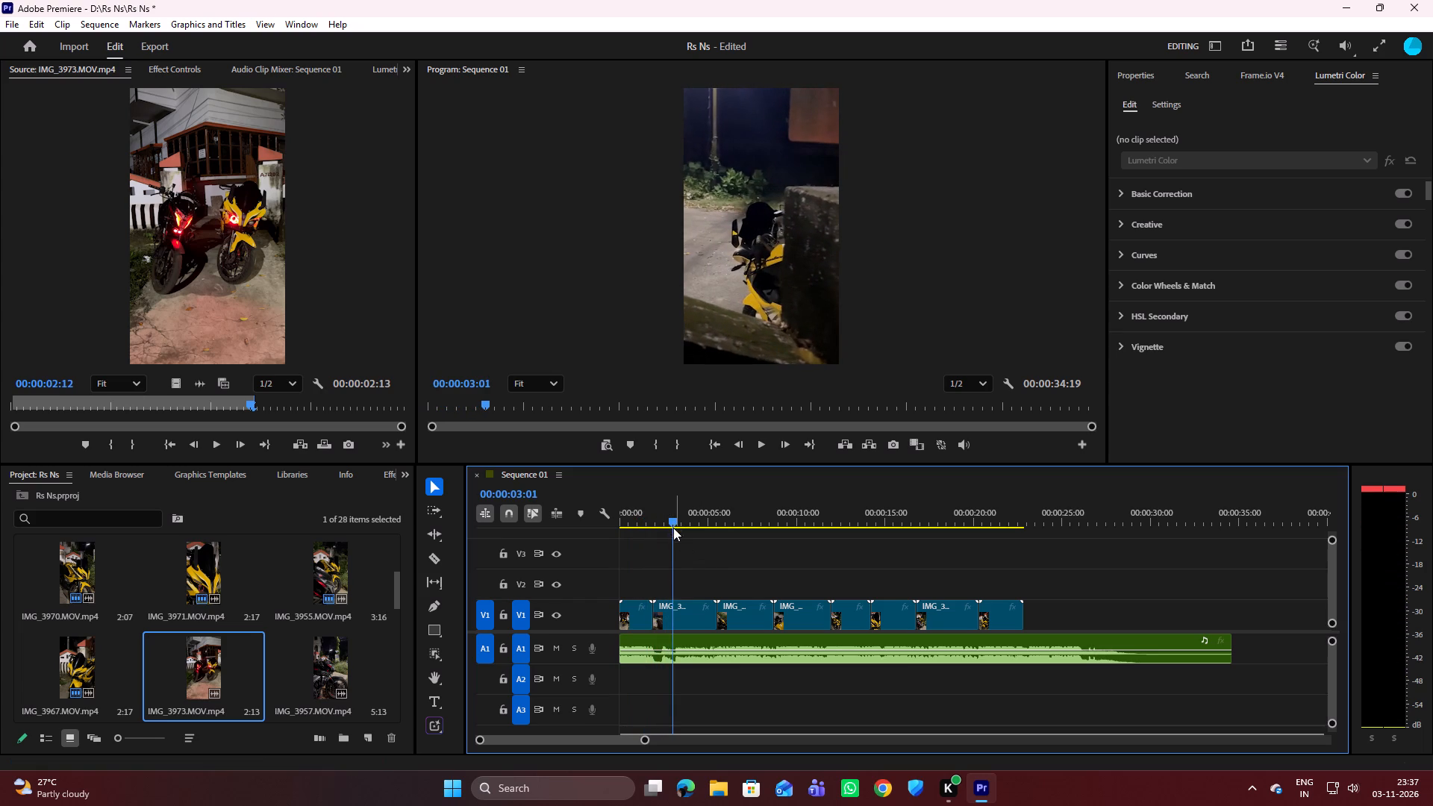
pyautogui.moveTo(673, 516); pyautogui.dragTo(763, 525)
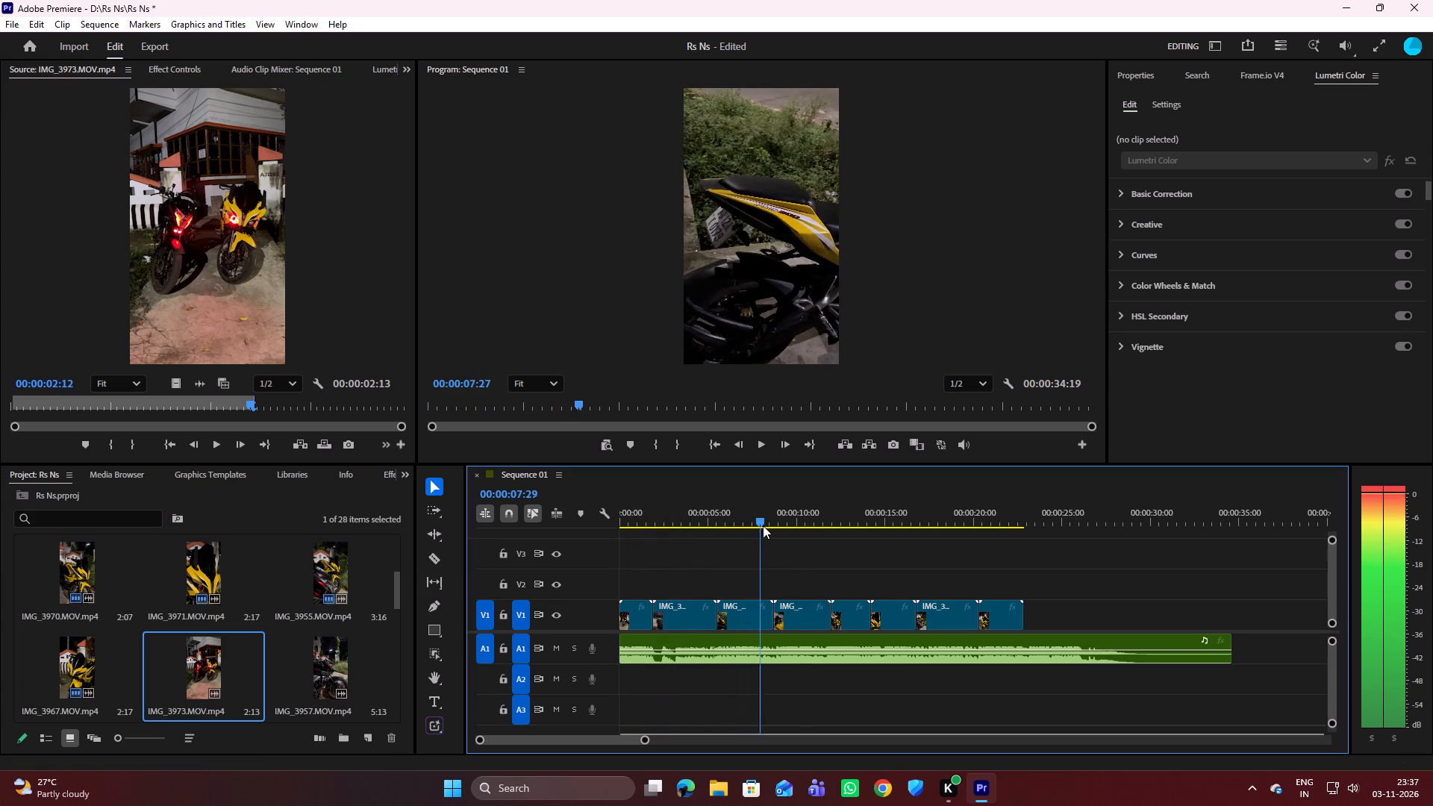
pyautogui.moveTo(763, 525); pyautogui.dragTo(890, 510)
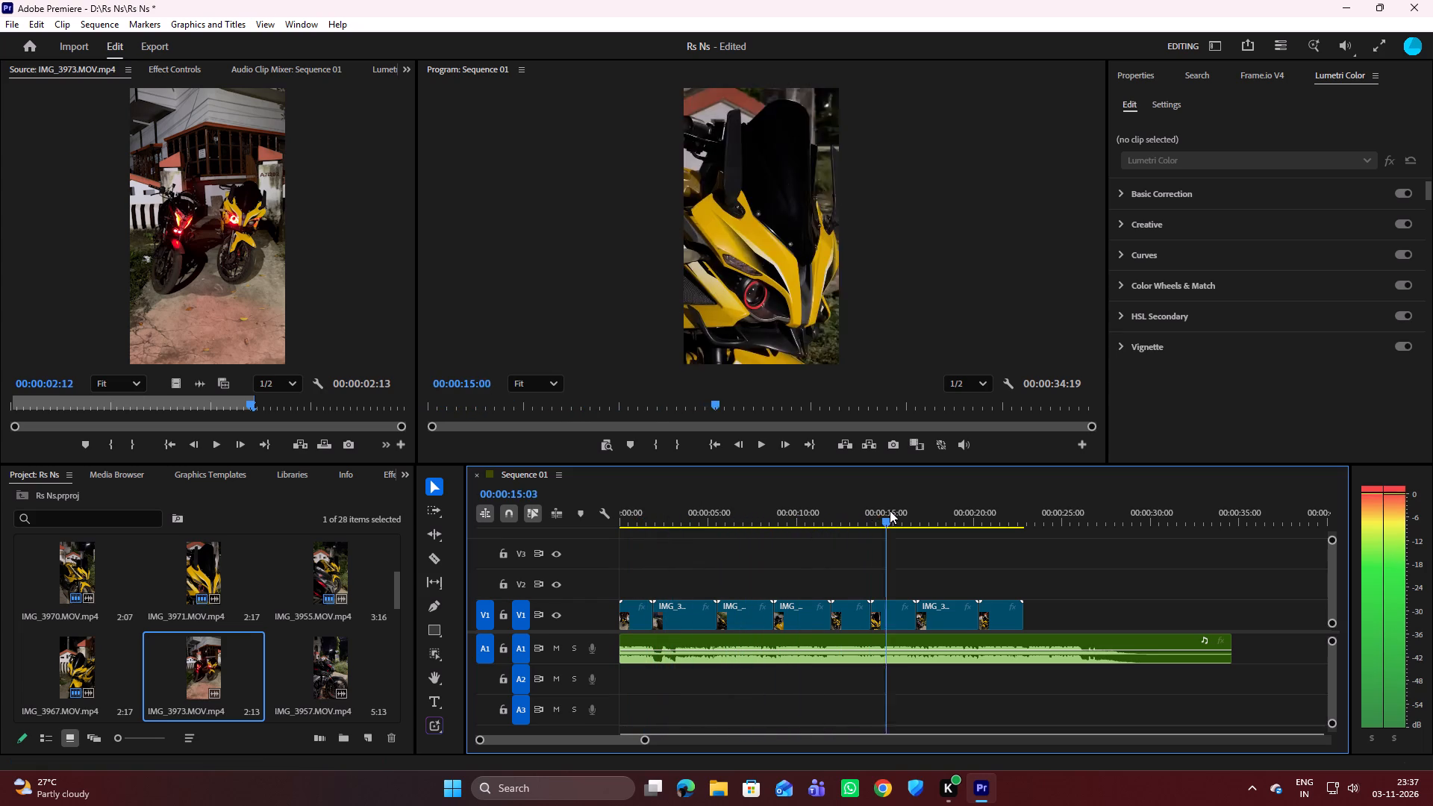
pyautogui.moveTo(890, 510); pyautogui.dragTo(964, 504)
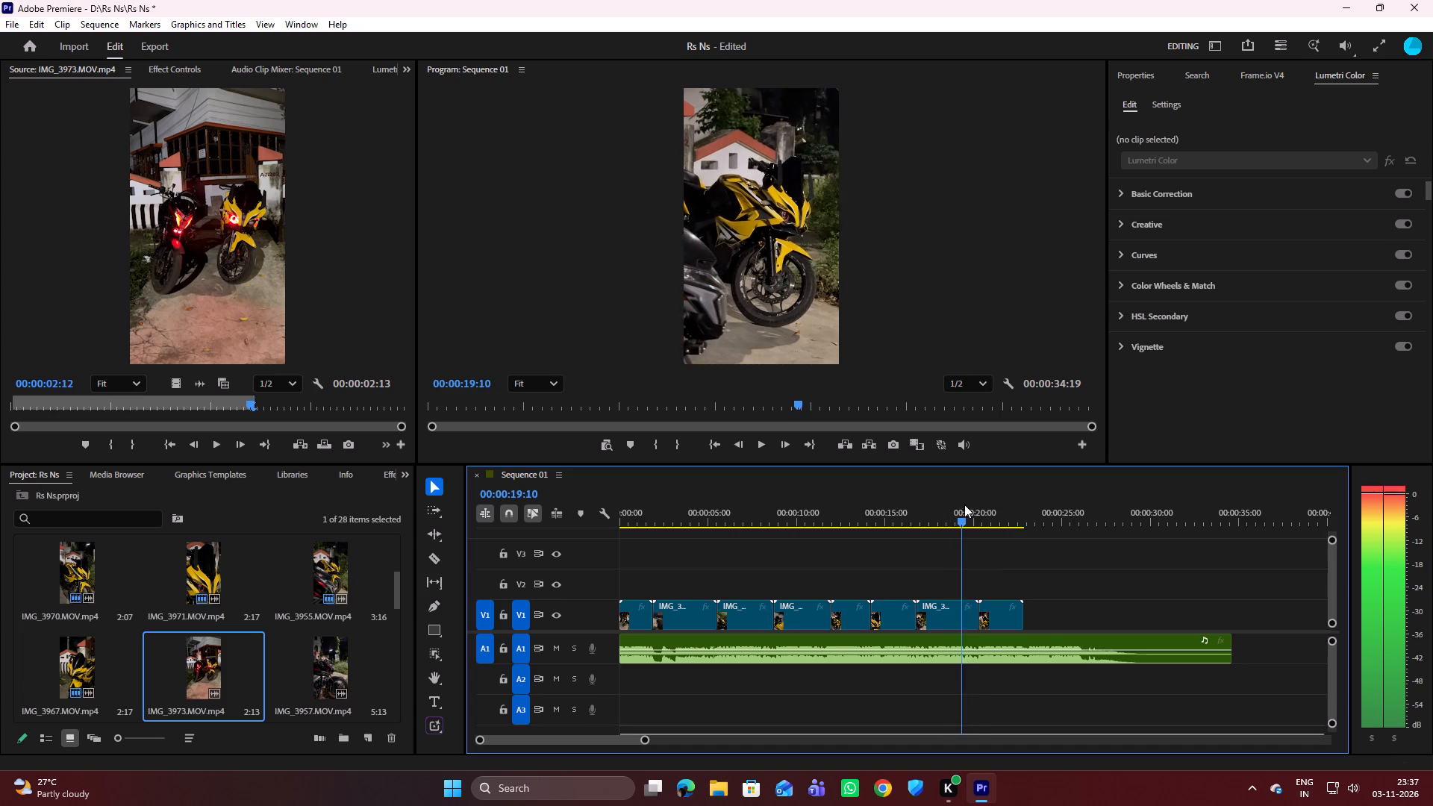
pyautogui.moveTo(964, 504); pyautogui.dragTo(978, 502)
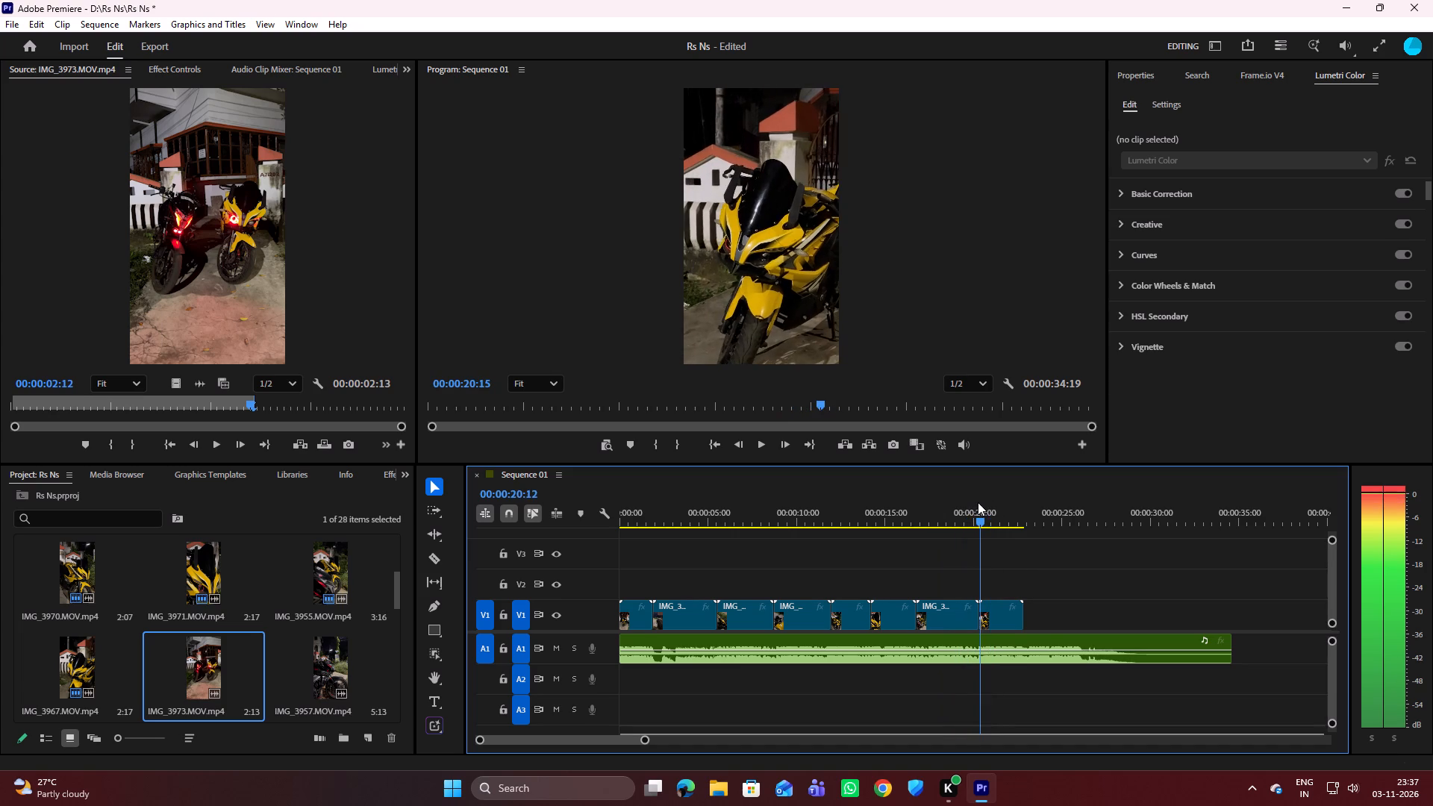
pyautogui.moveTo(978, 502); pyautogui.dragTo(922, 487)
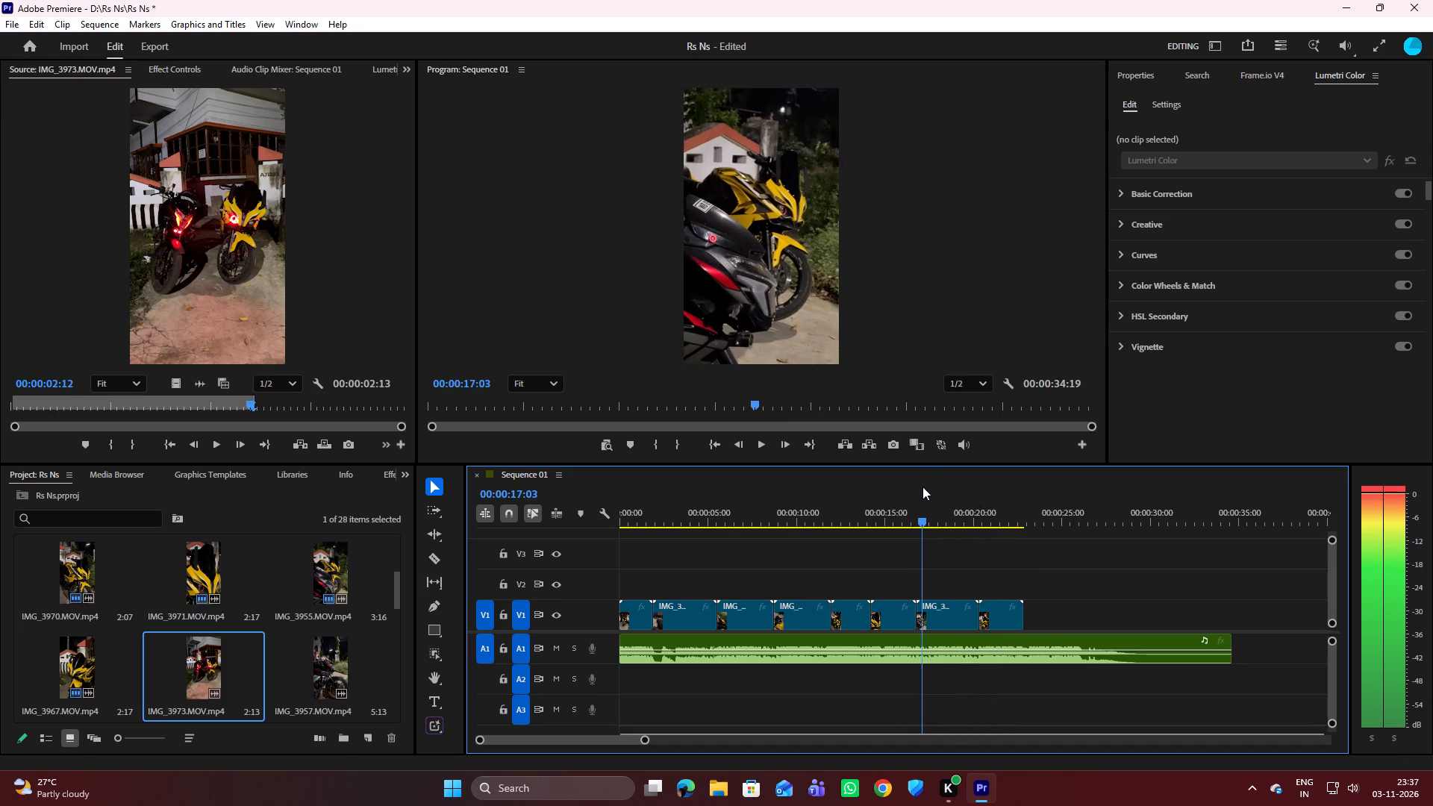
pyautogui.moveTo(922, 487); pyautogui.dragTo(914, 486)
# Swap the second V1 clip, IMG_3960.MOV.mp4, with the second-to-last V1 clip at about 17 seconds.
pyautogui.click(677, 613)
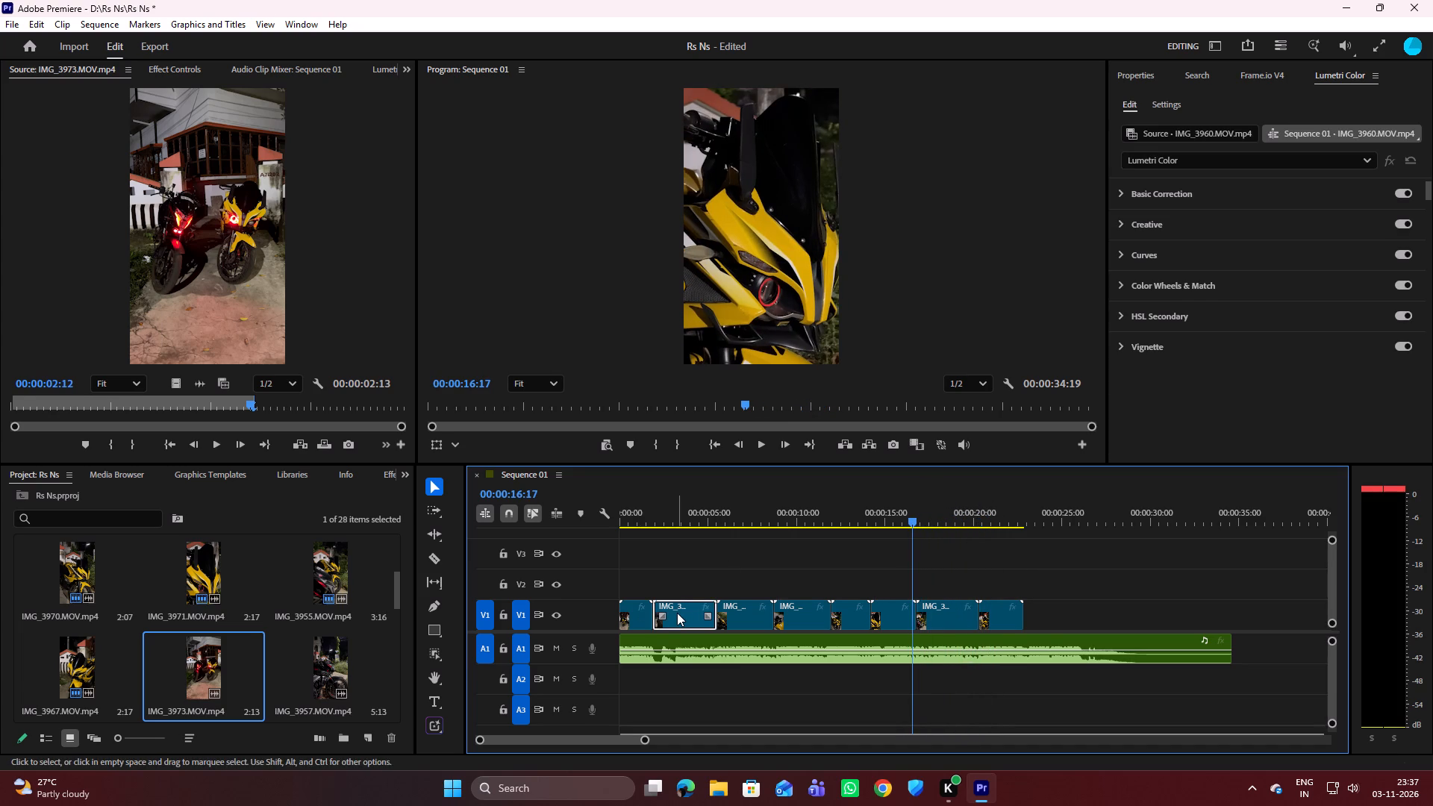
pyautogui.moveTo(677, 613); pyautogui.dragTo(833, 544)
pyautogui.moveTo(693, 610); pyautogui.dragTo(690, 578)
pyautogui.moveTo(936, 613); pyautogui.dragTo(925, 602)
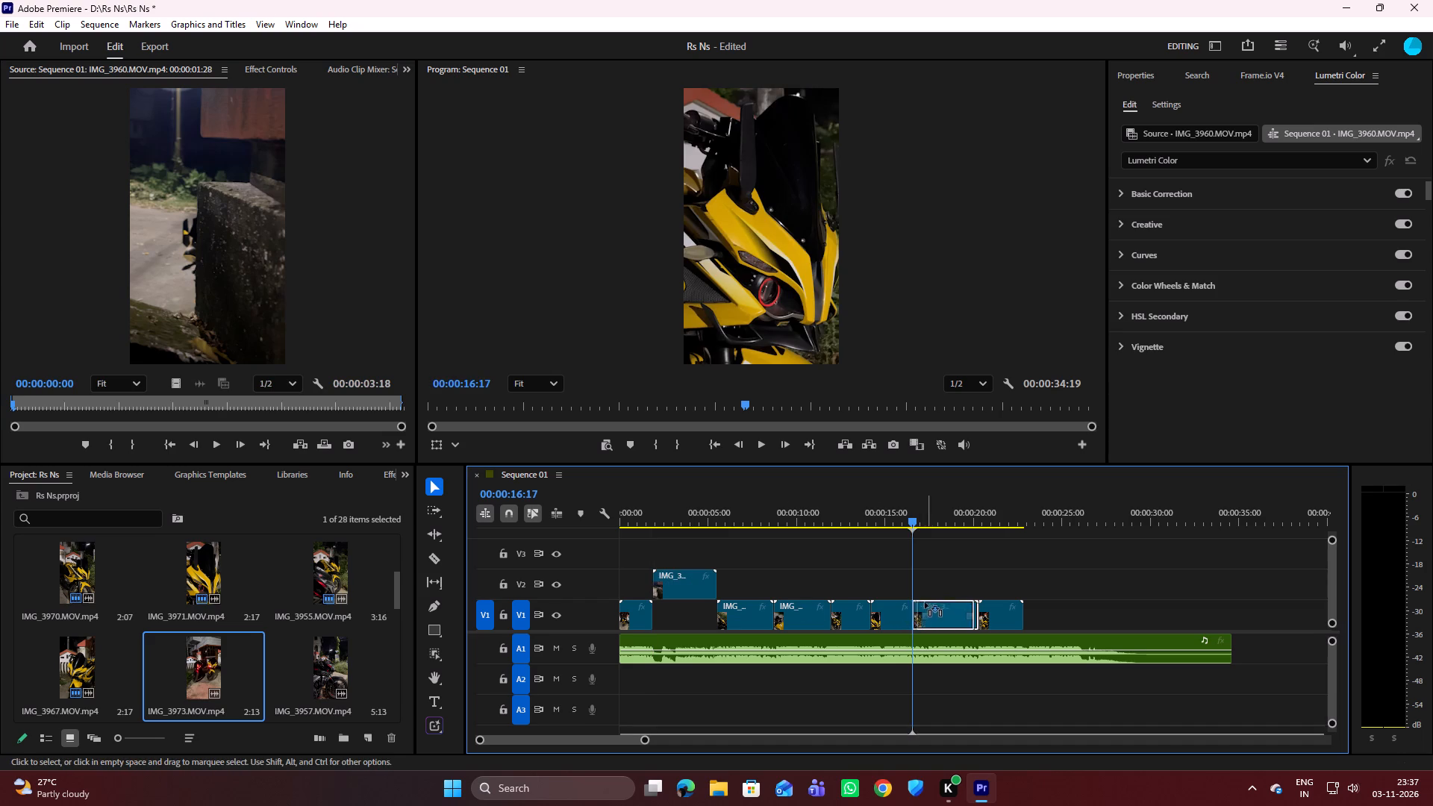
pyautogui.moveTo(925, 602); pyautogui.dragTo(678, 607)
pyautogui.moveTo(681, 587); pyautogui.dragTo(917, 572)
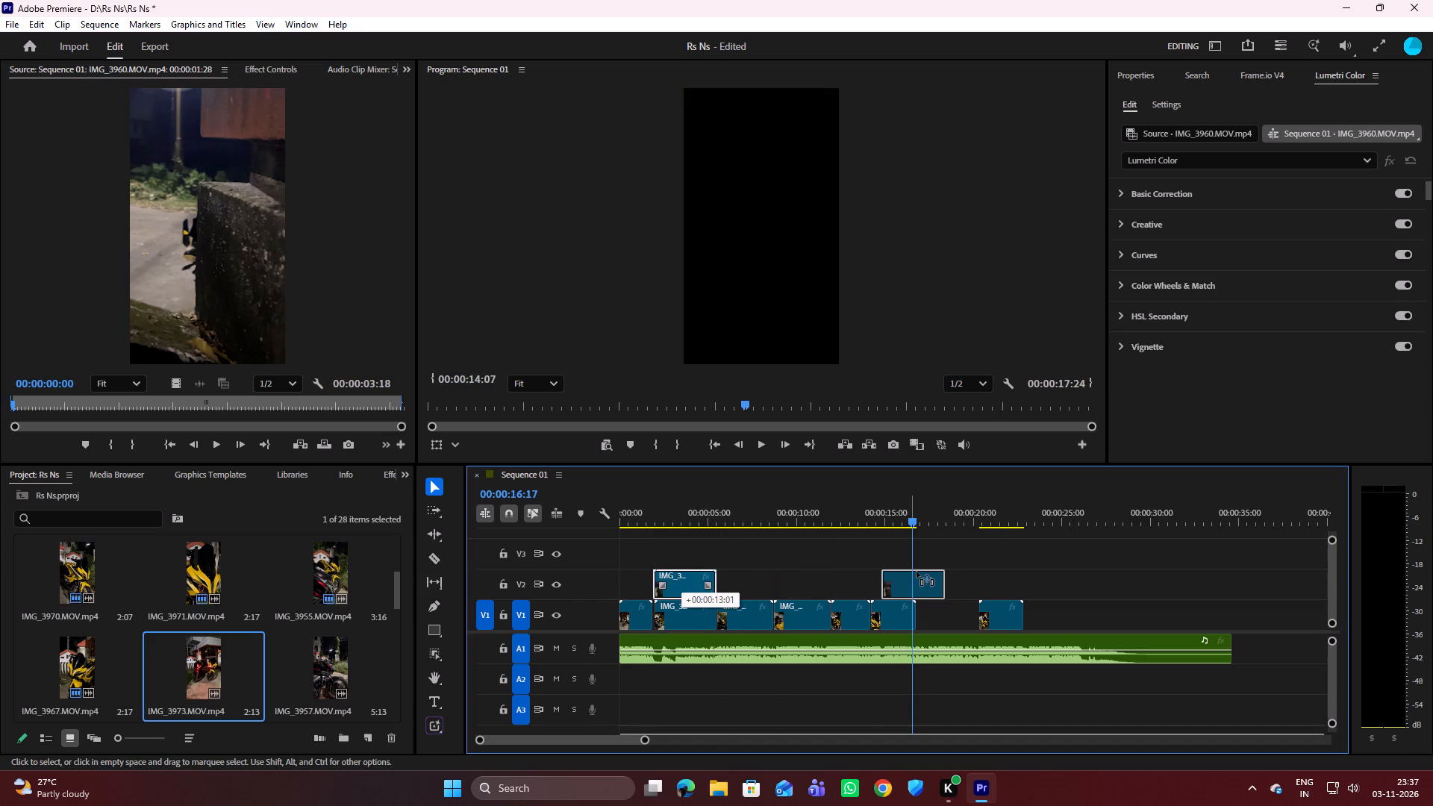
pyautogui.moveTo(917, 572); pyautogui.dragTo(945, 600)
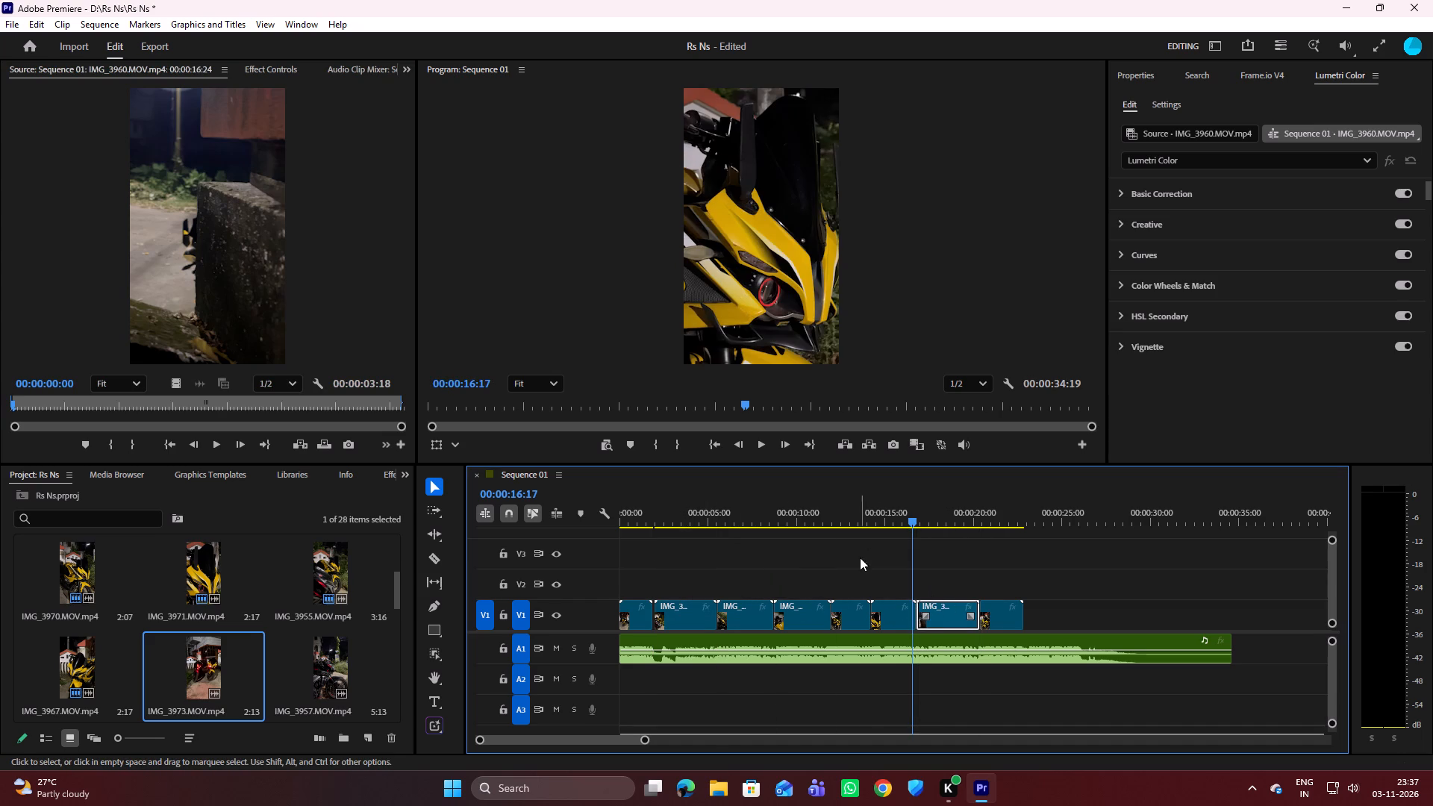
# Play the reordered edit from its beginning past the last clip.
pyautogui.moveTo(910, 519); pyautogui.dragTo(619, 577)
pyautogui.press('space')
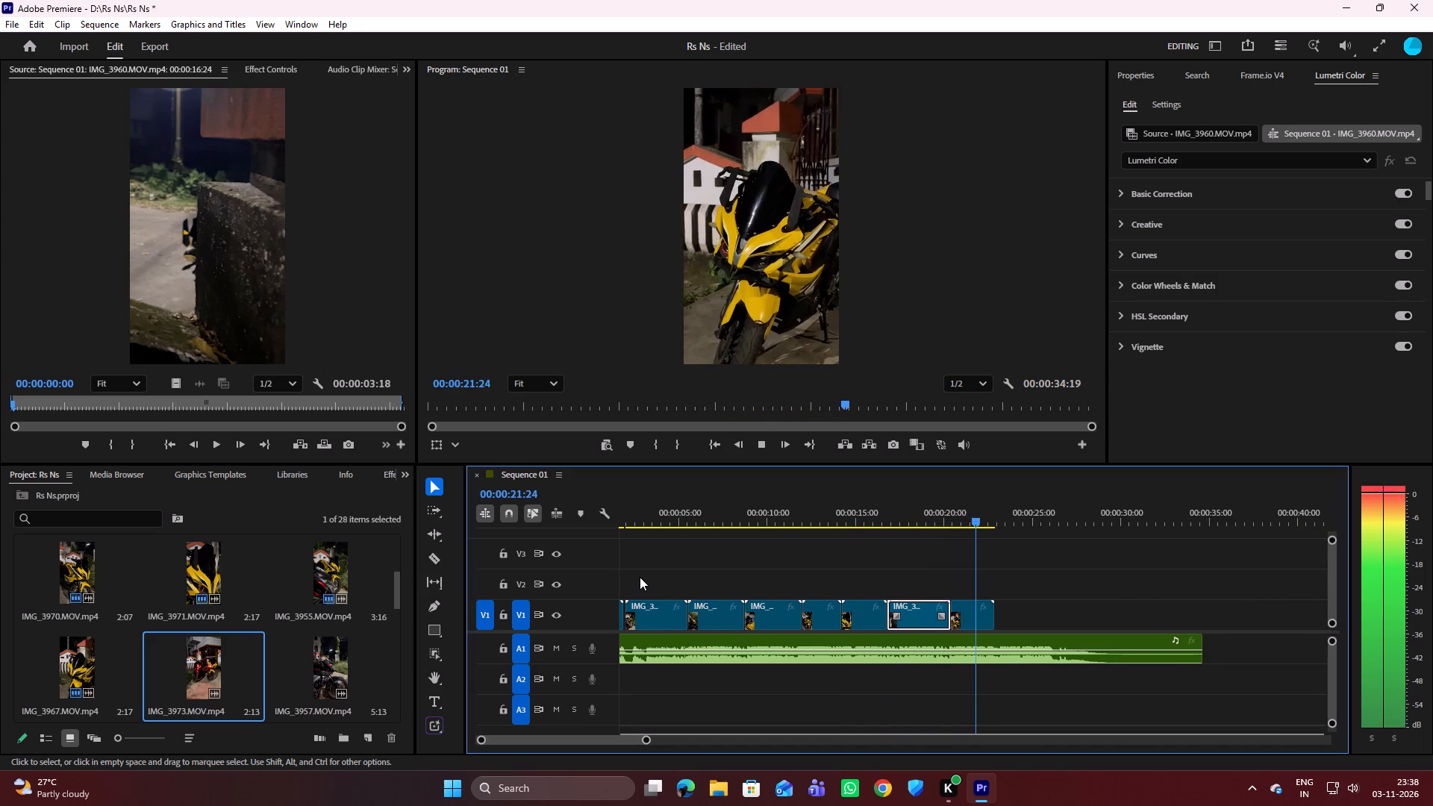
pyautogui.press('space')
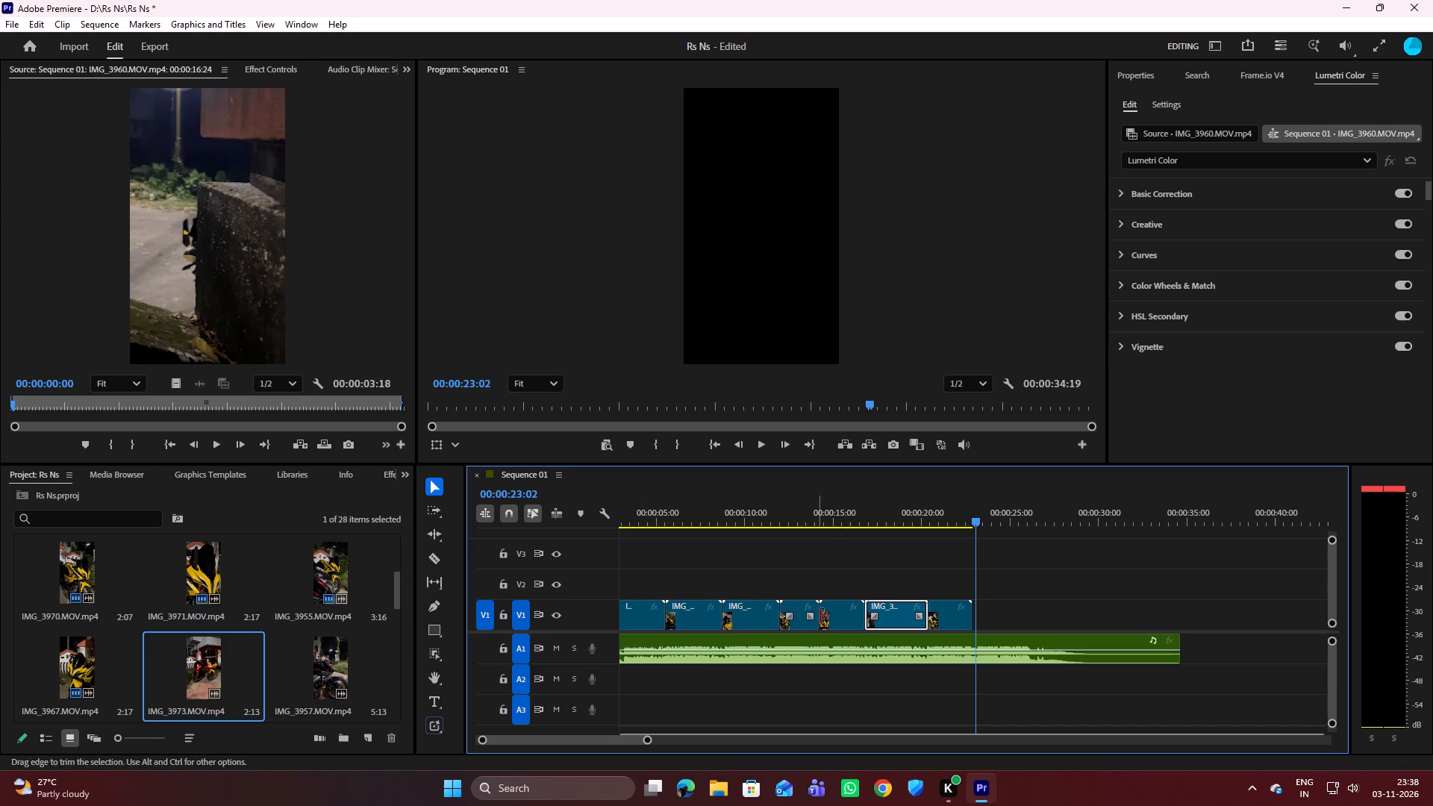
# Move IMG_3960.MOV.mp4 to the start of track V3 and the opening clip IMG_3953.MOV.mp4 to V2 at about 17 seconds.
pyautogui.moveTo(898, 616); pyautogui.dragTo(590, 554)
pyautogui.moveTo(631, 604); pyautogui.dragTo(935, 571)
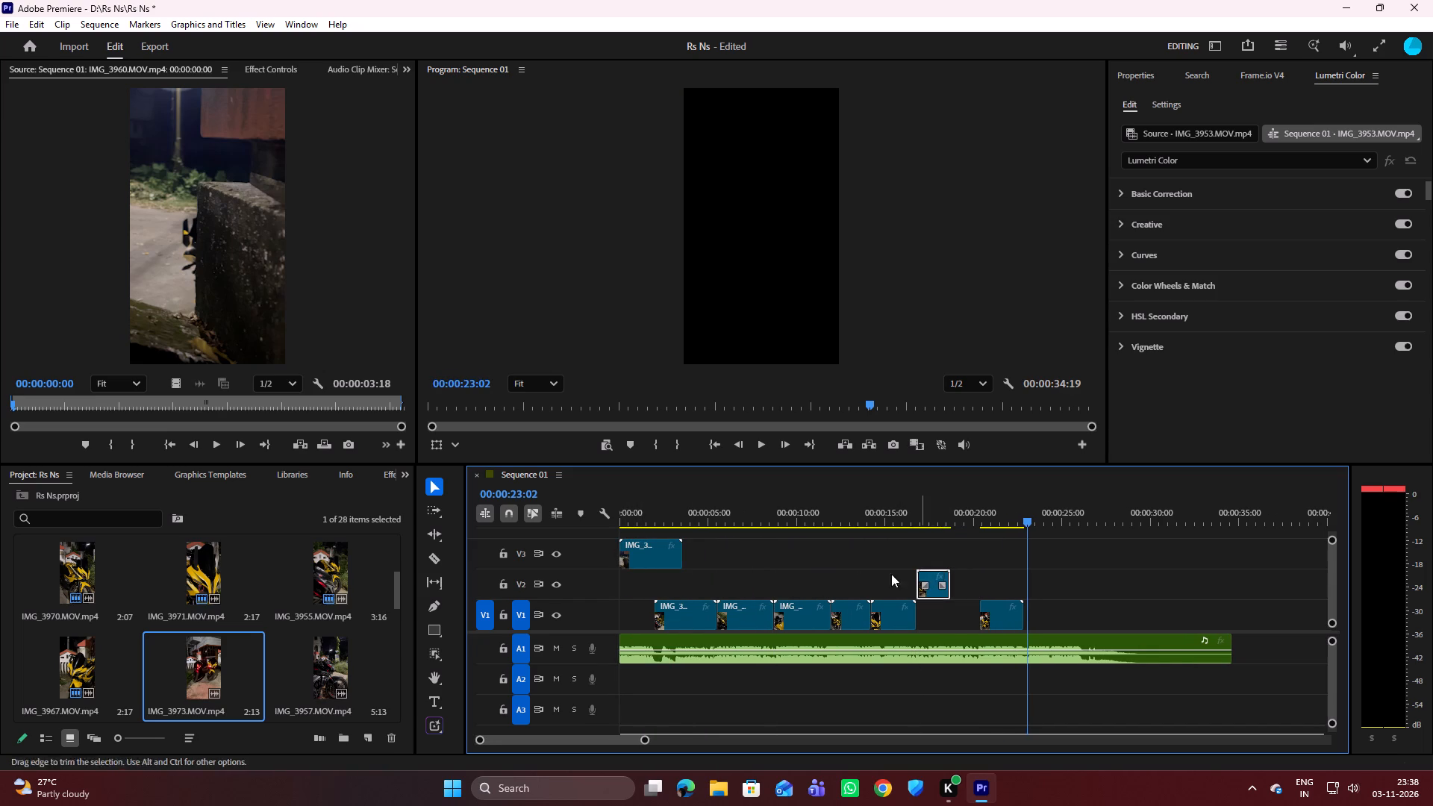
# Shift the five consecutive V1 clips about 2 seconds later and place IMG_3960.MOV.mp4 from V3 at the start of V1.
pyautogui.moveTo(673, 583); pyautogui.dragTo(901, 622)
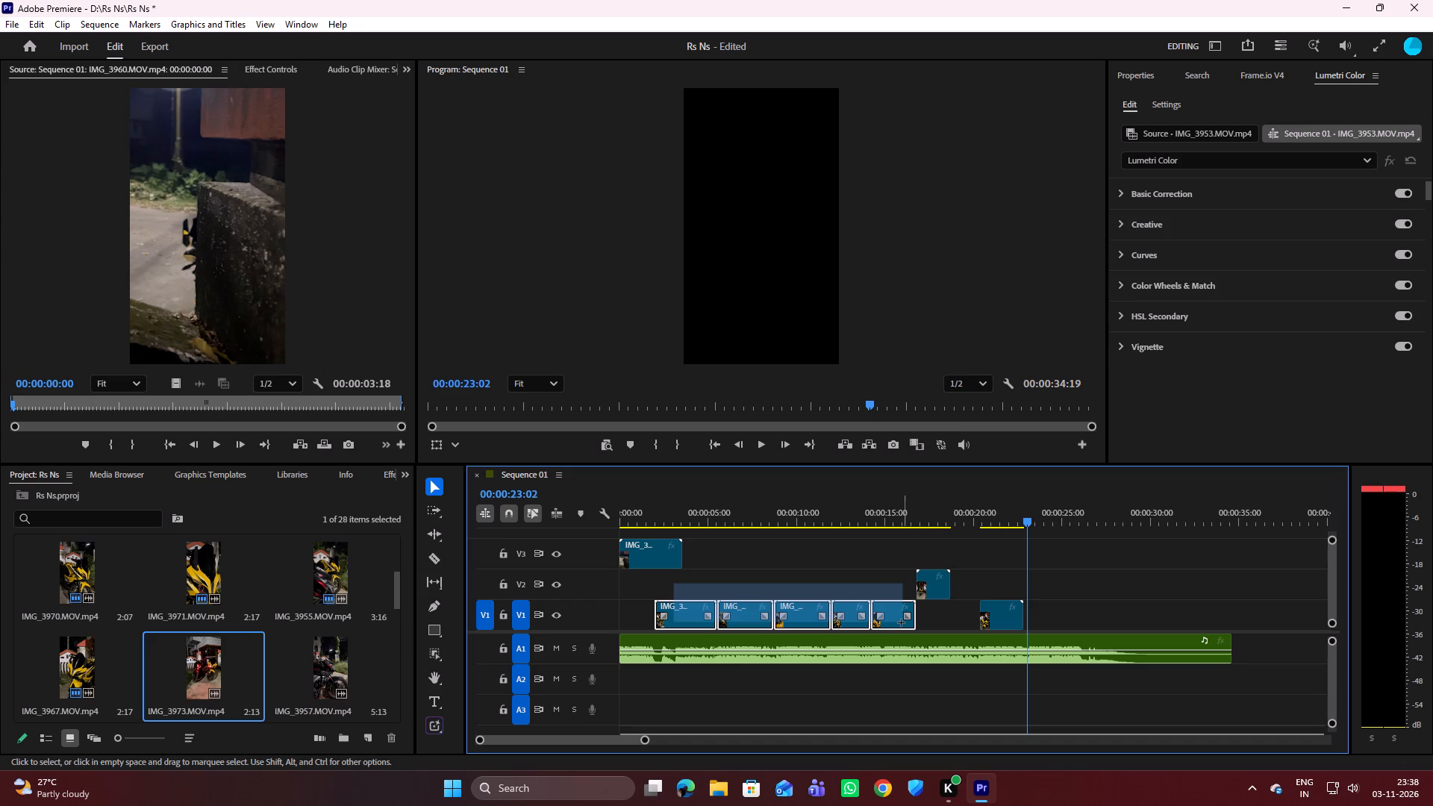
pyautogui.moveTo(901, 622); pyautogui.dragTo(903, 622)
pyautogui.moveTo(798, 613); pyautogui.dragTo(828, 605)
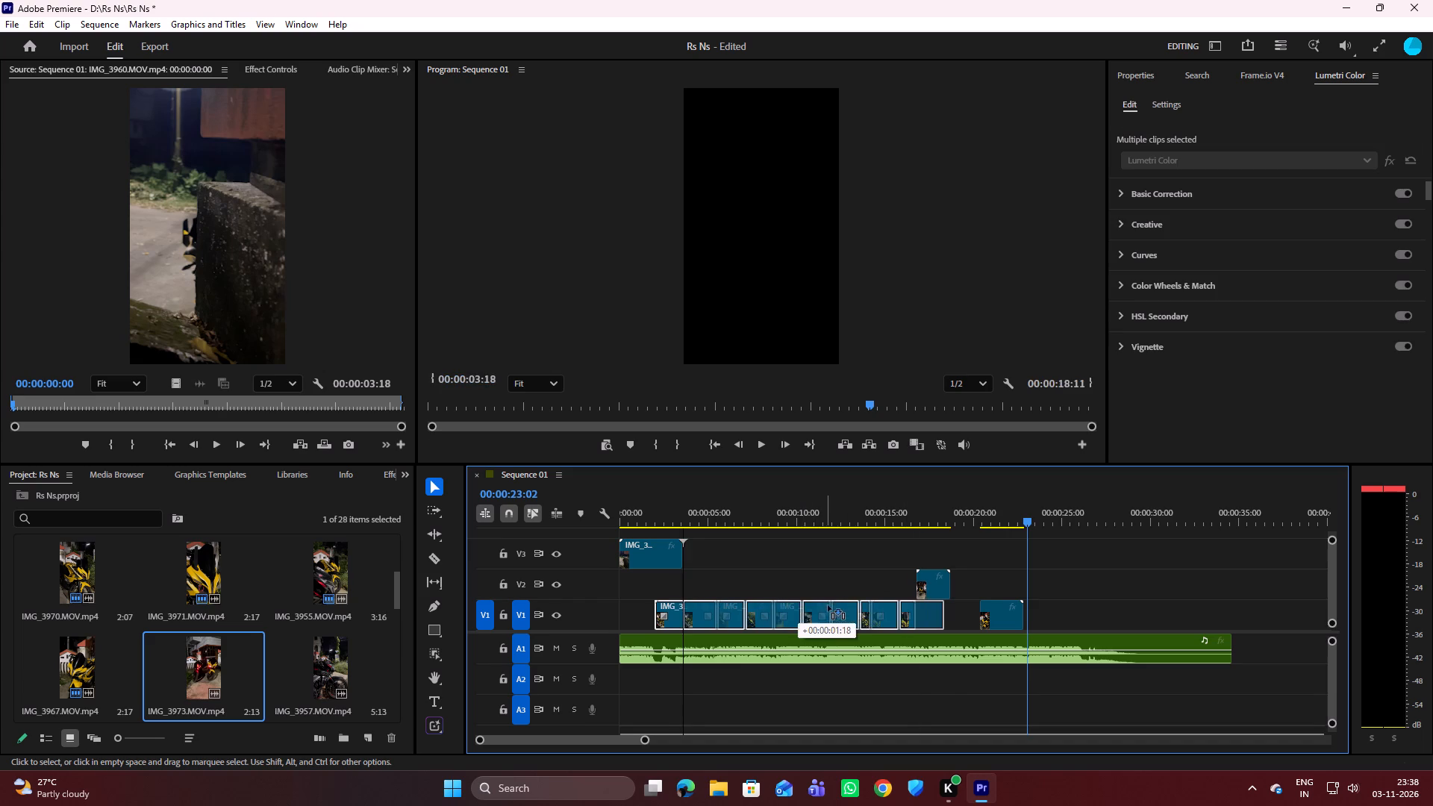
pyautogui.moveTo(828, 605); pyautogui.dragTo(830, 605)
pyautogui.click(808, 566)
pyautogui.moveTo(660, 560); pyautogui.dragTo(660, 610)
# Move the second, third and fourth V1 clips slightly earlier so they directly follow IMG_3960.MOV.mp4.
pyautogui.moveTo(710, 577); pyautogui.dragTo(860, 633)
pyautogui.moveTo(778, 610); pyautogui.dragTo(770, 610)
pyautogui.click(764, 564)
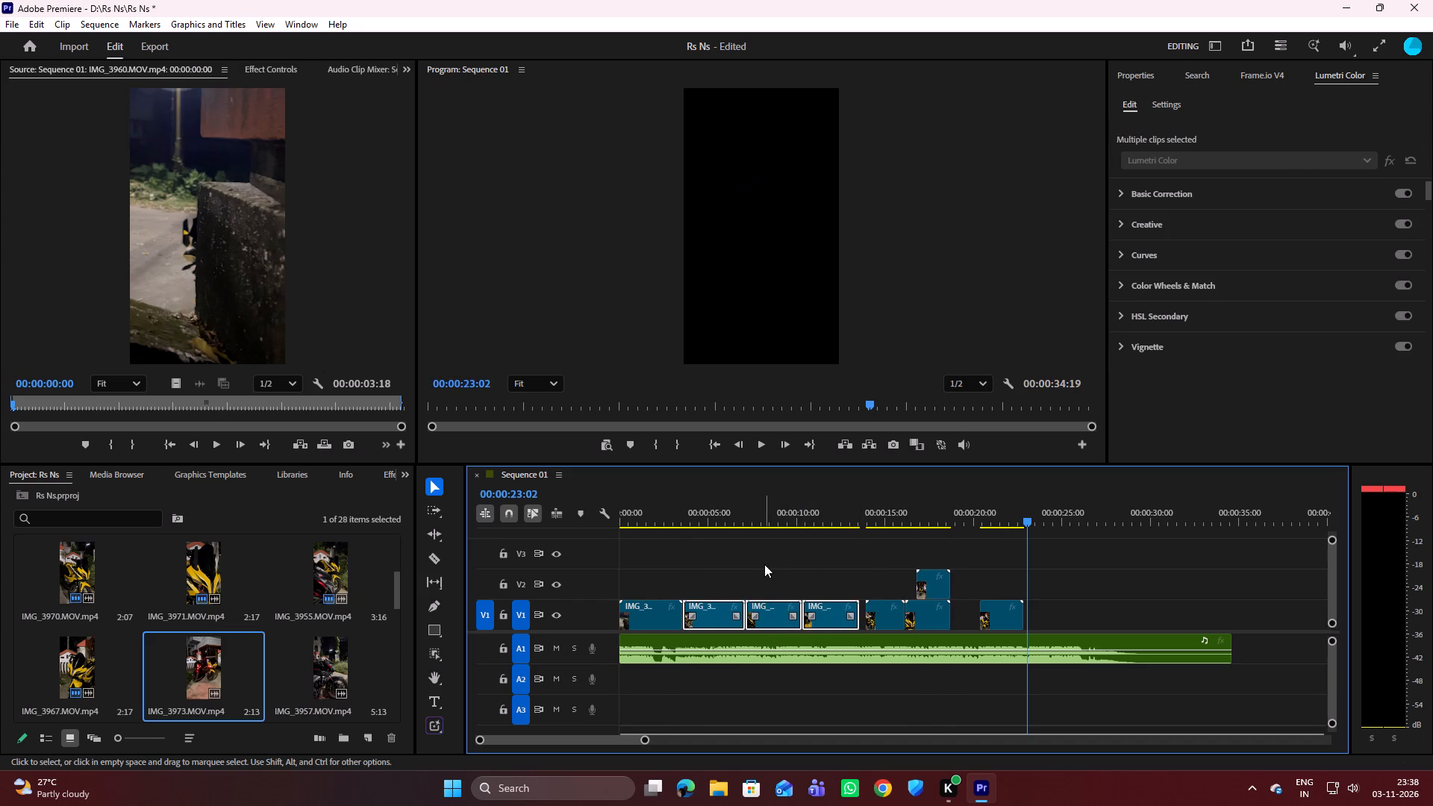
# Play the edit from its new opening clip and scrub through the remaining clips to about 22 seconds.
pyautogui.moveTo(1028, 516); pyautogui.dragTo(616, 554)
pyautogui.press('space')
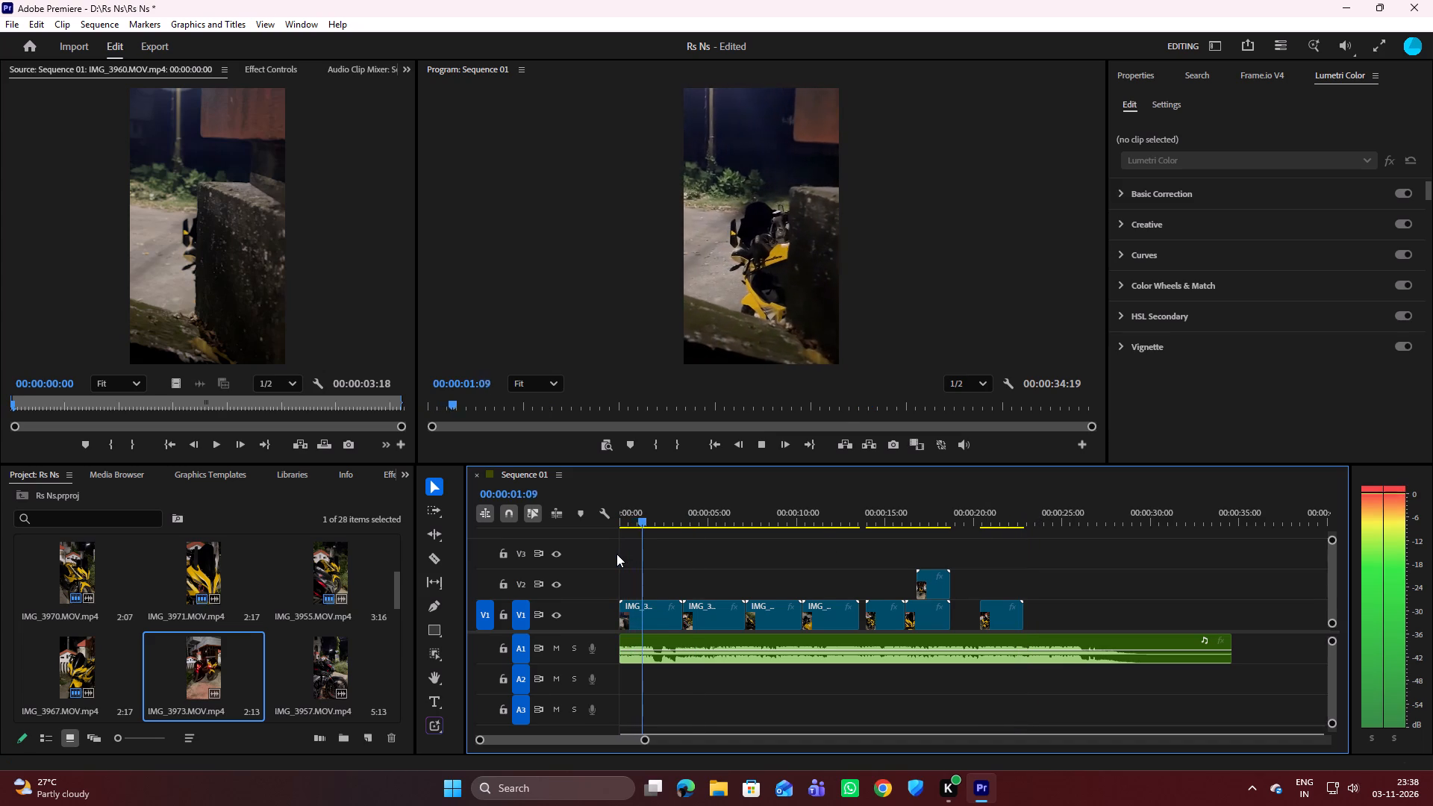
pyautogui.press('space')
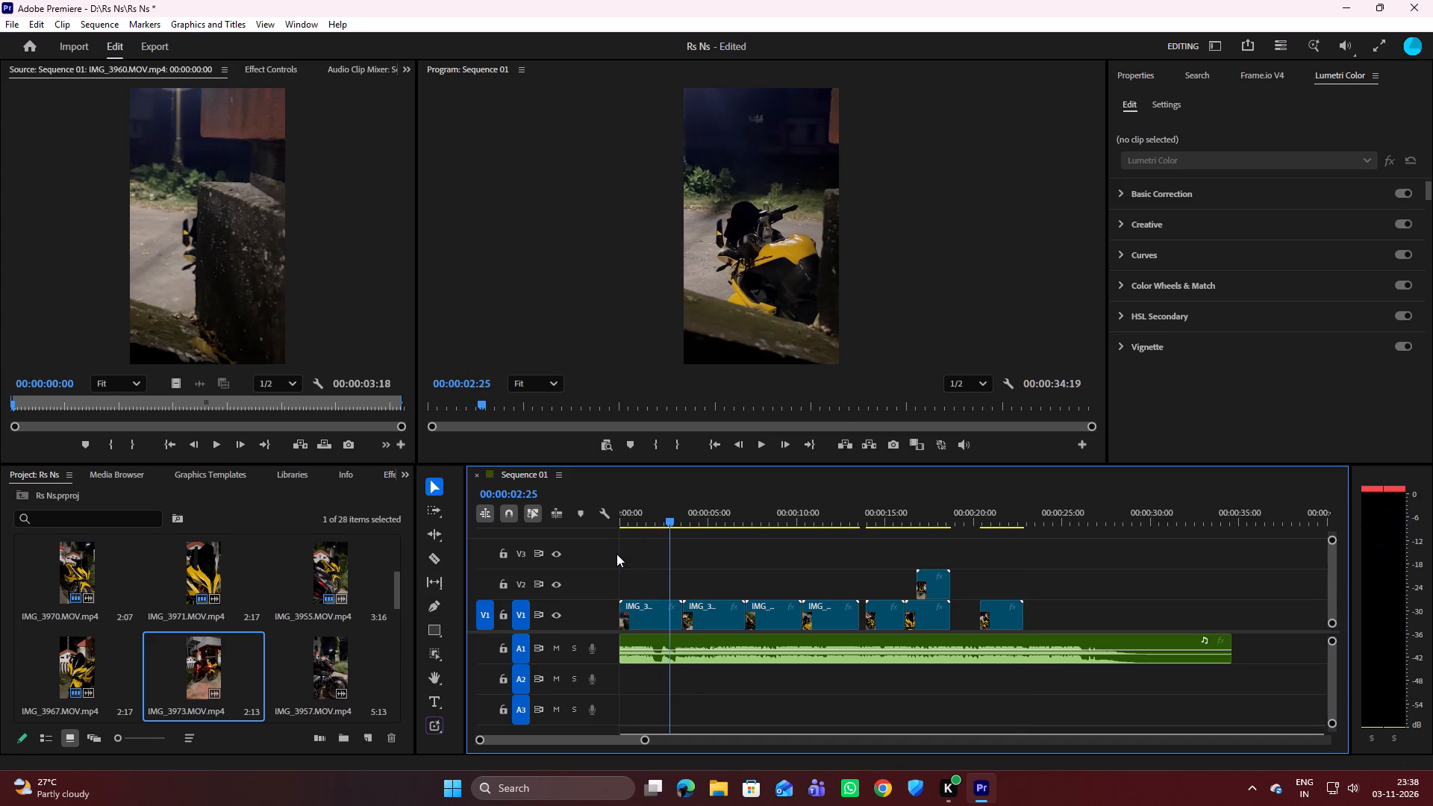
pyautogui.press('space')
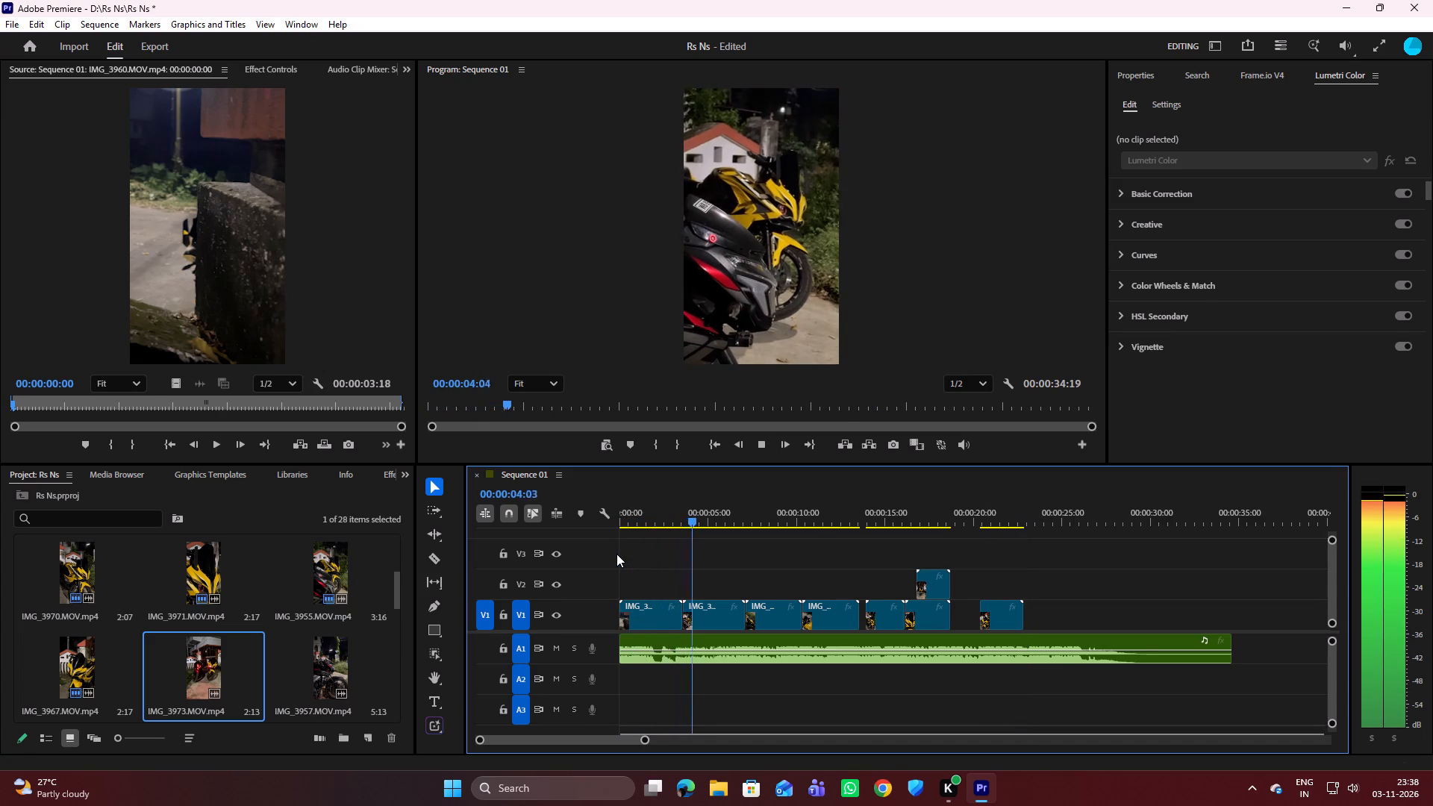
pyautogui.press('space')
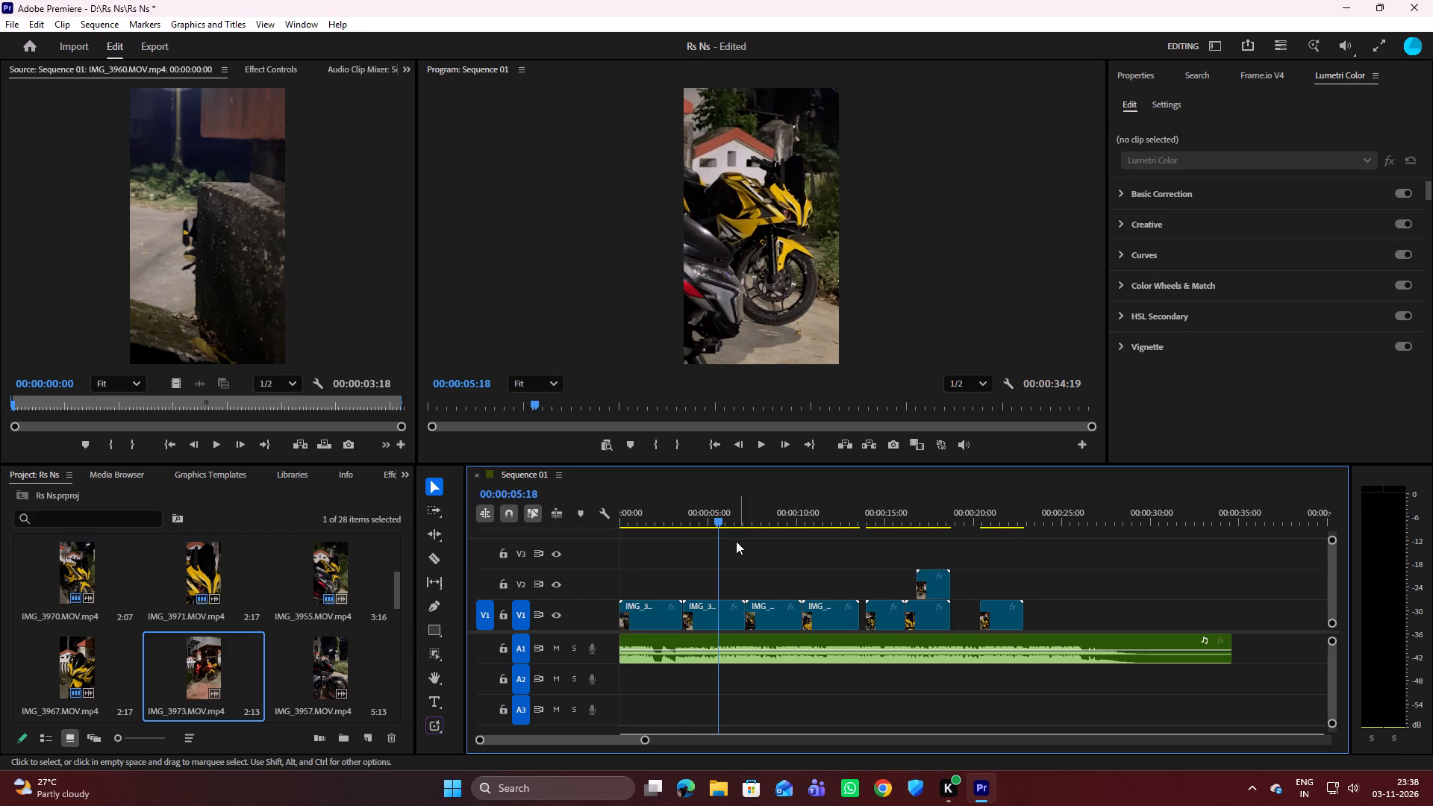
pyautogui.moveTo(716, 517); pyautogui.dragTo(795, 526)
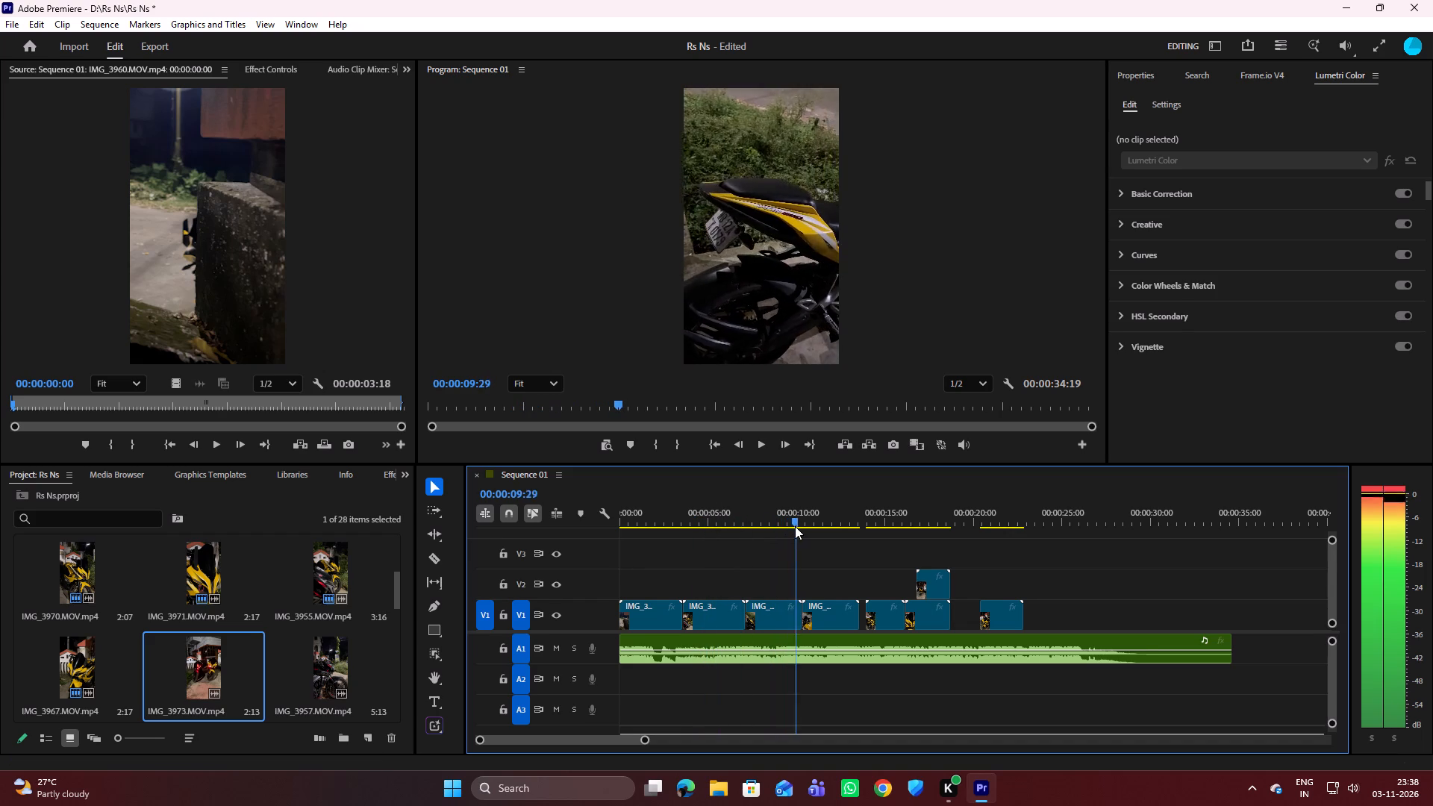
pyautogui.moveTo(795, 526); pyautogui.dragTo(911, 525)
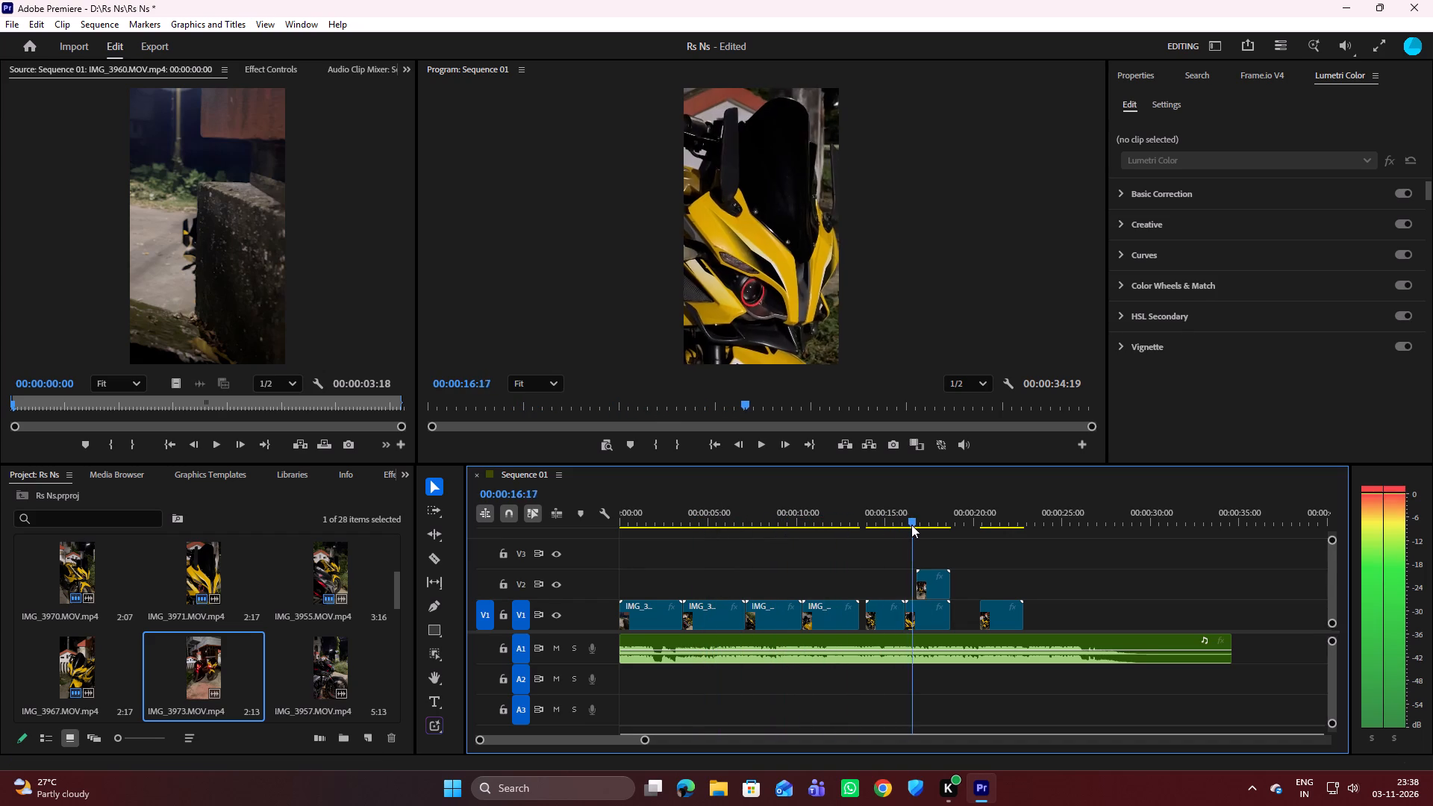
pyautogui.moveTo(911, 525); pyautogui.dragTo(943, 521)
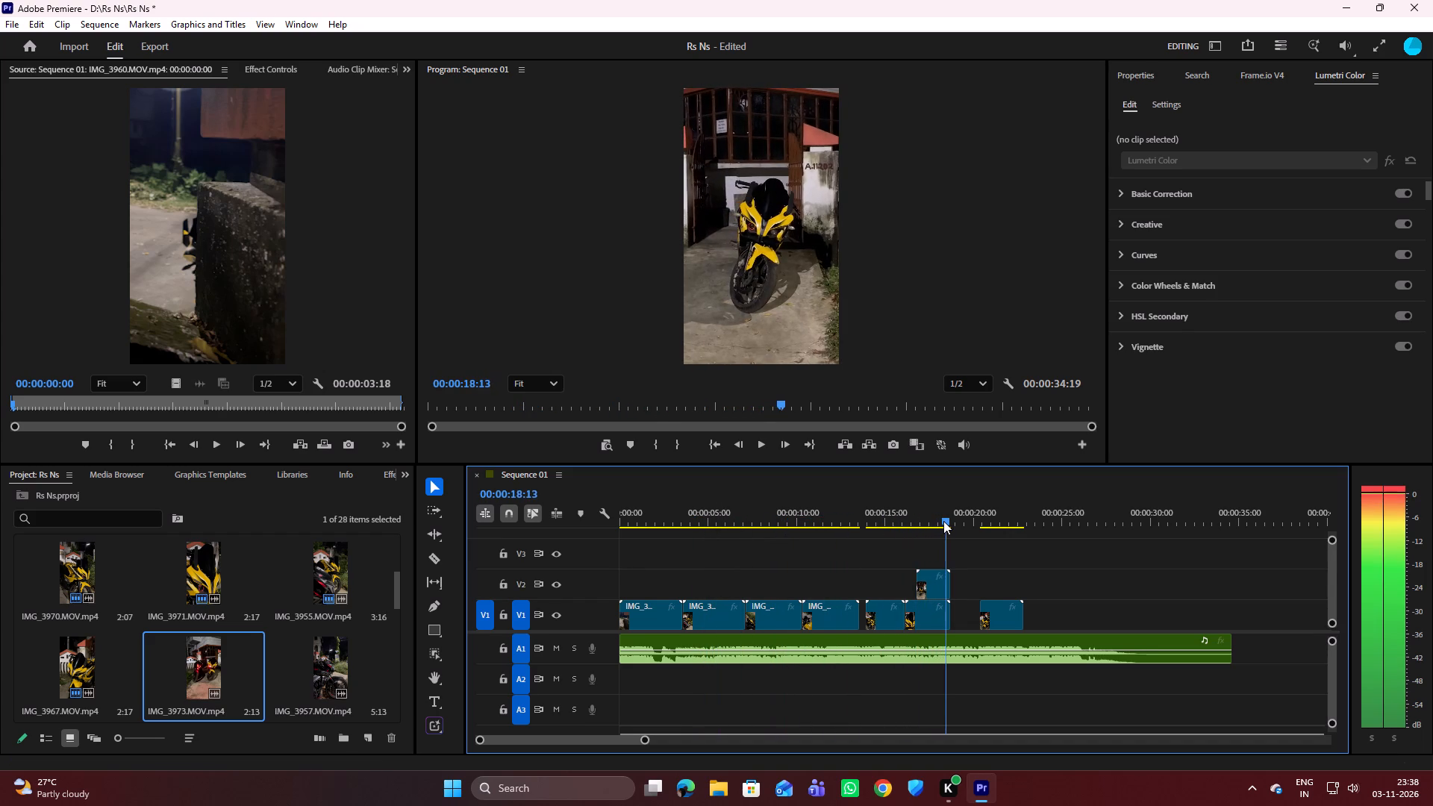
pyautogui.moveTo(943, 521); pyautogui.dragTo(1009, 516)
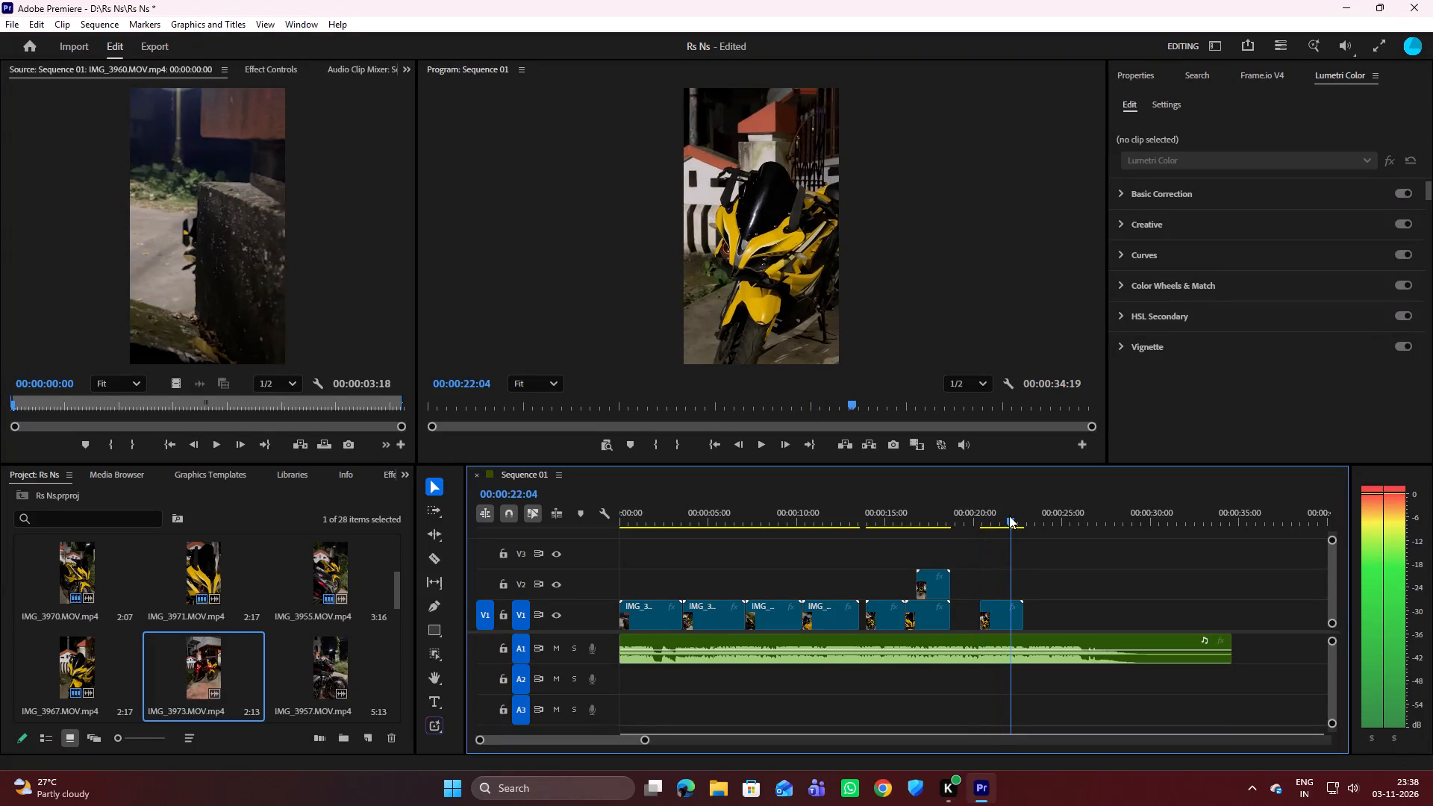
# Play the last V1 clip from about 20 seconds, and replay the section leading into the IMG_3953.MOV.mp4 clip on V2.
pyautogui.moveTo(1009, 516); pyautogui.dragTo(983, 512)
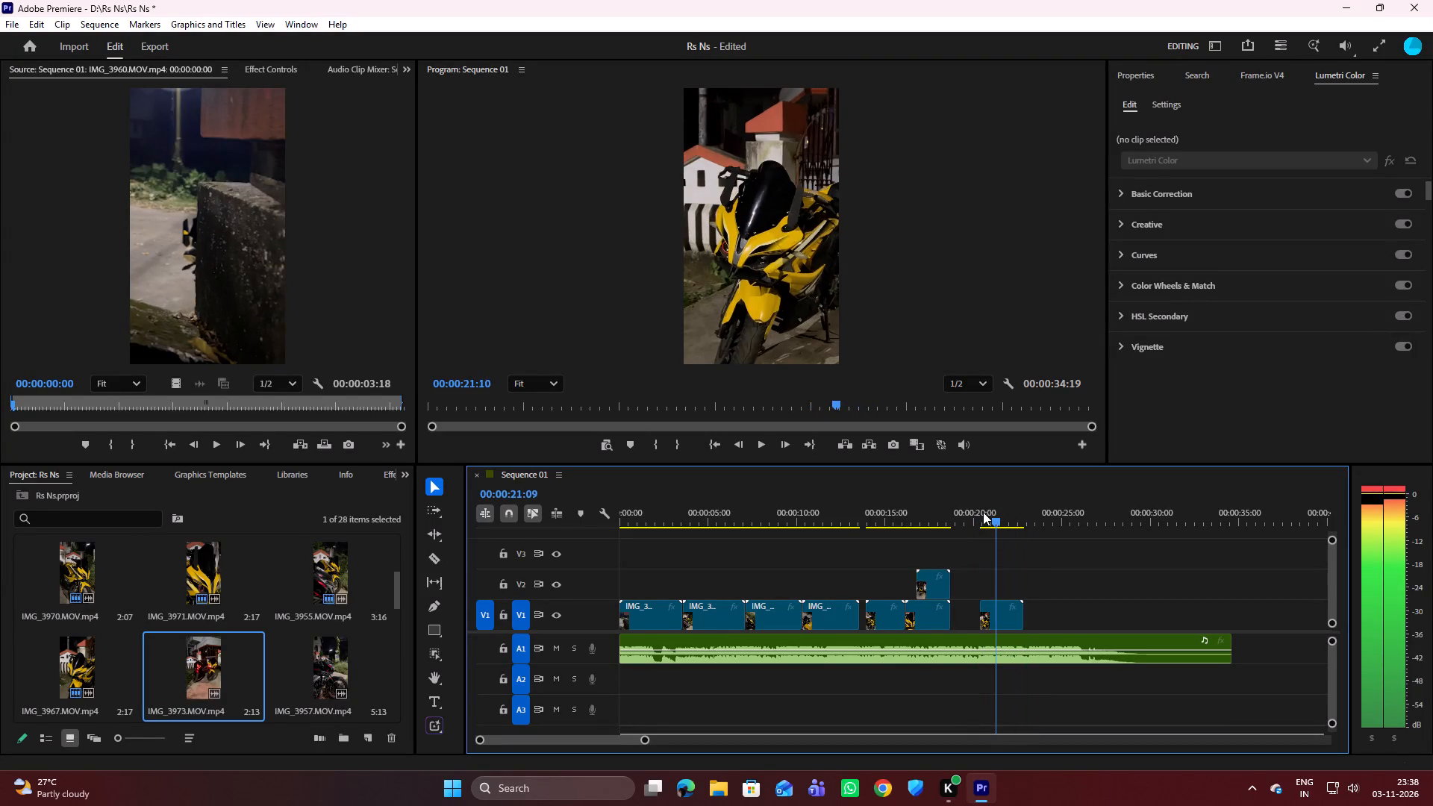
pyautogui.moveTo(983, 512); pyautogui.dragTo(978, 512)
pyautogui.press('space')
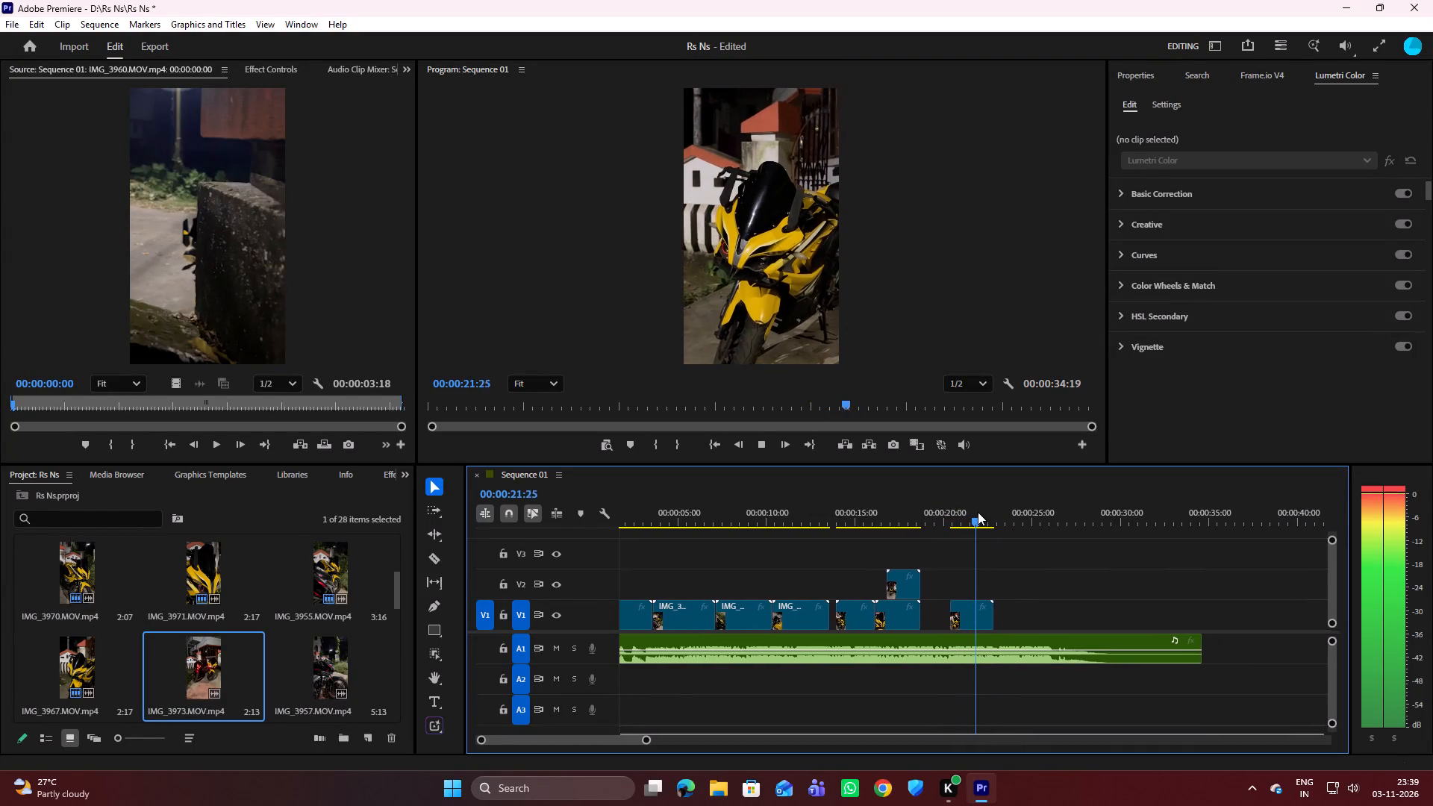
pyautogui.press('space')
pyautogui.moveTo(977, 518); pyautogui.dragTo(862, 536)
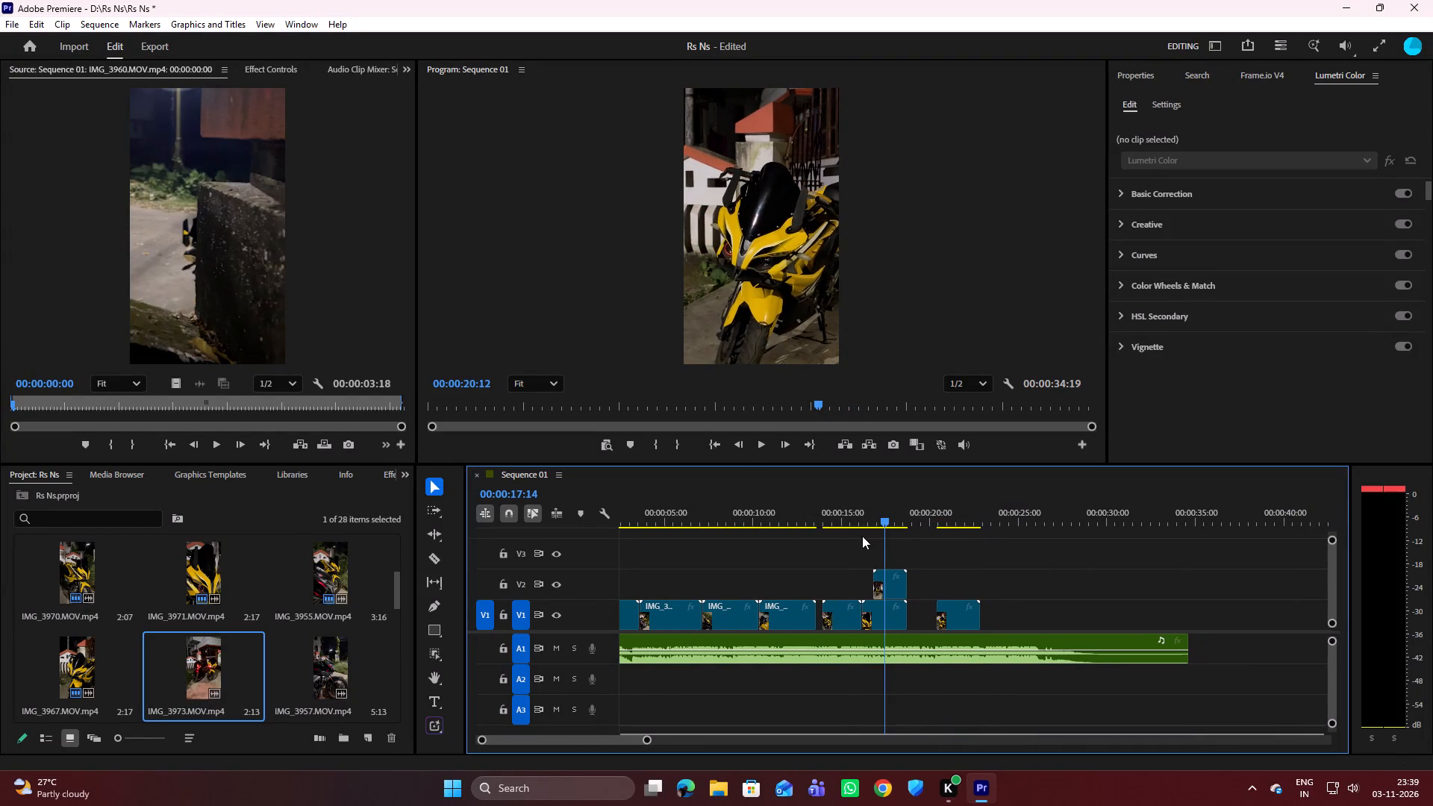
pyautogui.moveTo(862, 536); pyautogui.dragTo(849, 540)
pyautogui.press('space')
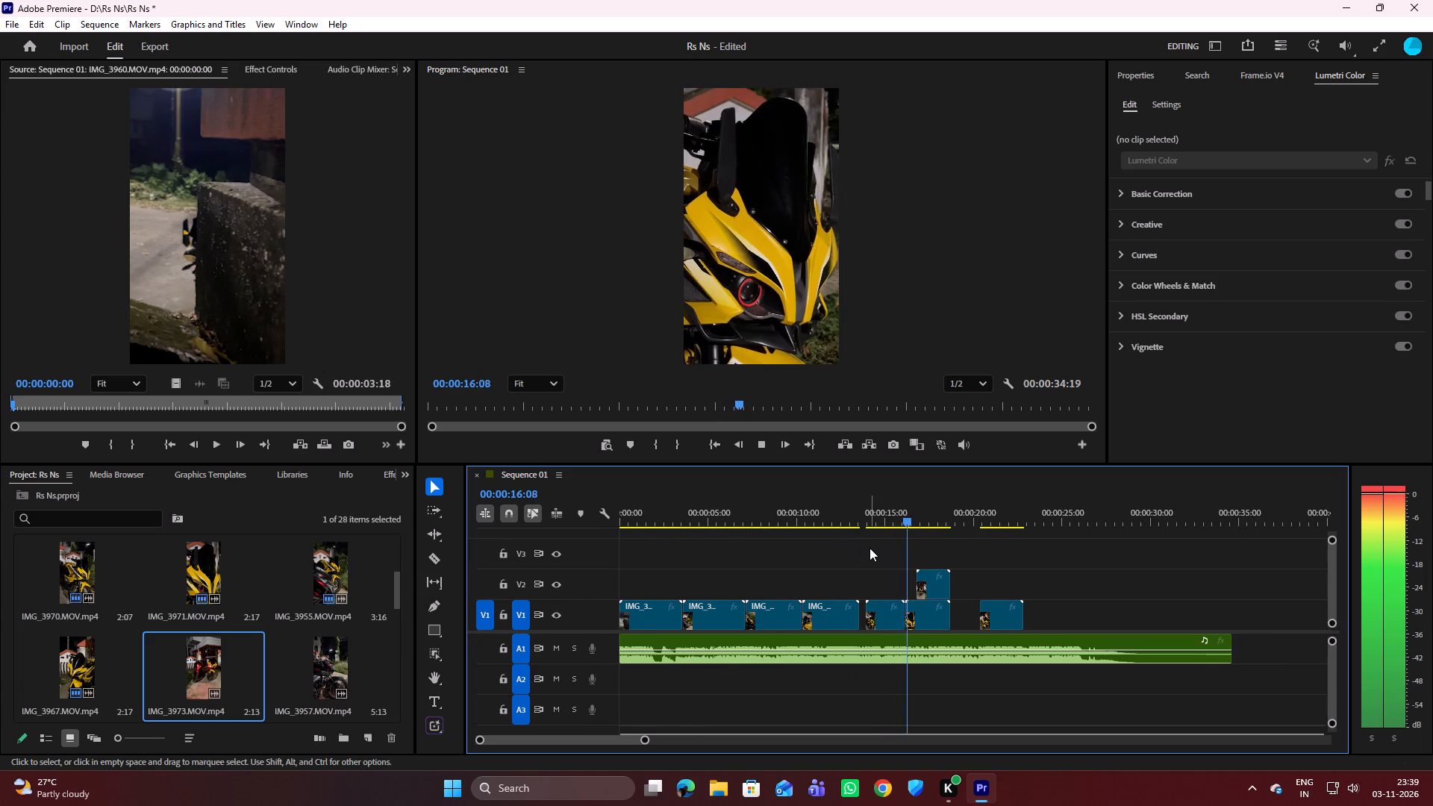
pyautogui.press('space')
# Move IMG_3953.MOV.mp4 from V2 to the end of V1, directly after the last clip.
pyautogui.moveTo(926, 590); pyautogui.dragTo(1027, 595)
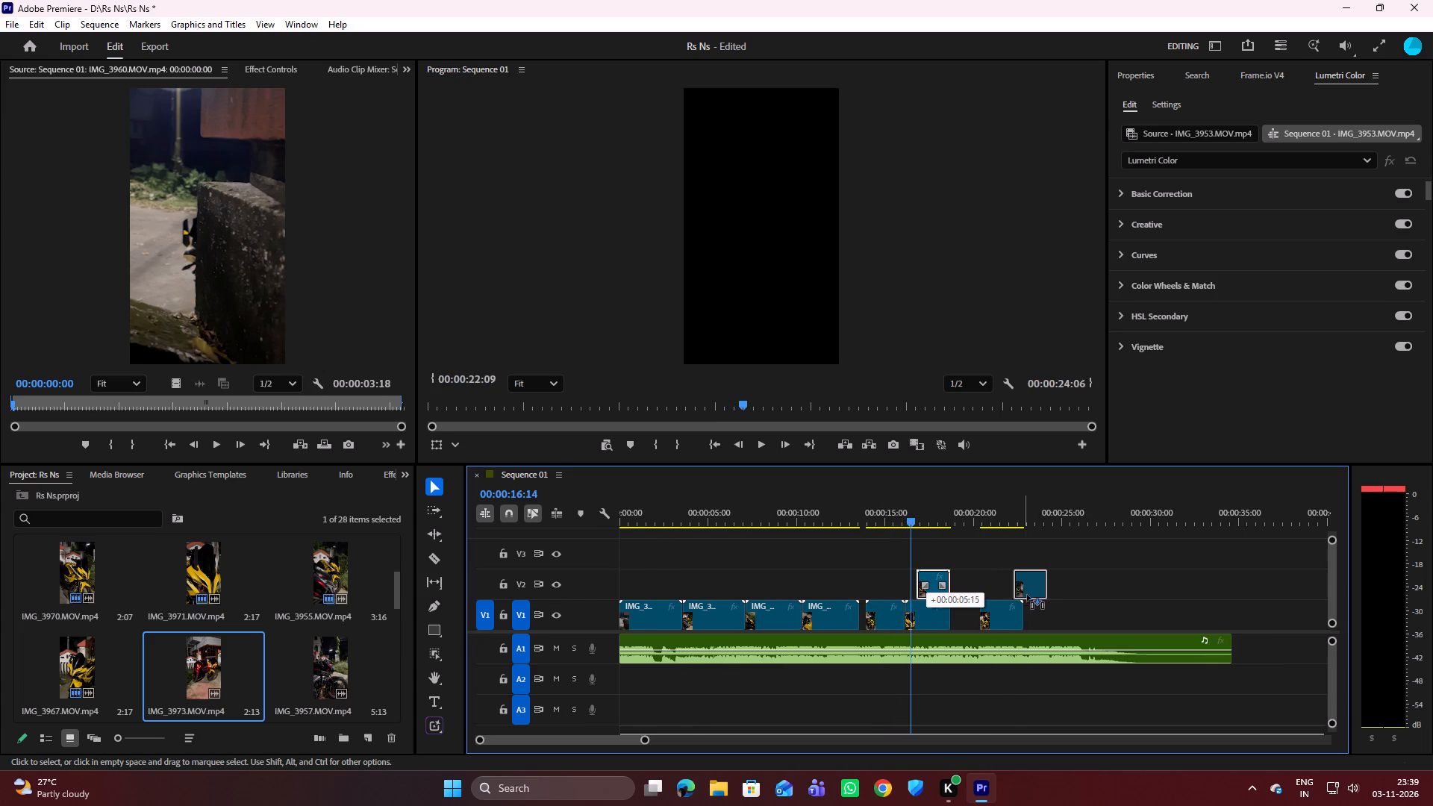
pyautogui.moveTo(1027, 595); pyautogui.dragTo(1040, 608)
# Play the IMG_3953.MOV.mp4 clip at the end of V1 and return the playhead to the start of the sequence.
pyautogui.moveTo(911, 517); pyautogui.dragTo(943, 525)
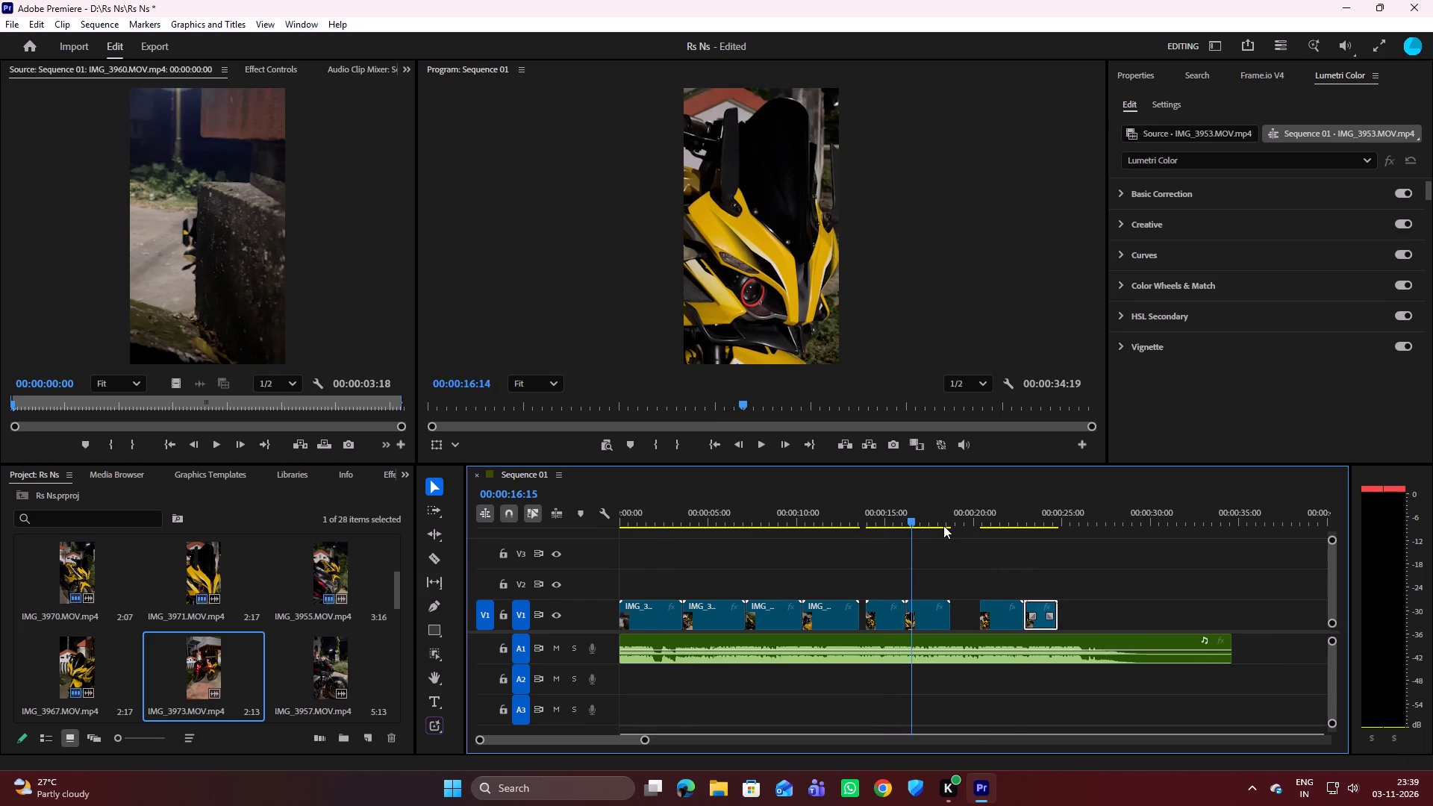
pyautogui.moveTo(943, 525); pyautogui.dragTo(1024, 537)
pyautogui.press('space')
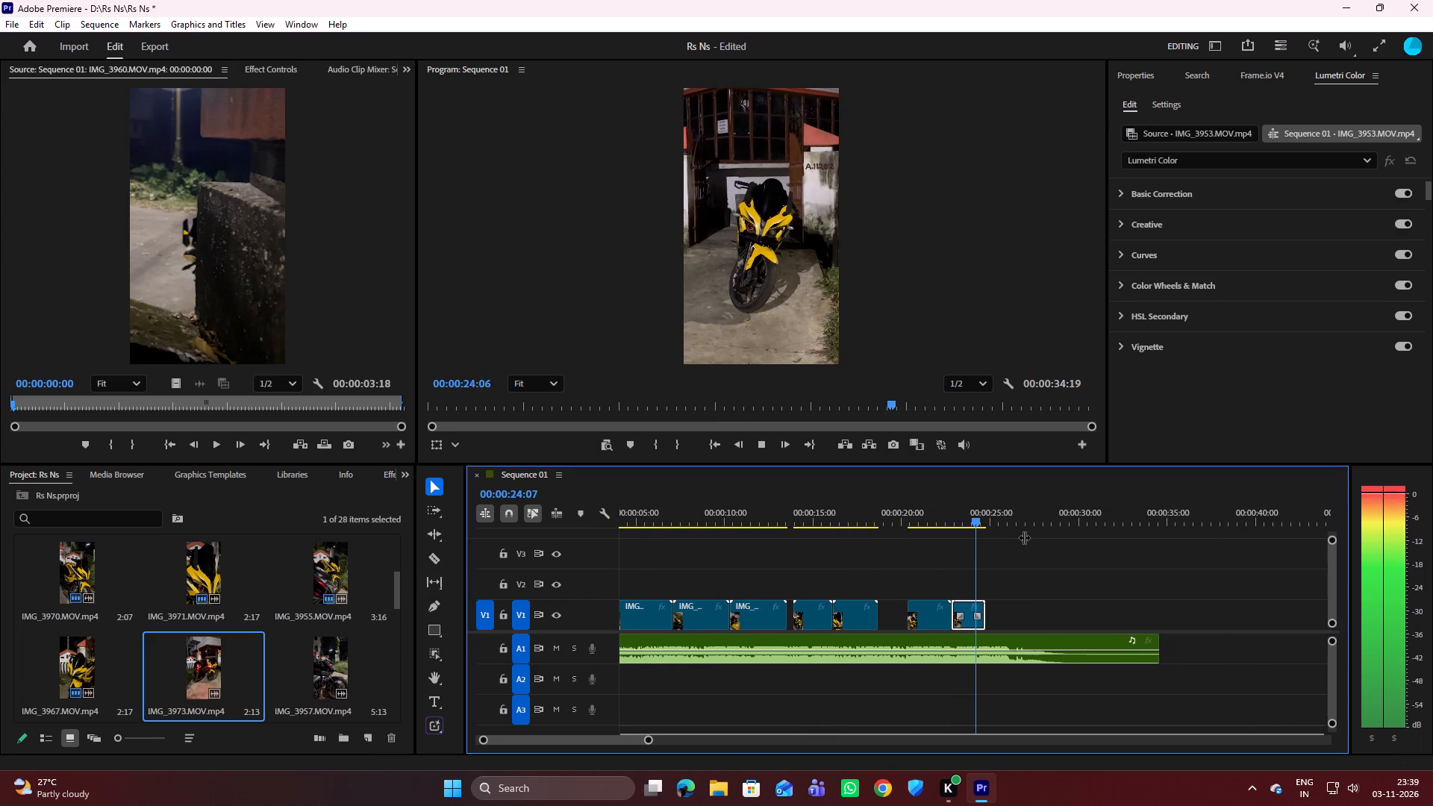
pyautogui.press('space')
pyautogui.moveTo(977, 521); pyautogui.dragTo(571, 557)
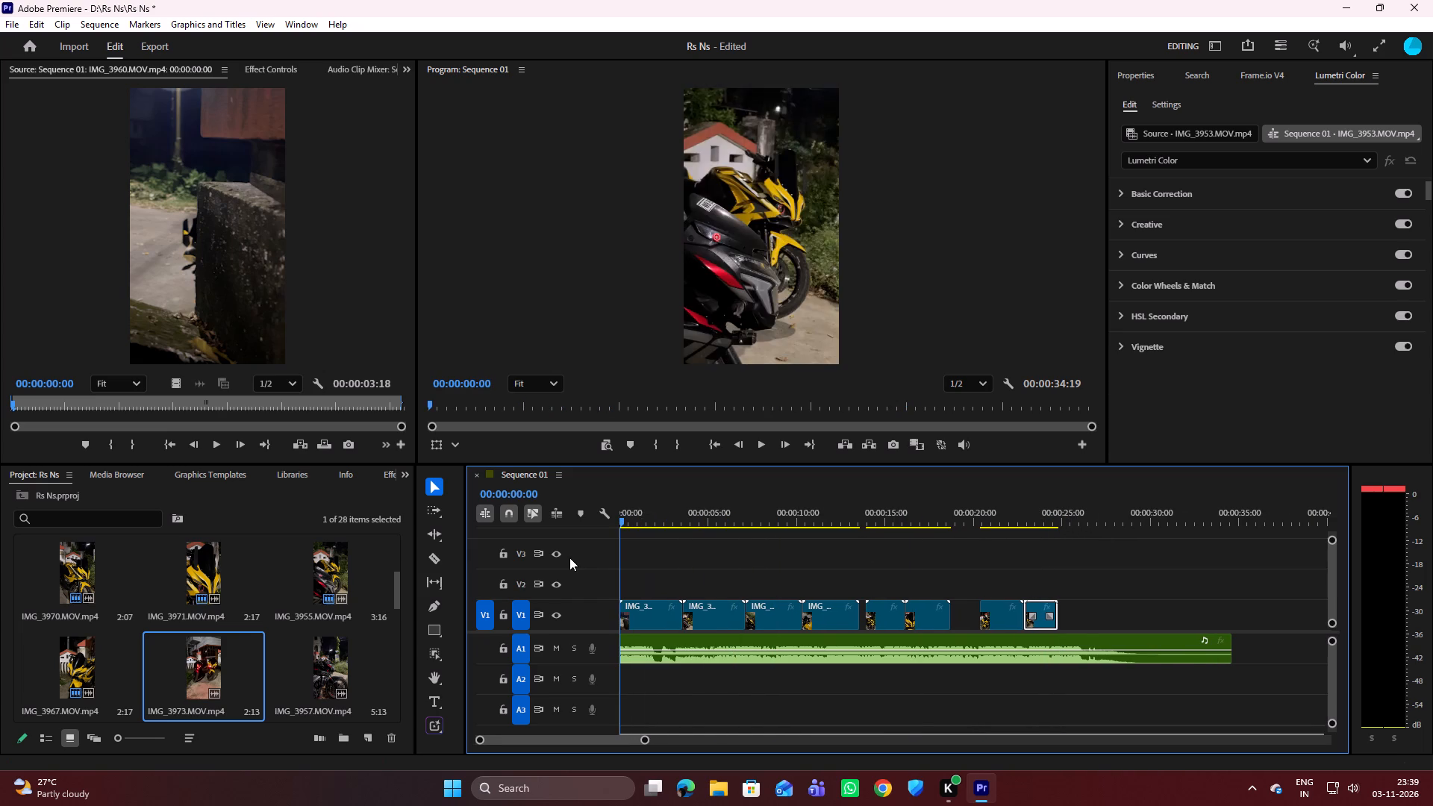
# Play the opening IMG_3960.MOV.mp4 clip from the sequence start to about 3 seconds, and replay it to check its timing against the song.
pyautogui.moveTo(624, 519); pyautogui.dragTo(598, 519)
pyautogui.press('space')
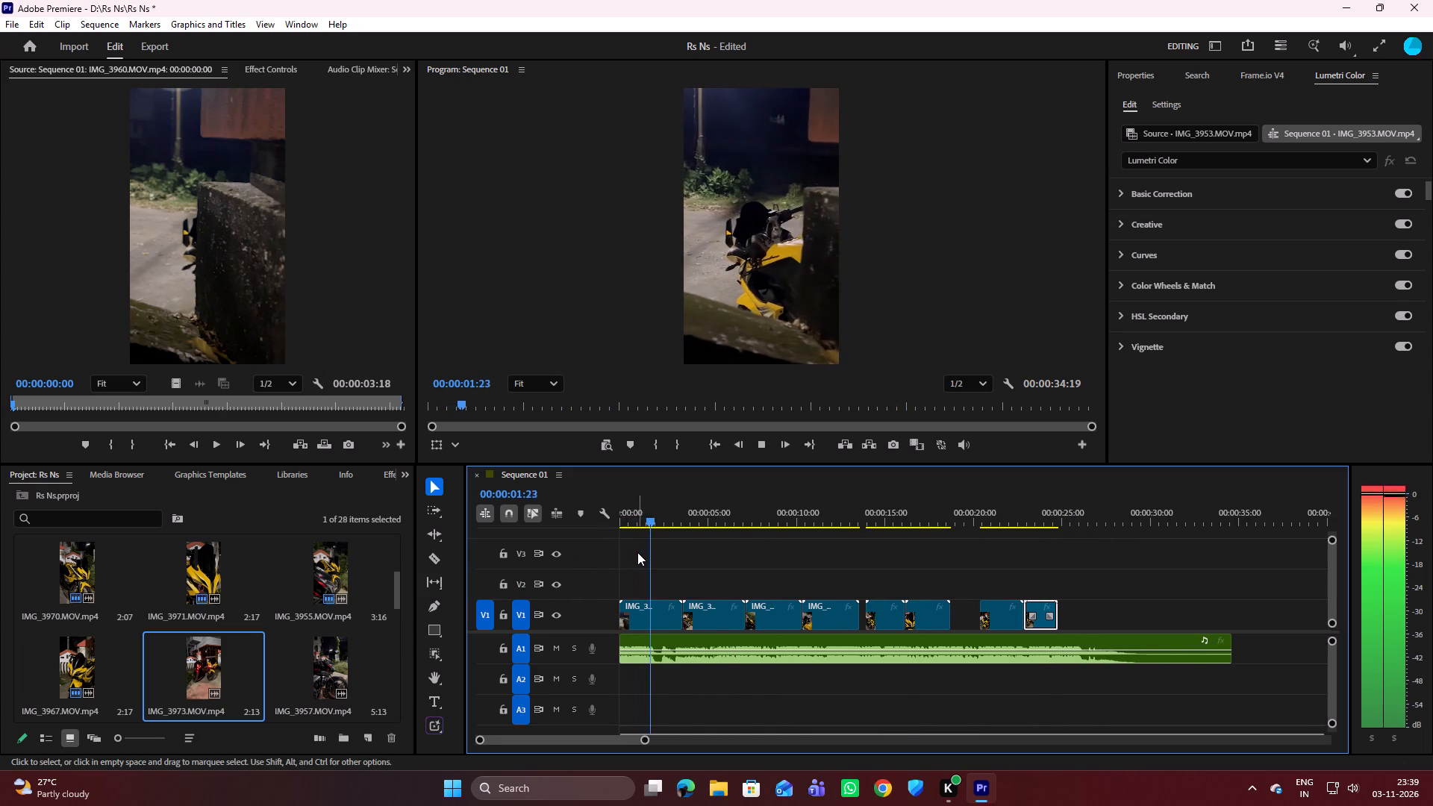
pyautogui.press('space')
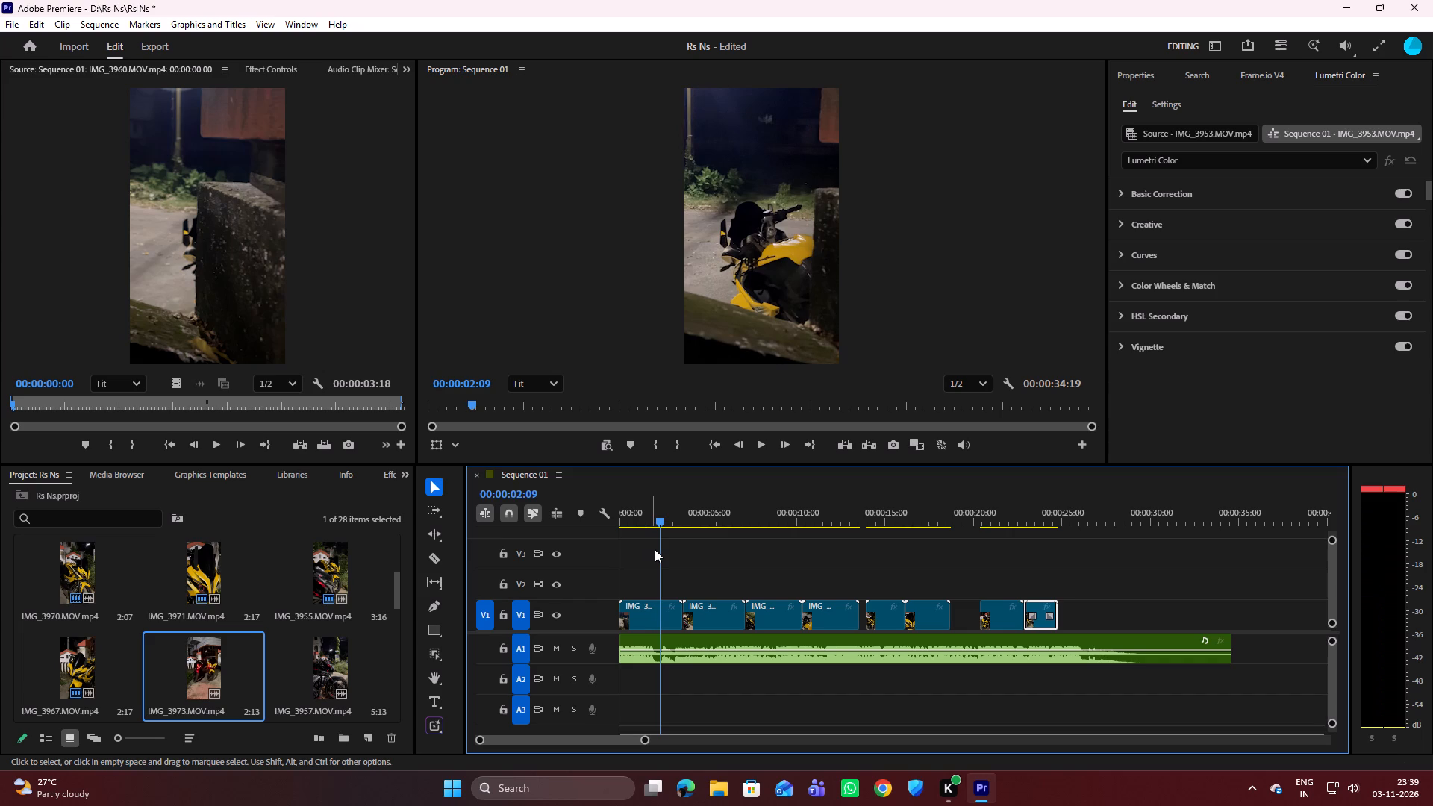
pyautogui.press('space')
pyautogui.press('space')
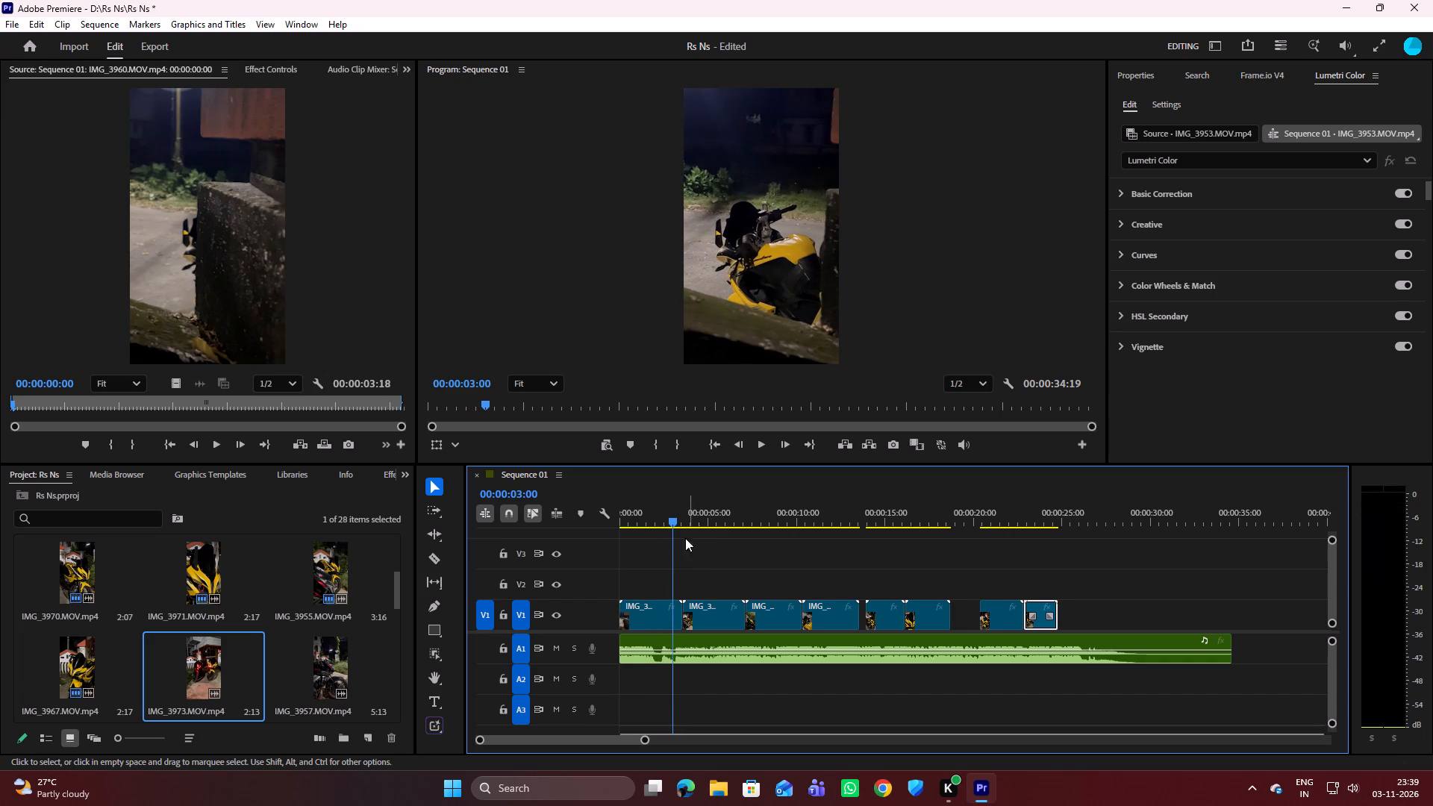
pyautogui.moveTo(671, 521); pyautogui.dragTo(660, 517)
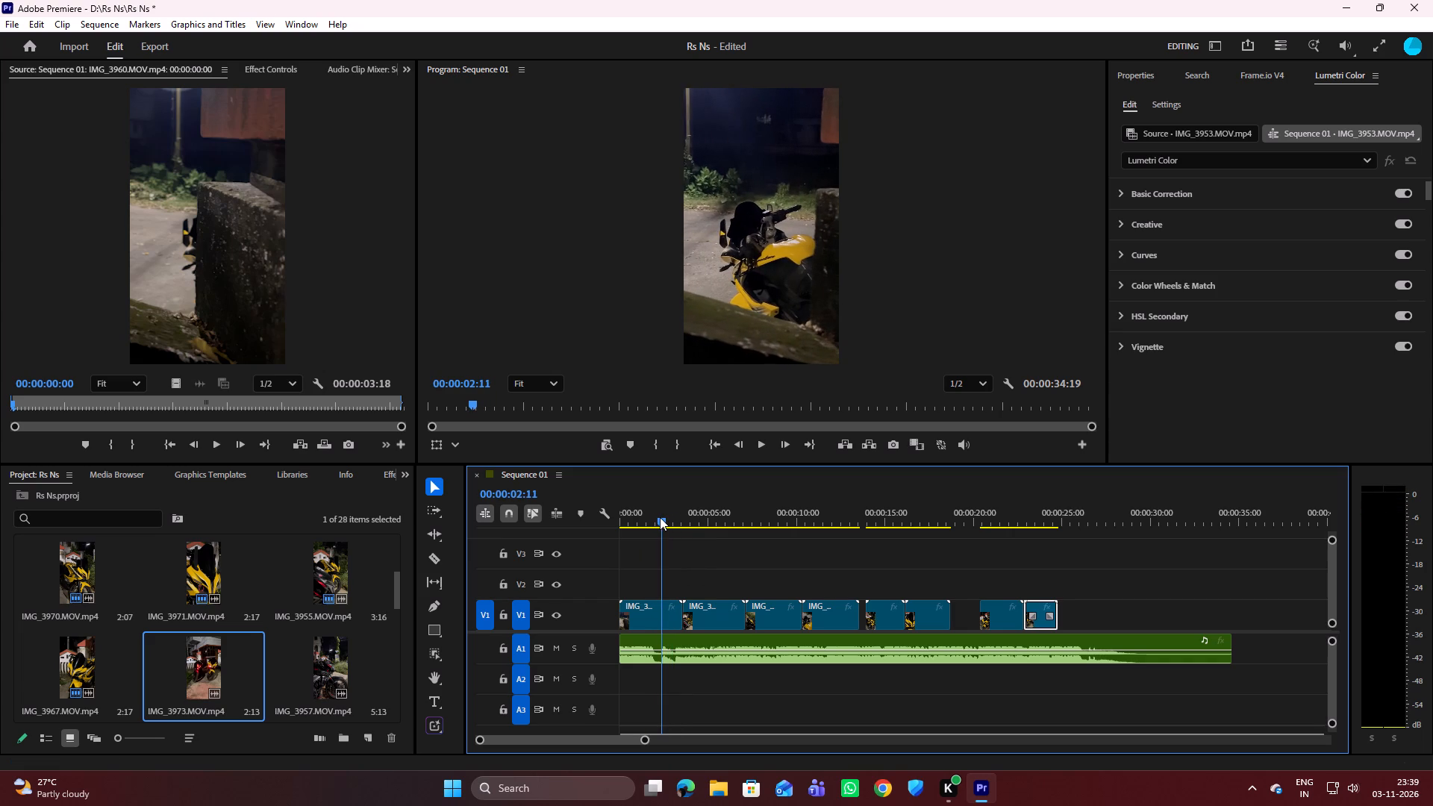
pyautogui.moveTo(660, 517); pyautogui.dragTo(618, 522)
pyautogui.press('space')
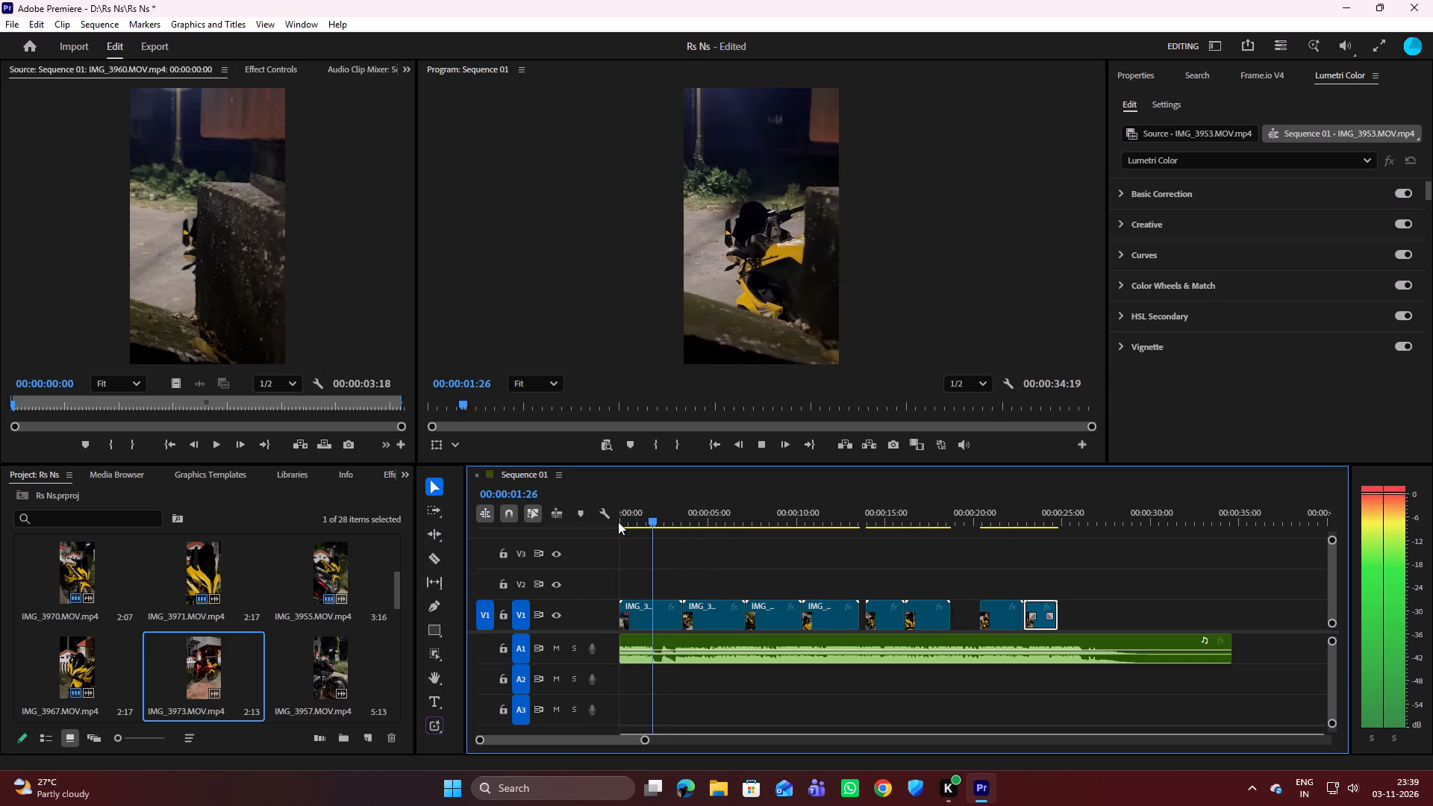
pyautogui.press('space')
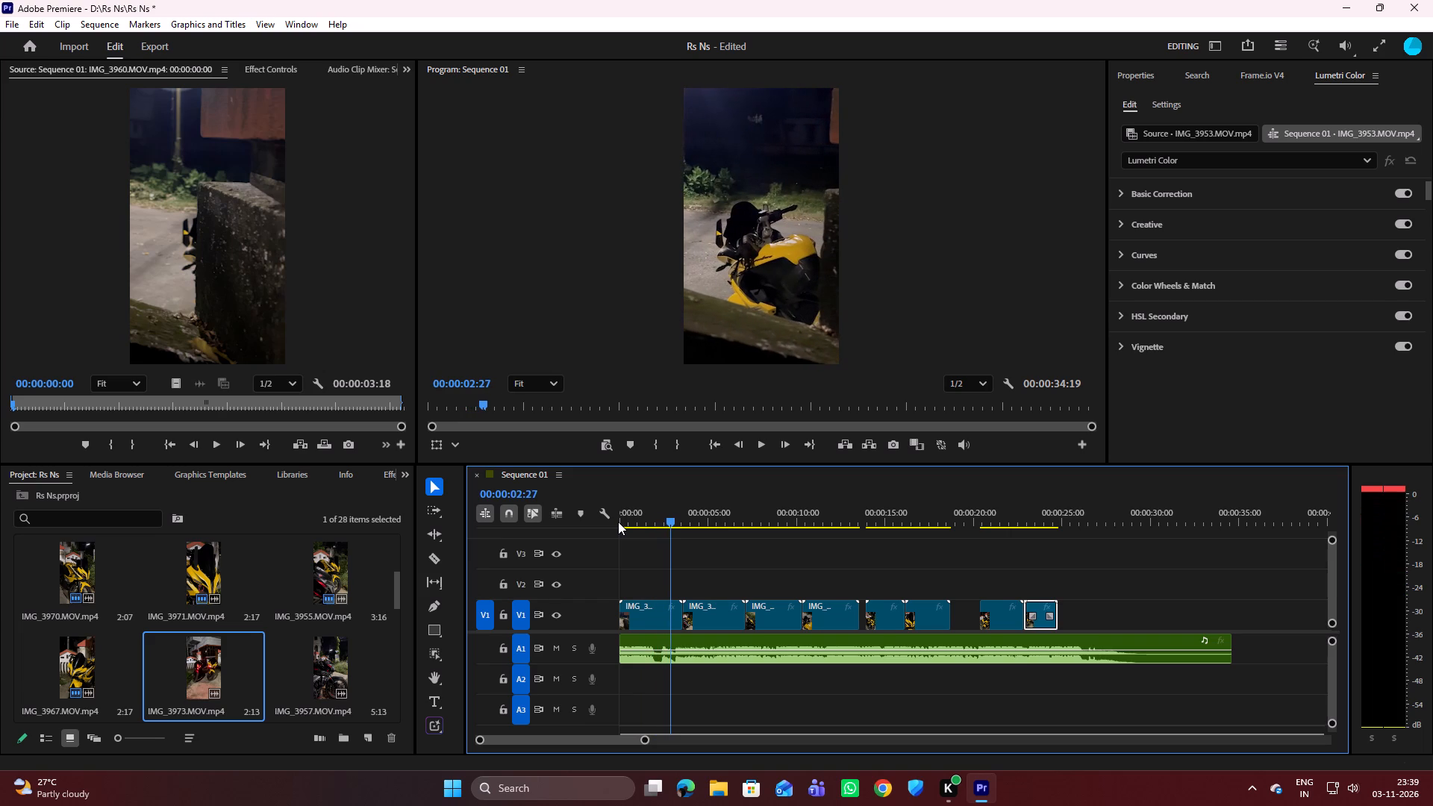
# Split the opening IMG_3960.MOV.mp4 clip on V1 at 00:00:02:21 and delete the piece after the cut.
pyautogui.click(666, 520)
pyautogui.click(672, 624)
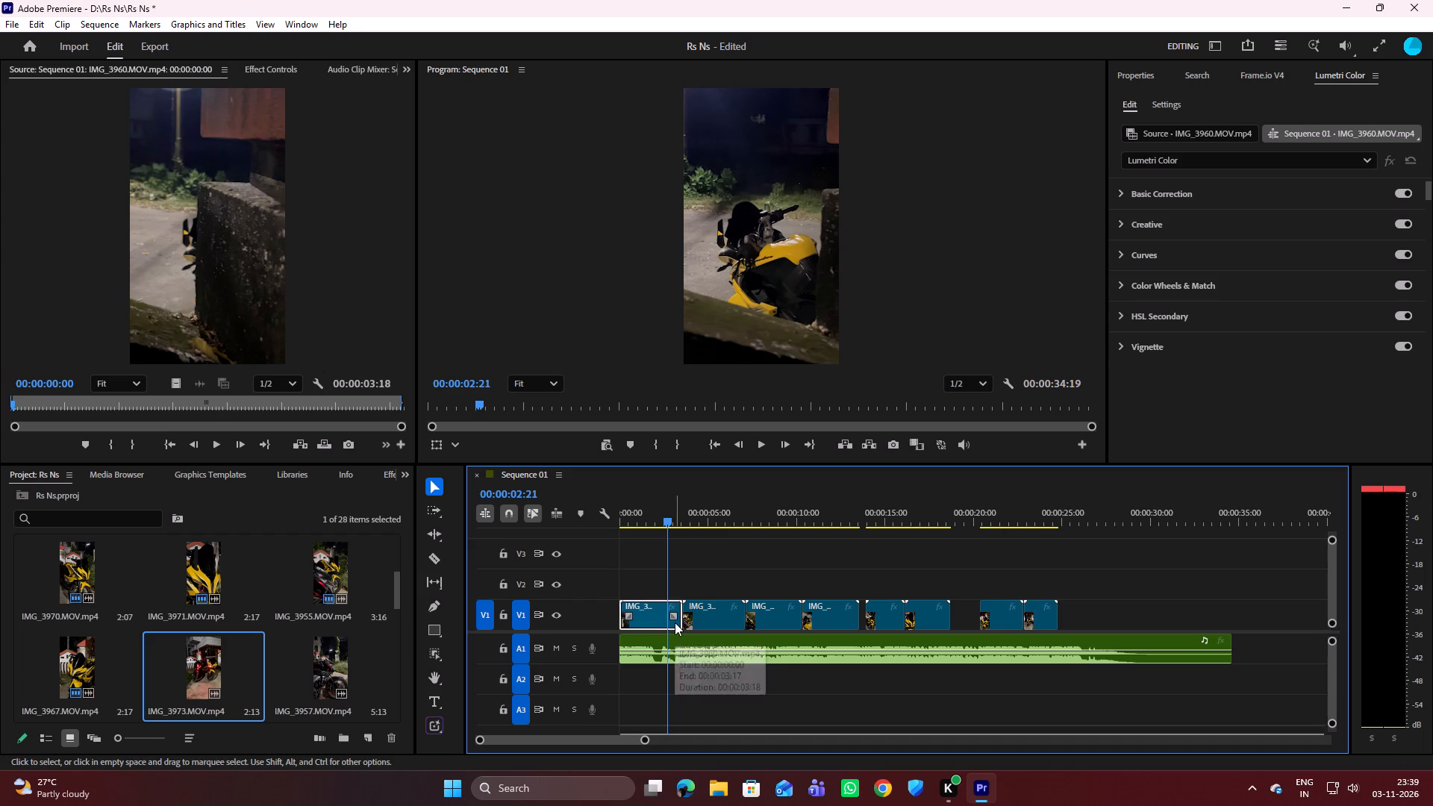
pyautogui.press('c')
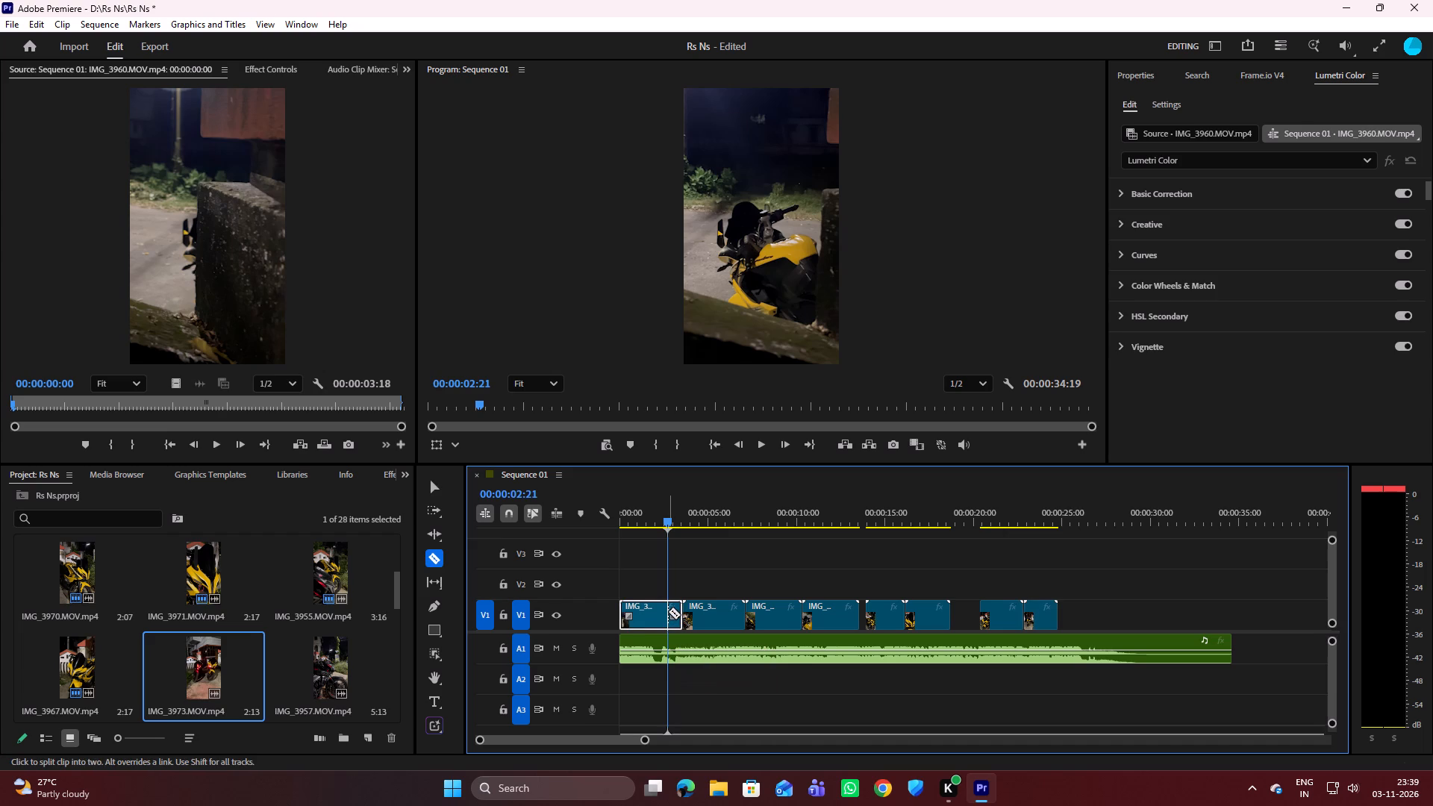
pyautogui.click(668, 611)
pyautogui.press('v')
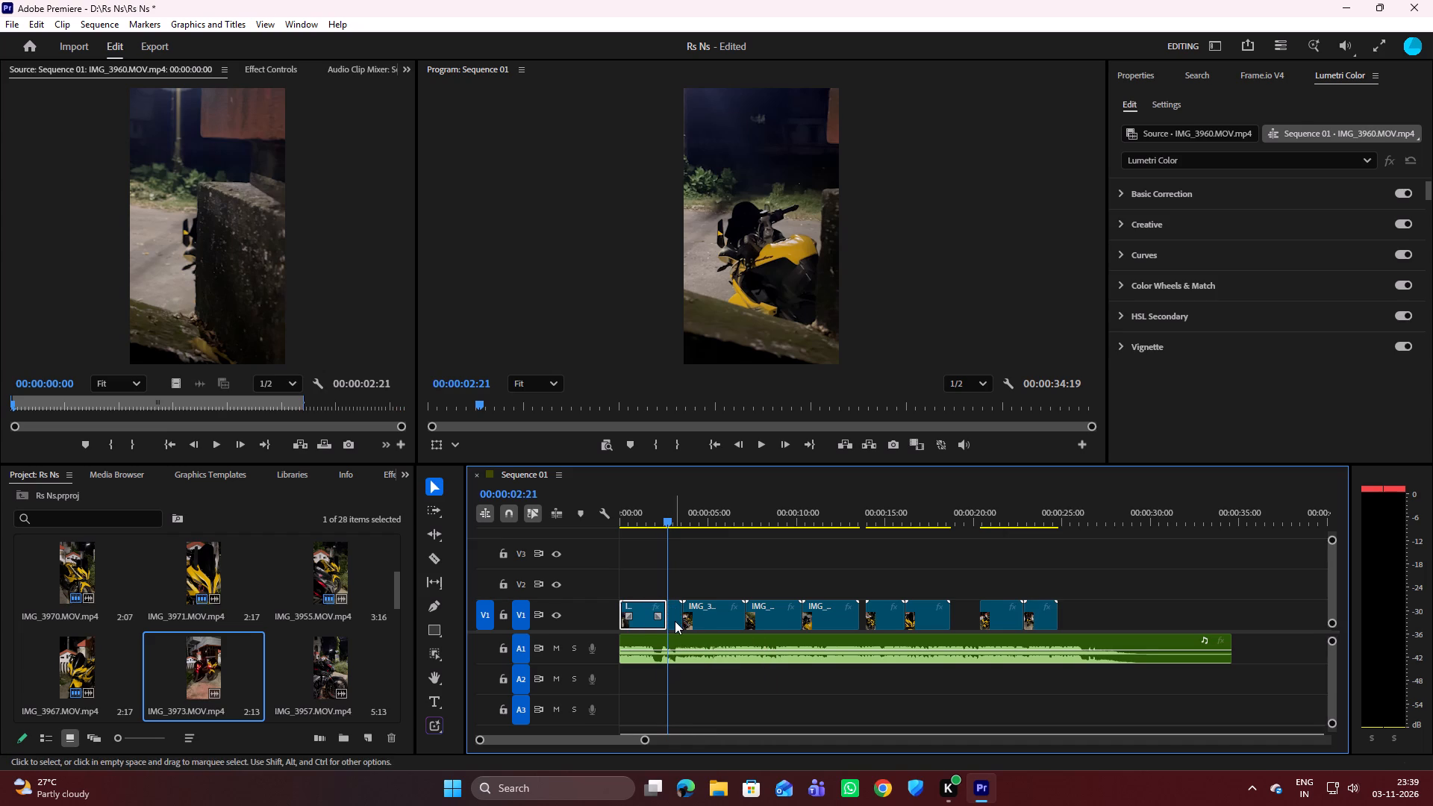
pyautogui.click(675, 621)
pyautogui.press('Delete')
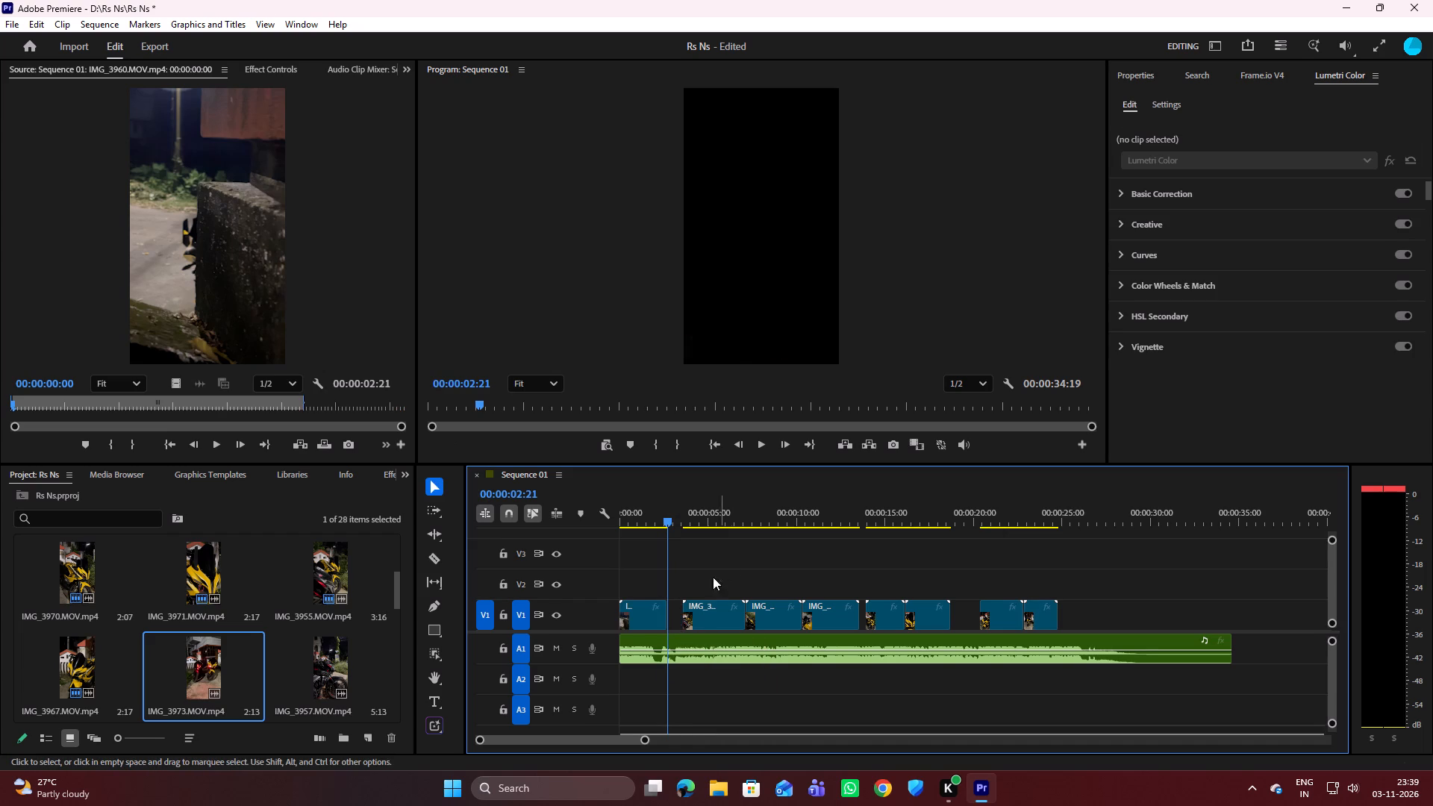
# Replay the trimmed opening clip against the song and return the playhead to the sequence start.
pyautogui.moveTo(667, 518); pyautogui.dragTo(622, 536)
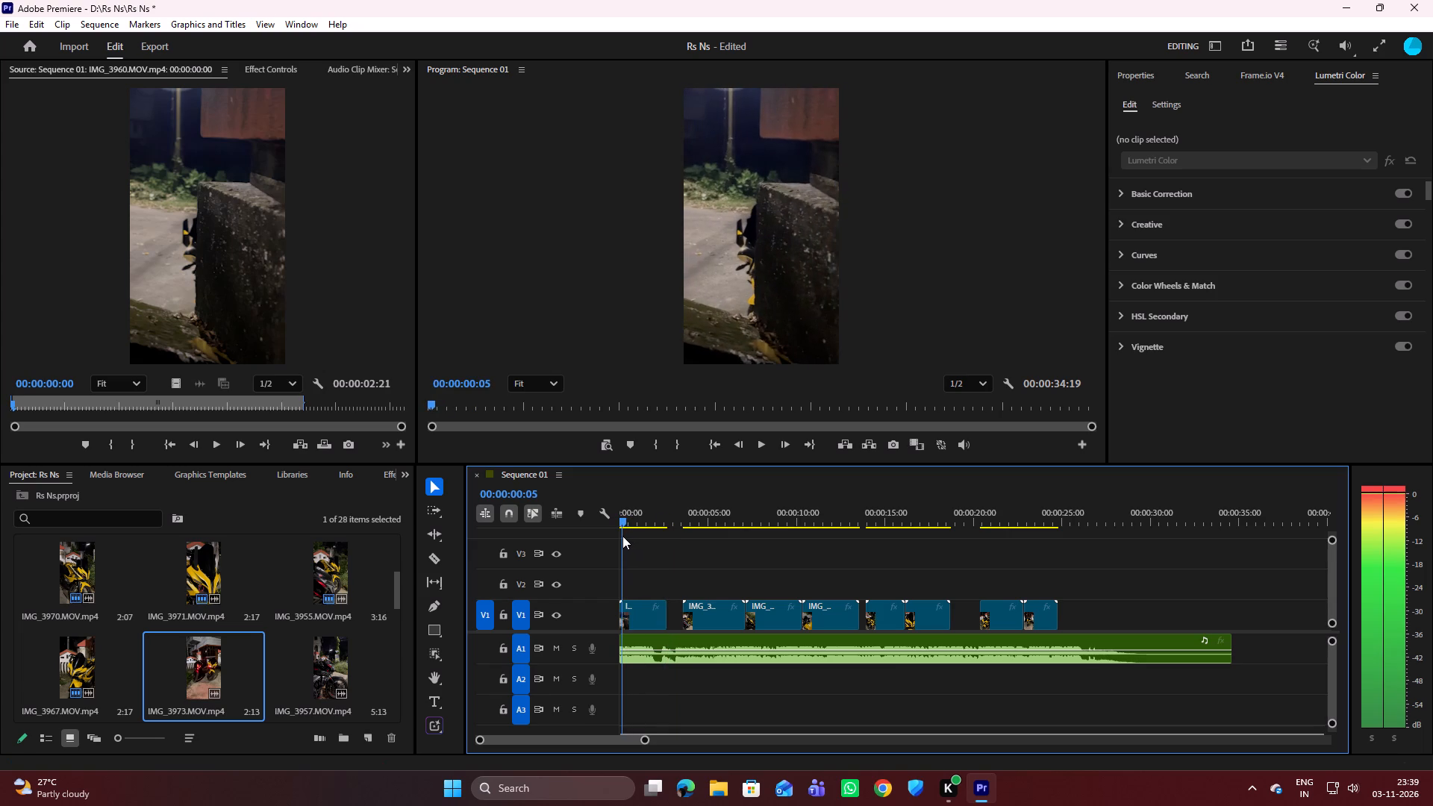
pyautogui.moveTo(622, 536); pyautogui.dragTo(616, 537)
pyautogui.press('space')
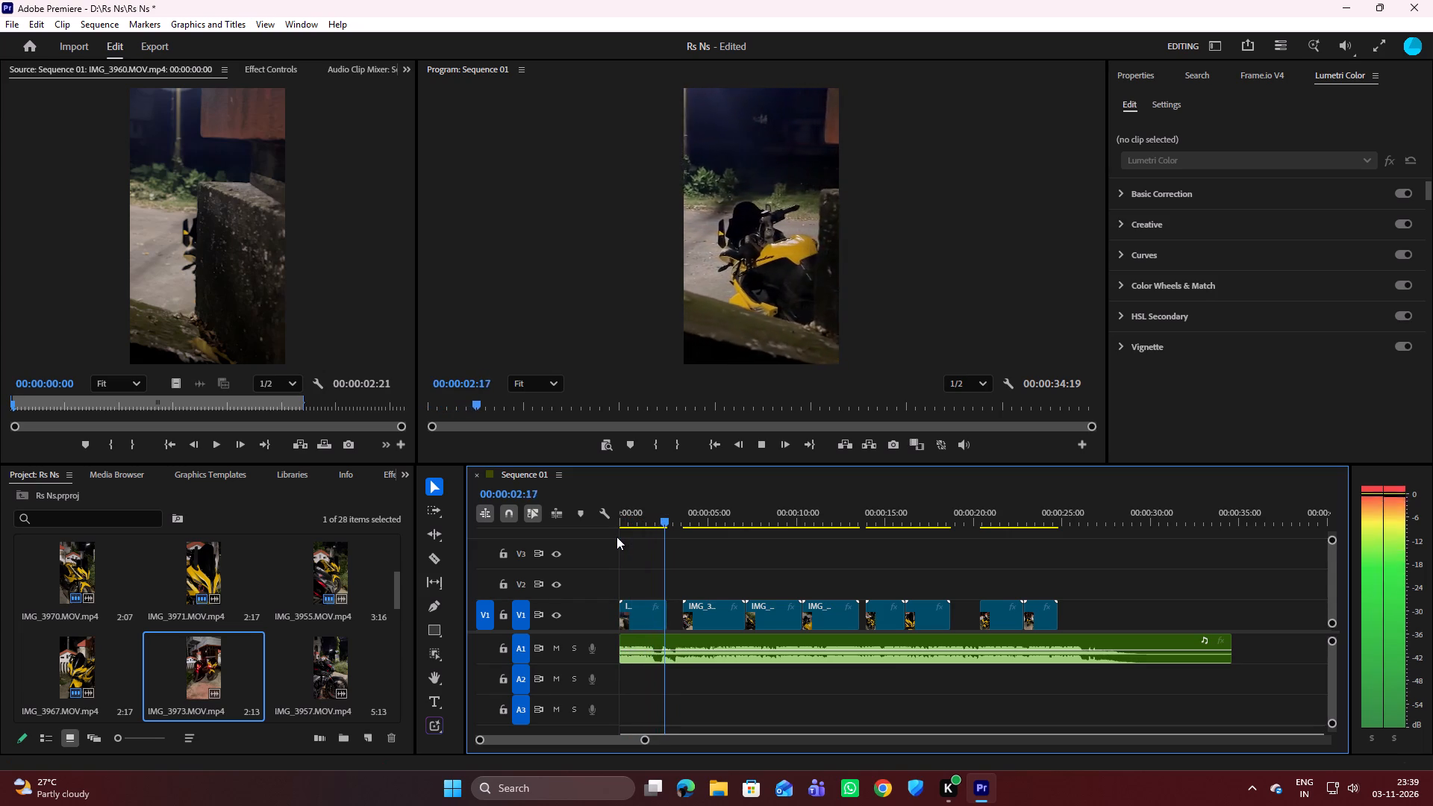
pyautogui.press('space')
pyautogui.moveTo(664, 517); pyautogui.dragTo(616, 528)
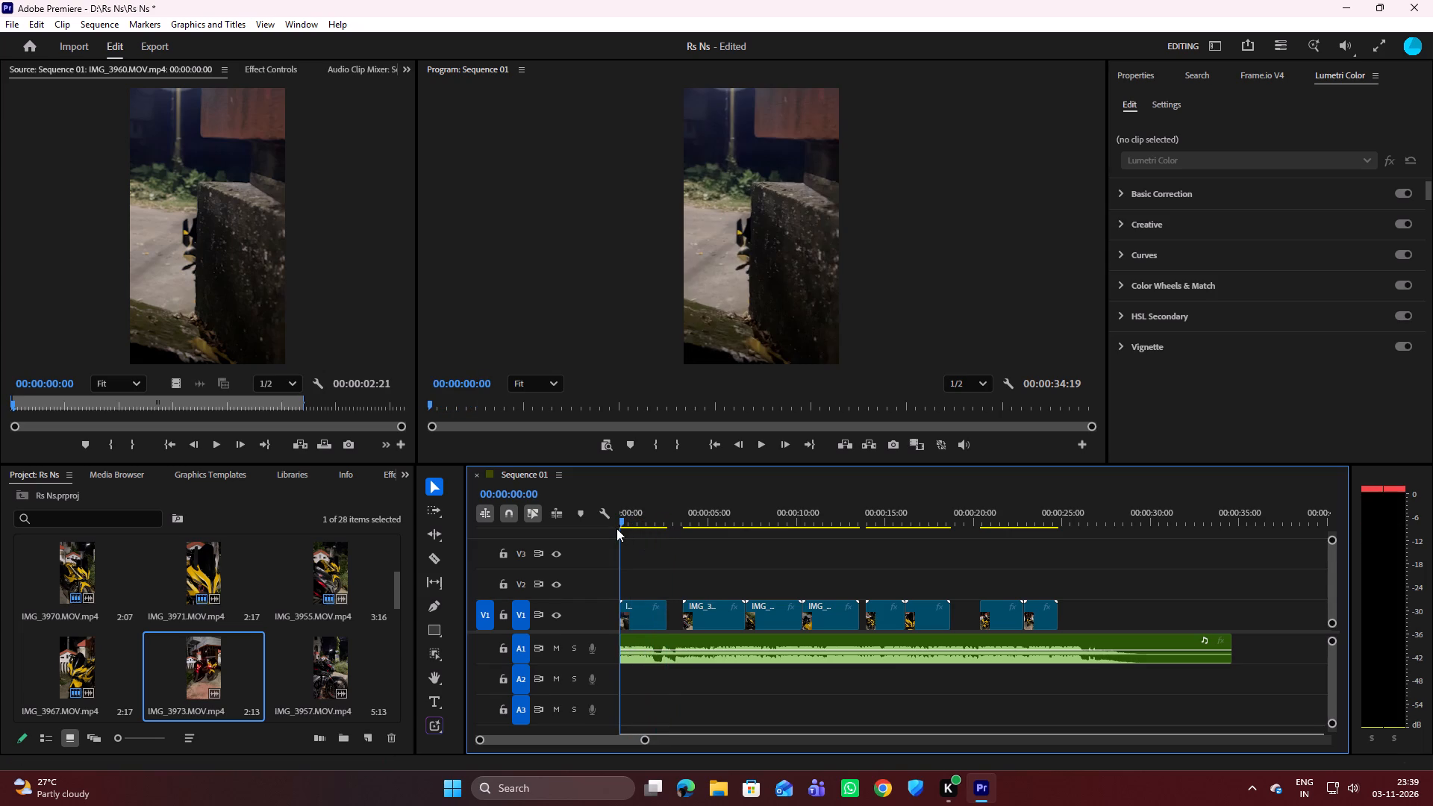
pyautogui.moveTo(616, 528); pyautogui.dragTo(631, 519)
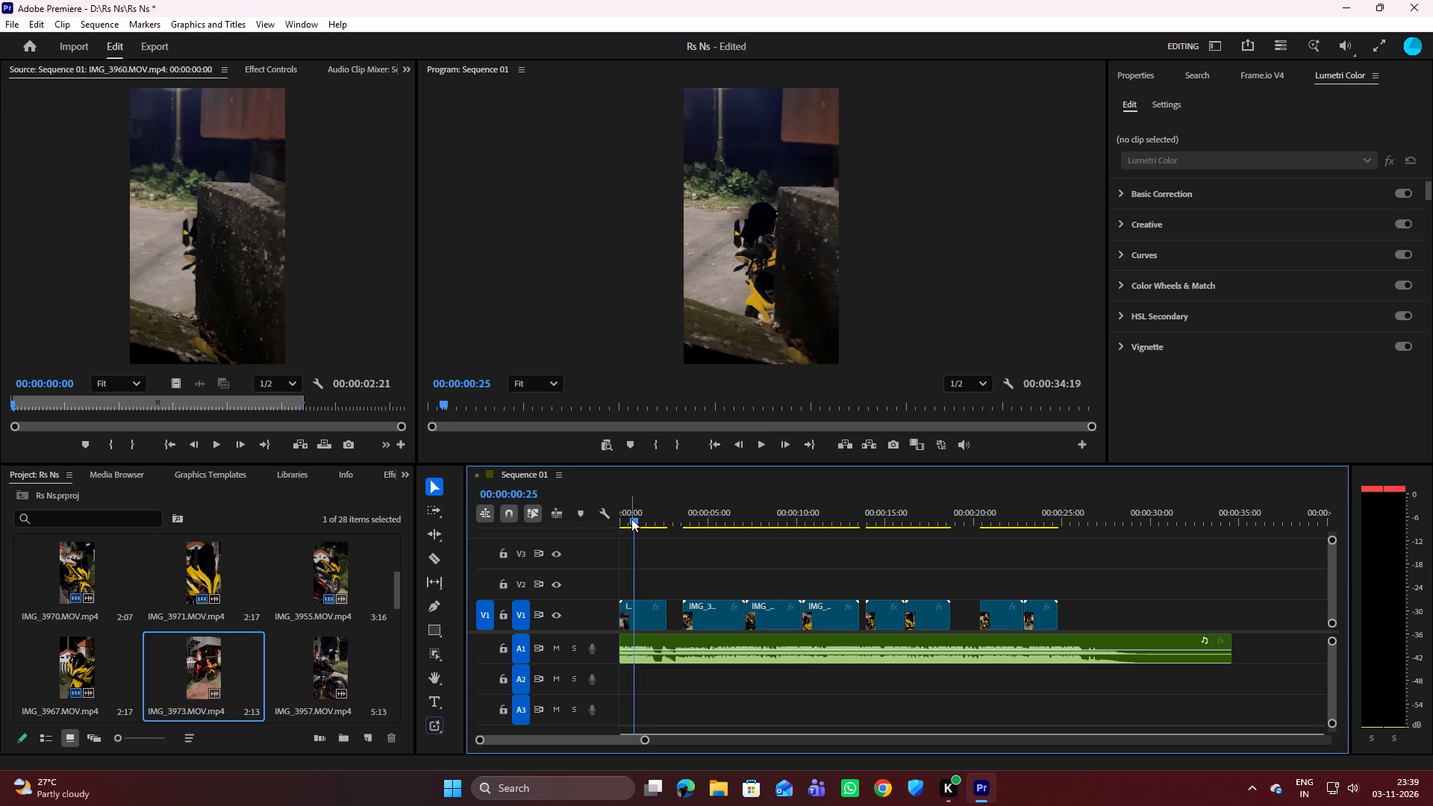
pyautogui.press('space')
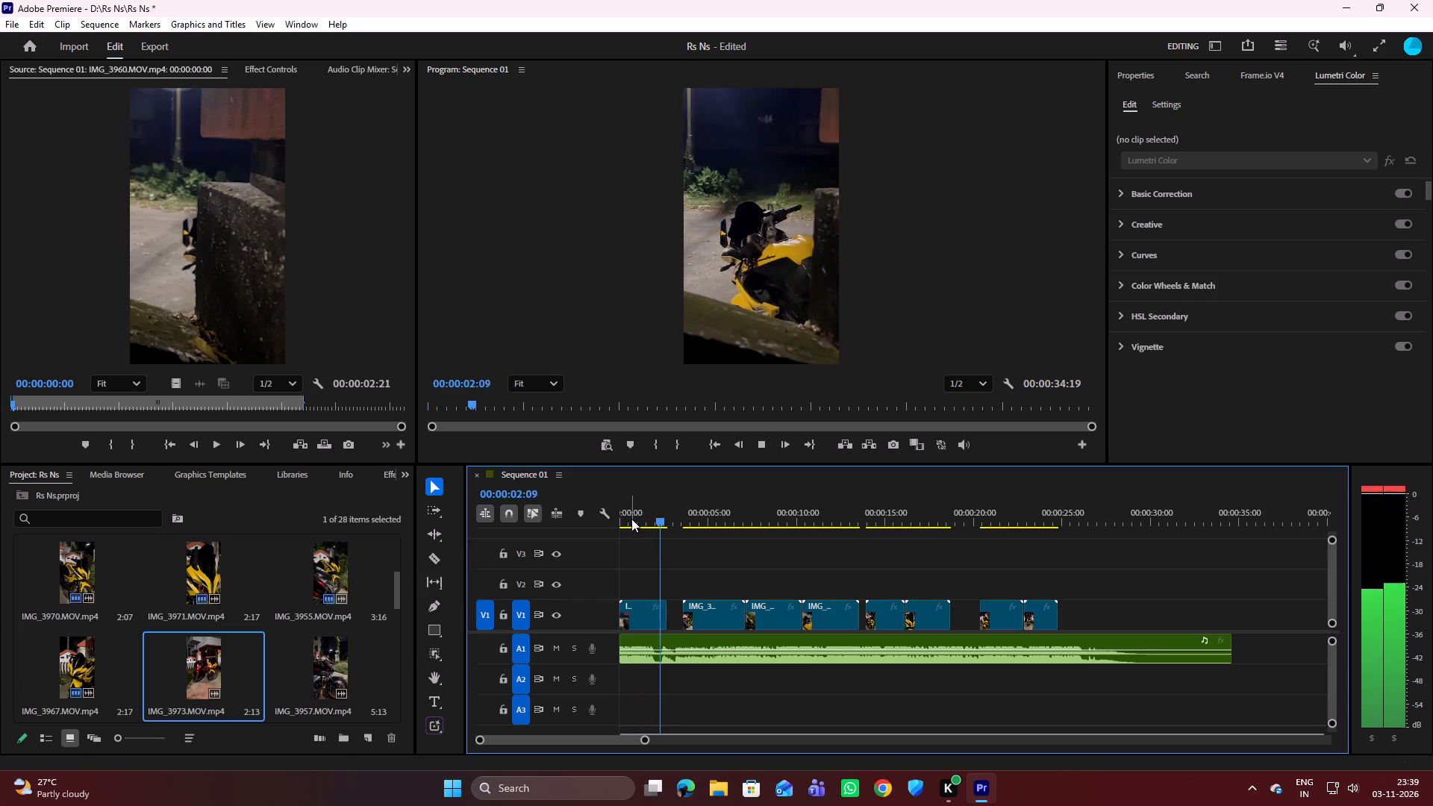
pyautogui.press('space')
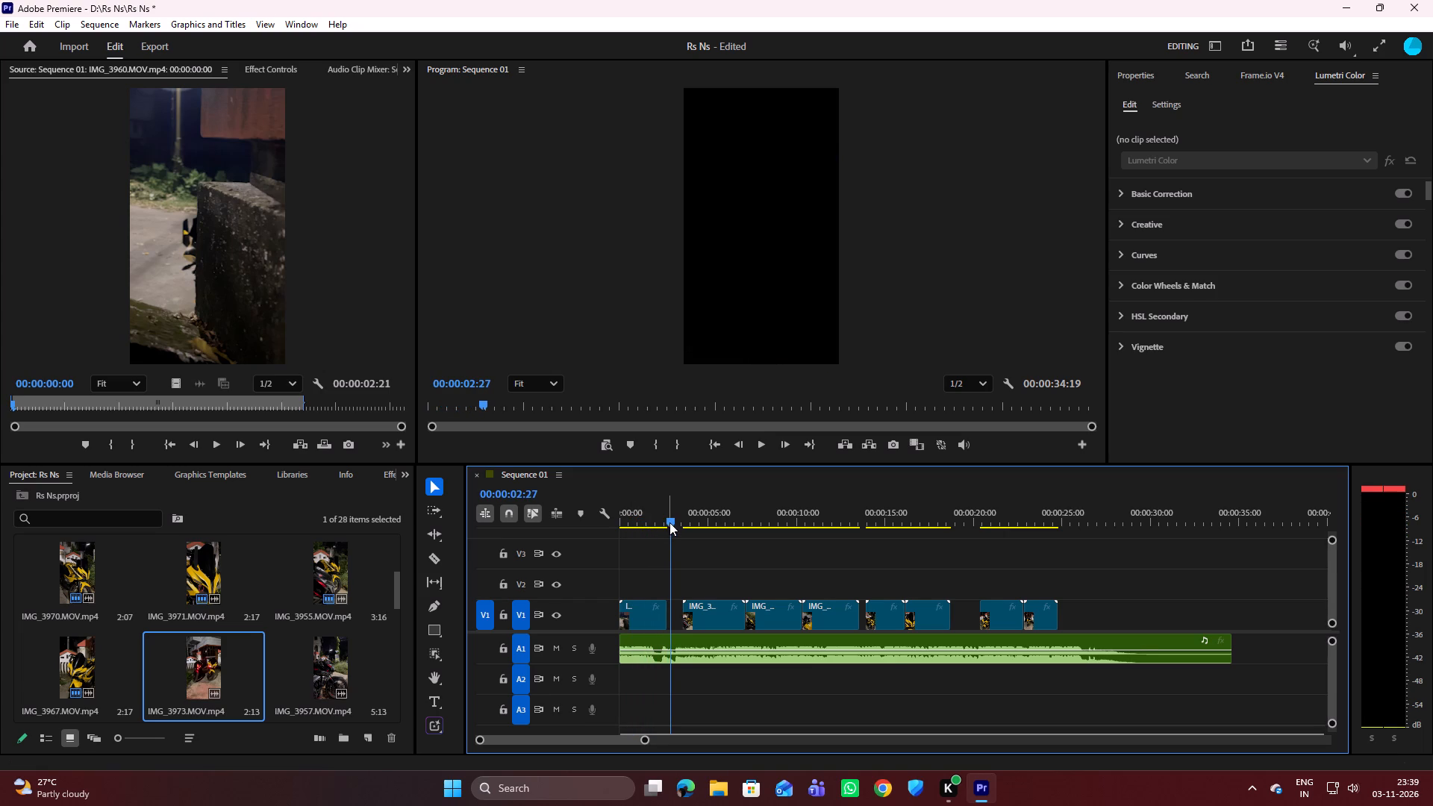
pyautogui.moveTo(666, 524); pyautogui.dragTo(615, 522)
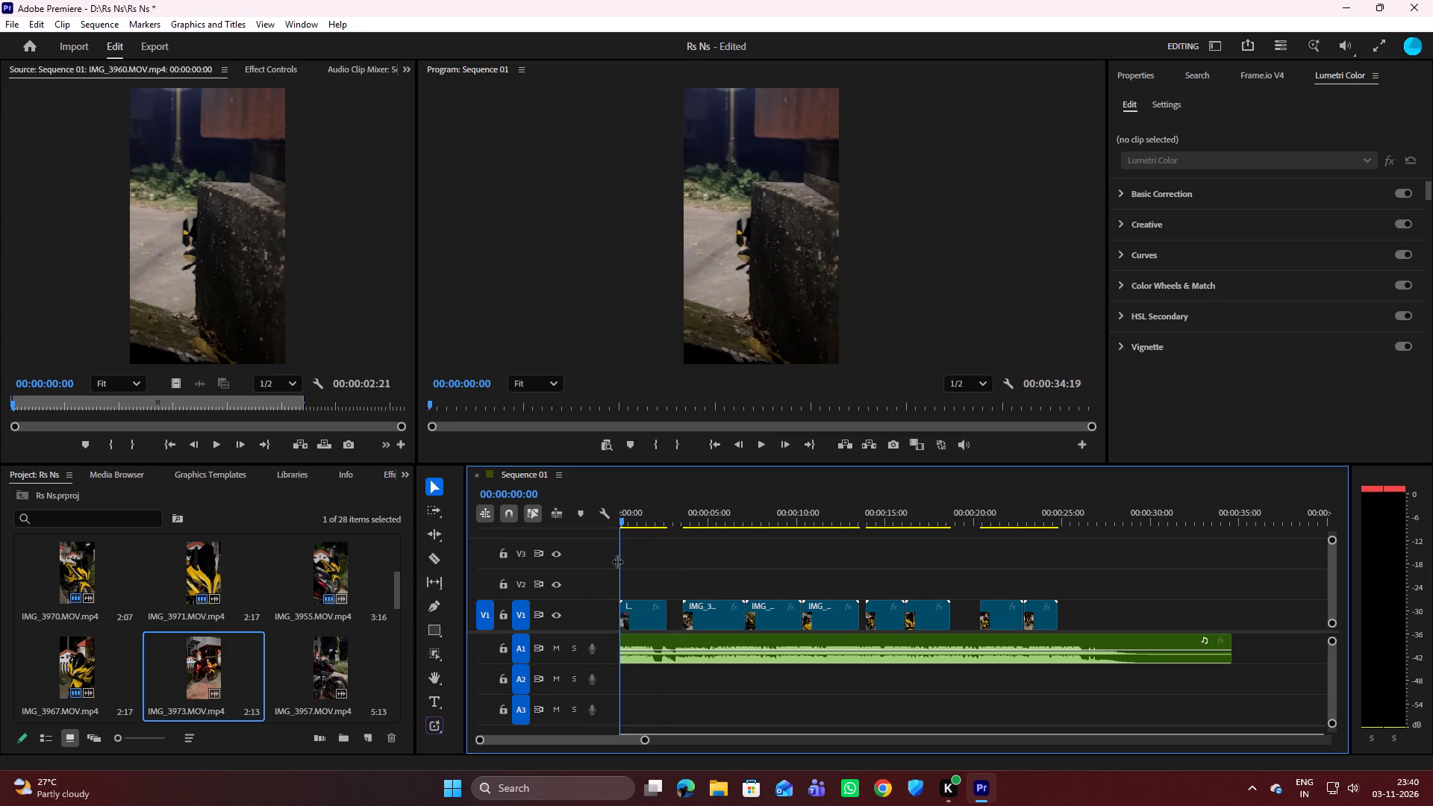
# Slow the opening IMG_3960.MOV.mp4 clip to 75% speed with Optical flow time interpolation.
pyautogui.click(643, 607)
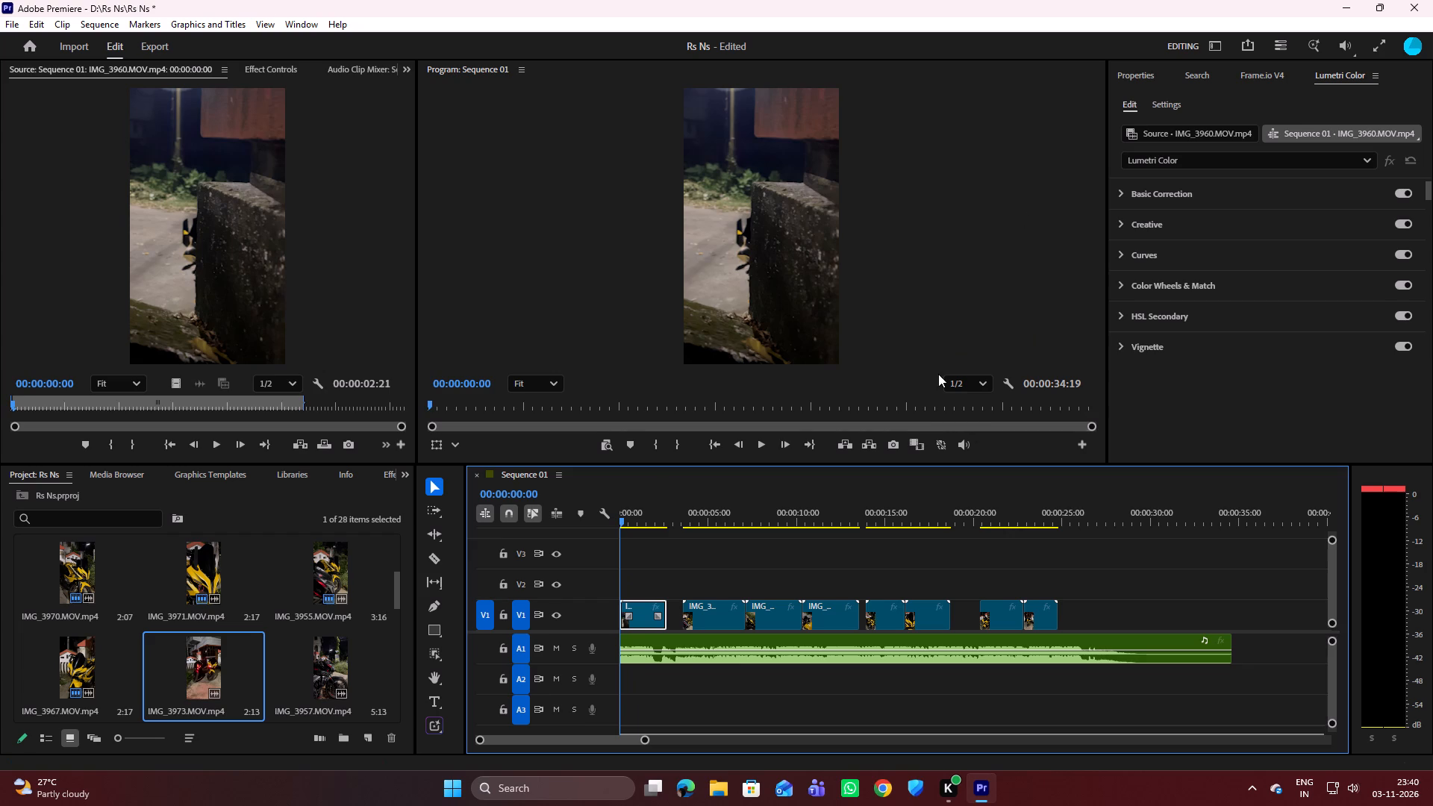
pyautogui.click(1143, 74)
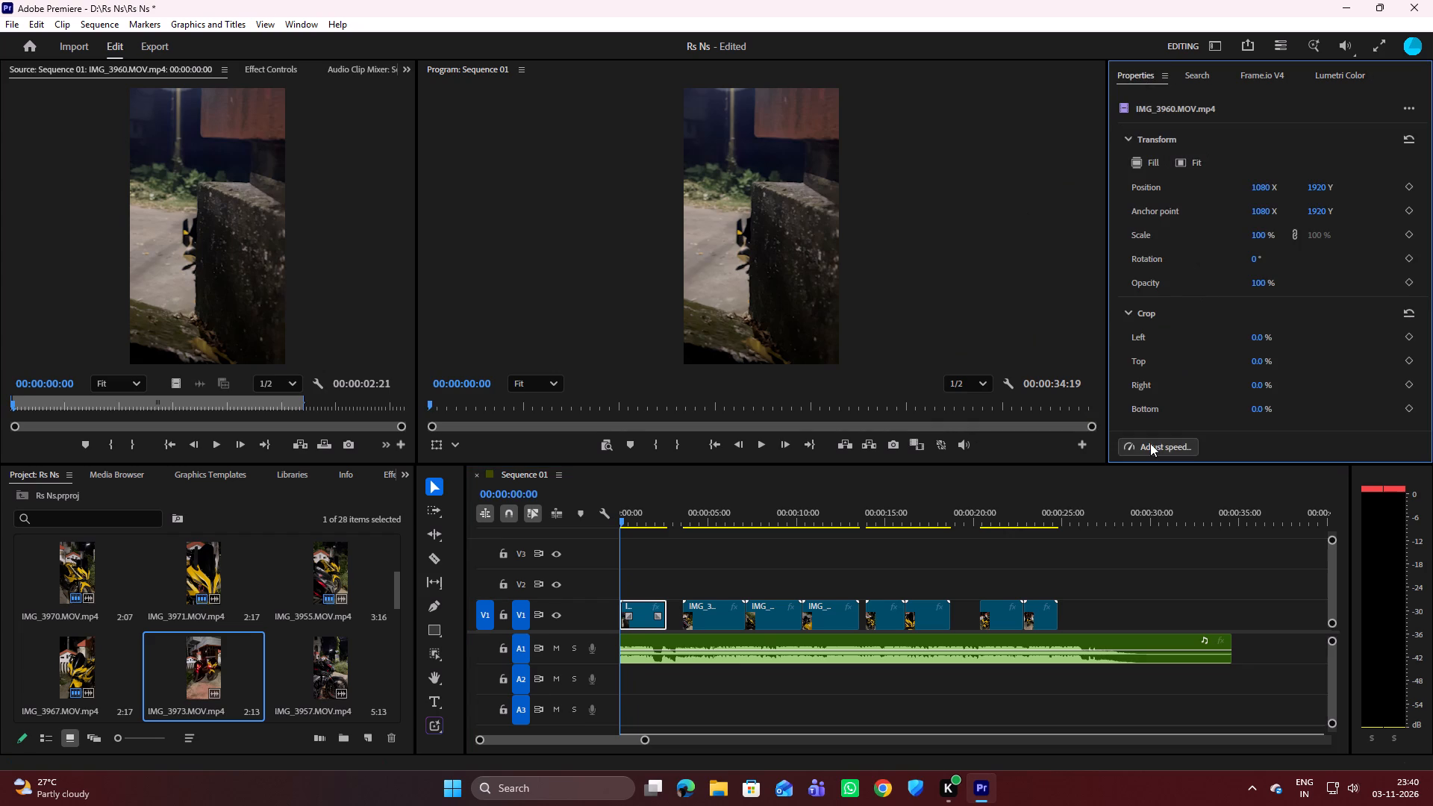
pyautogui.click(1150, 443)
pyautogui.click(693, 323)
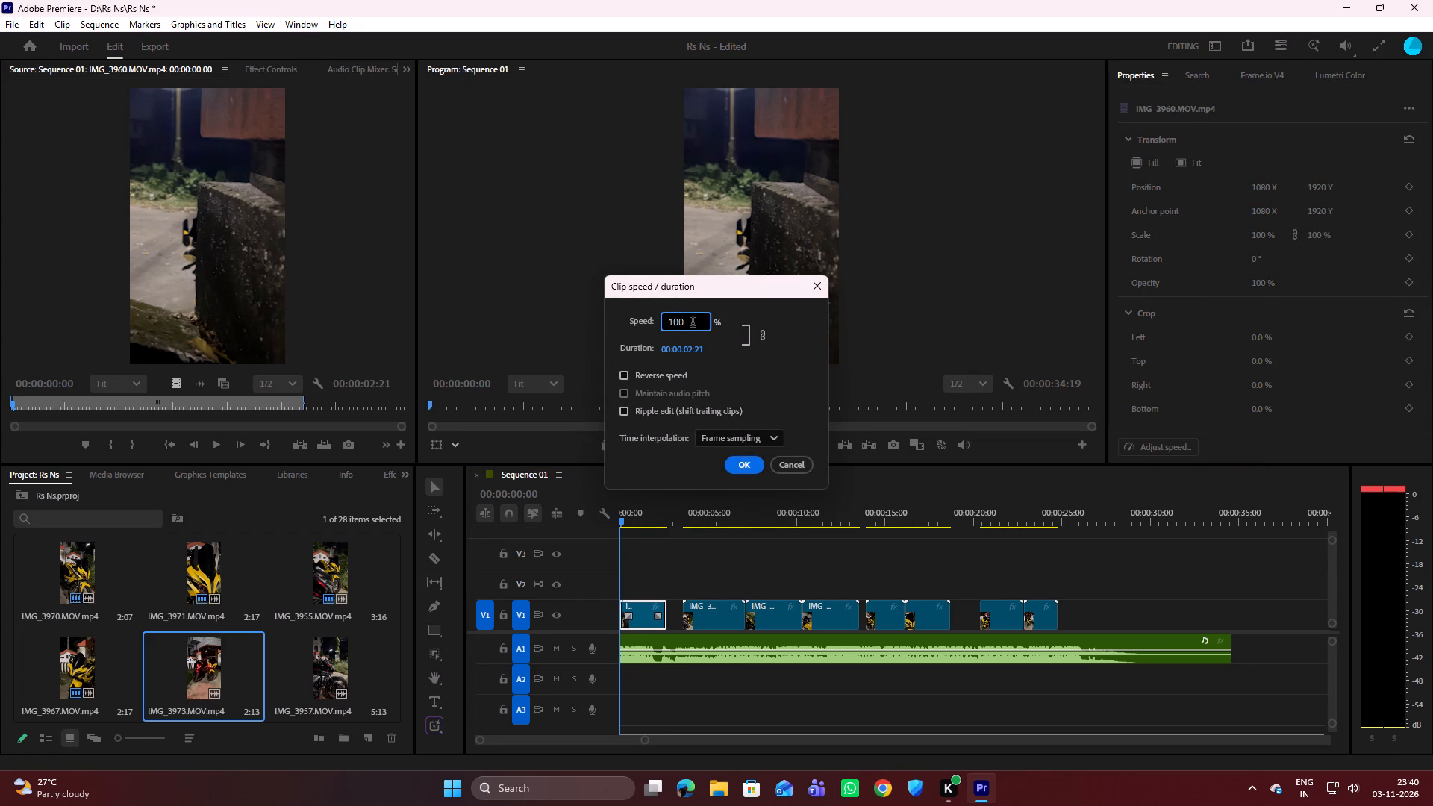
pyautogui.press('BackSpace')
pyautogui.press('BackSpace')
pyautogui.press('BackSpace')
pyautogui.write('75')
pyautogui.click(732, 443)
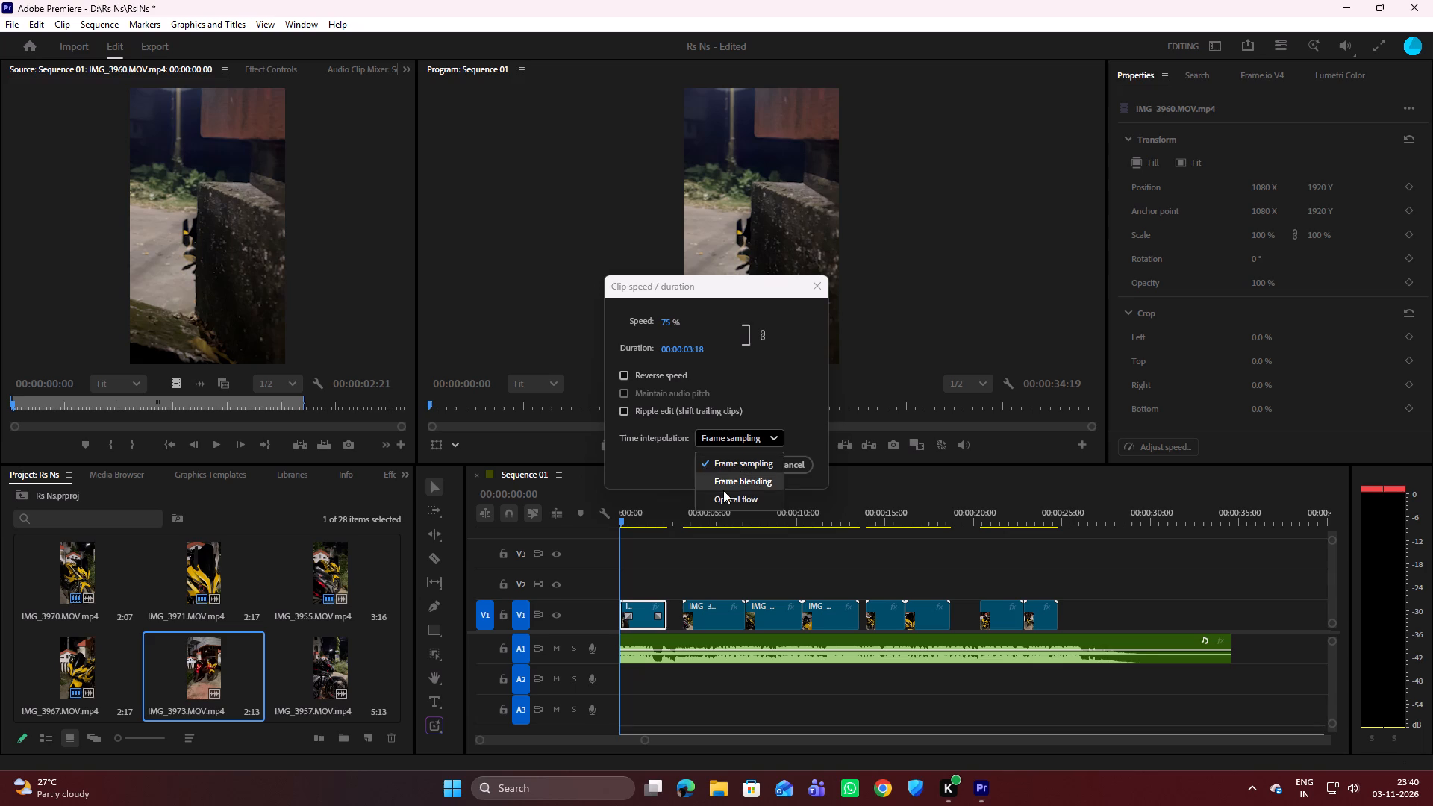
pyautogui.click(719, 498)
pyautogui.click(740, 468)
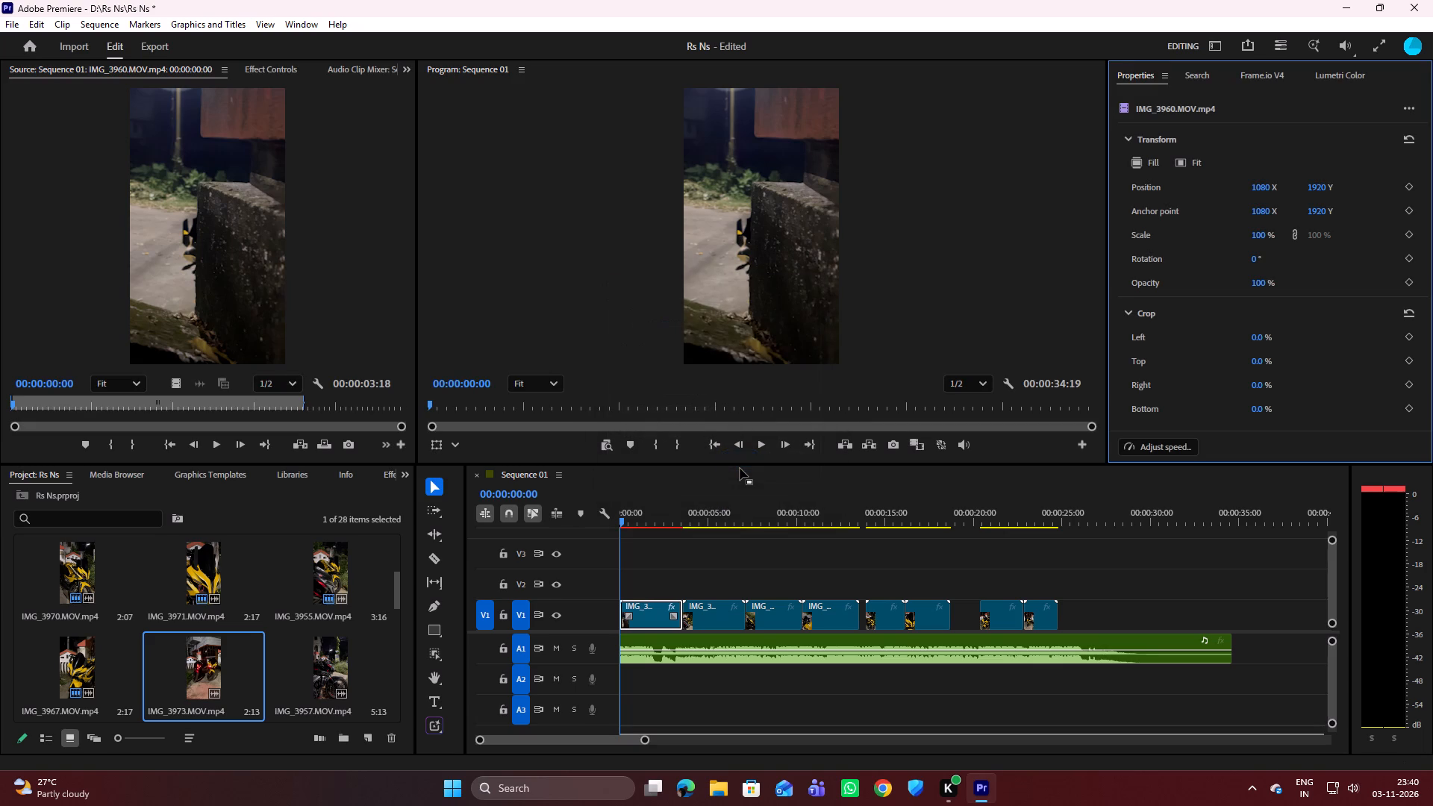
# Play the slowed opening clip, replay it from just under 1 second, and scrub back to 00:00:00:24.
pyautogui.press('space')
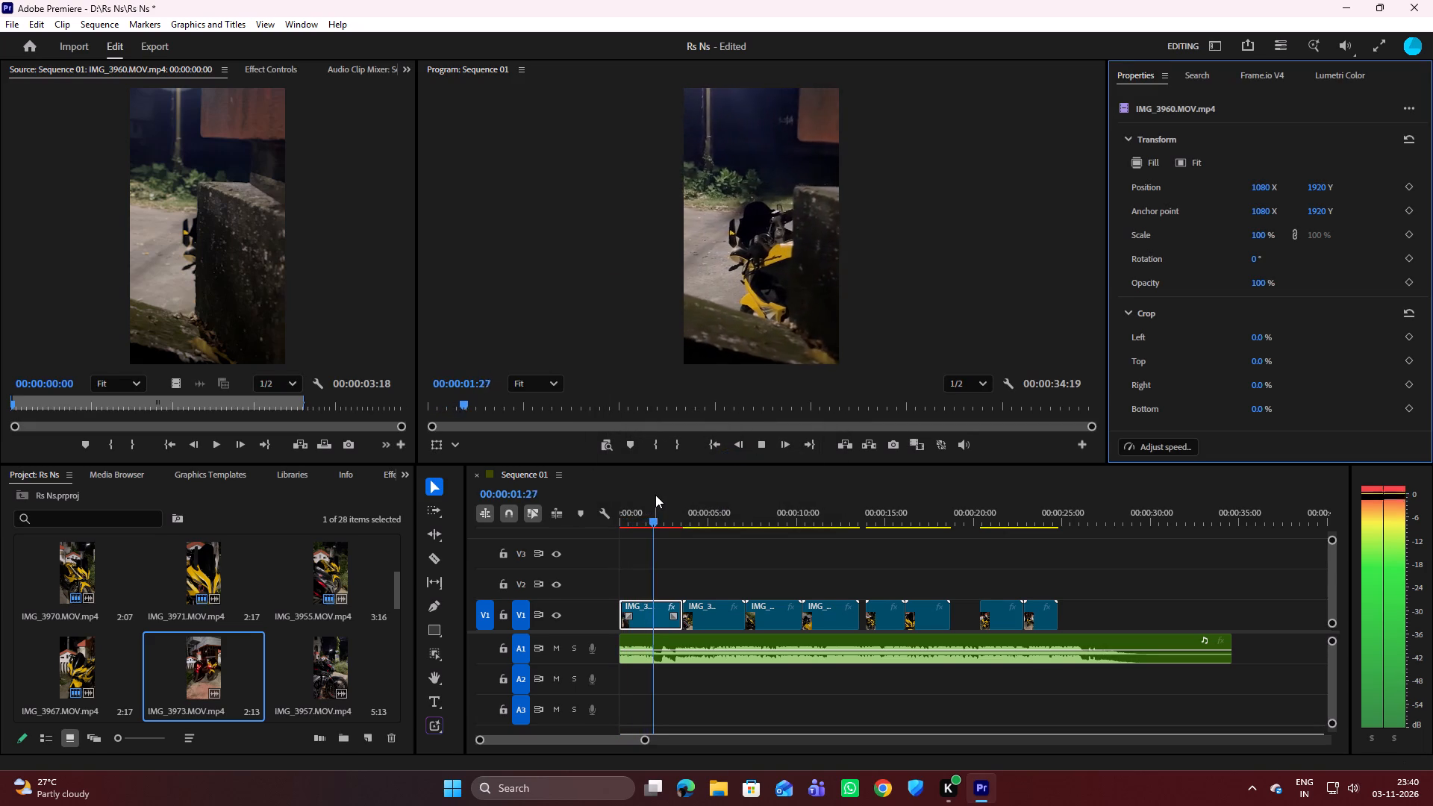
pyautogui.press('space')
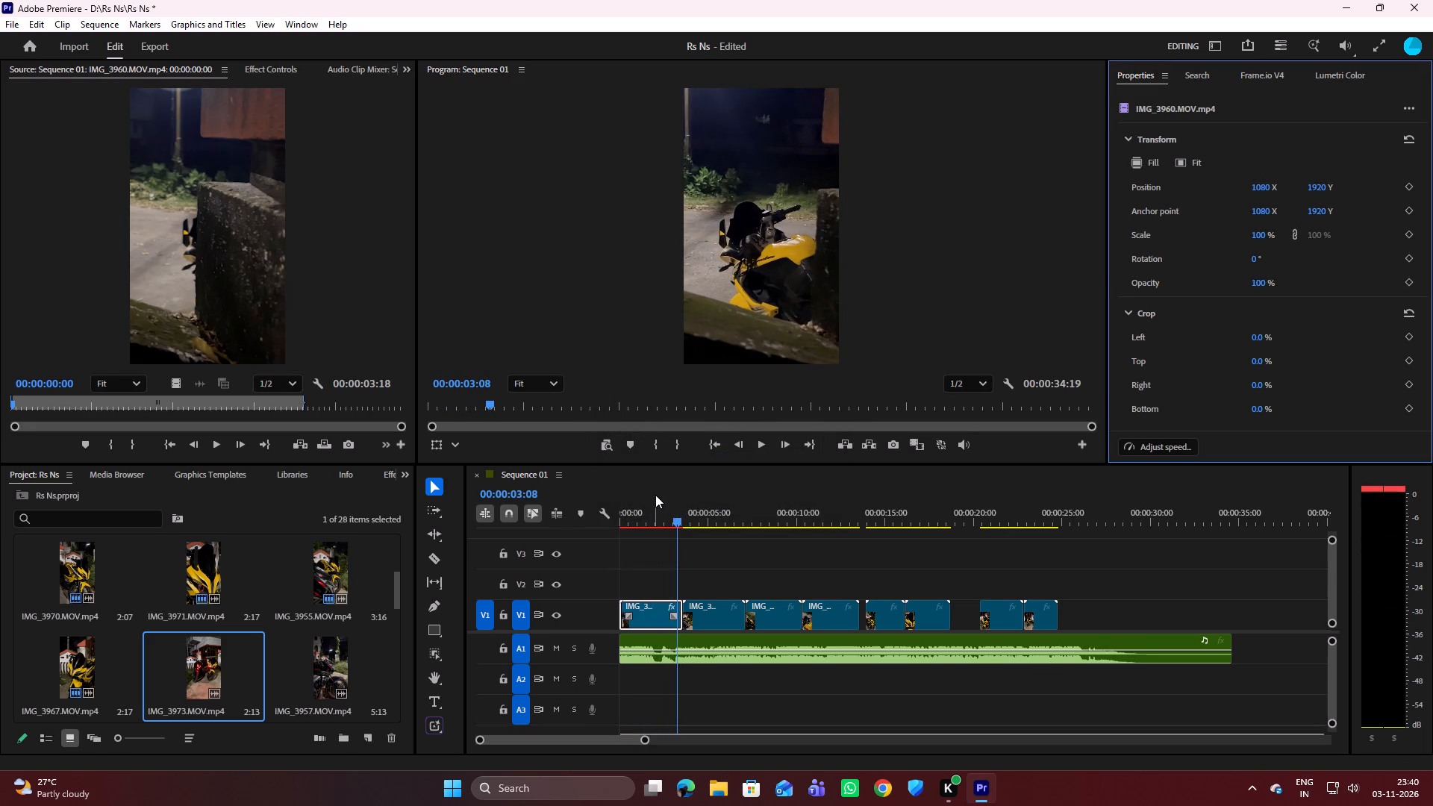
pyautogui.press('space')
pyautogui.press('space')
pyautogui.press('space')
pyautogui.press('space')
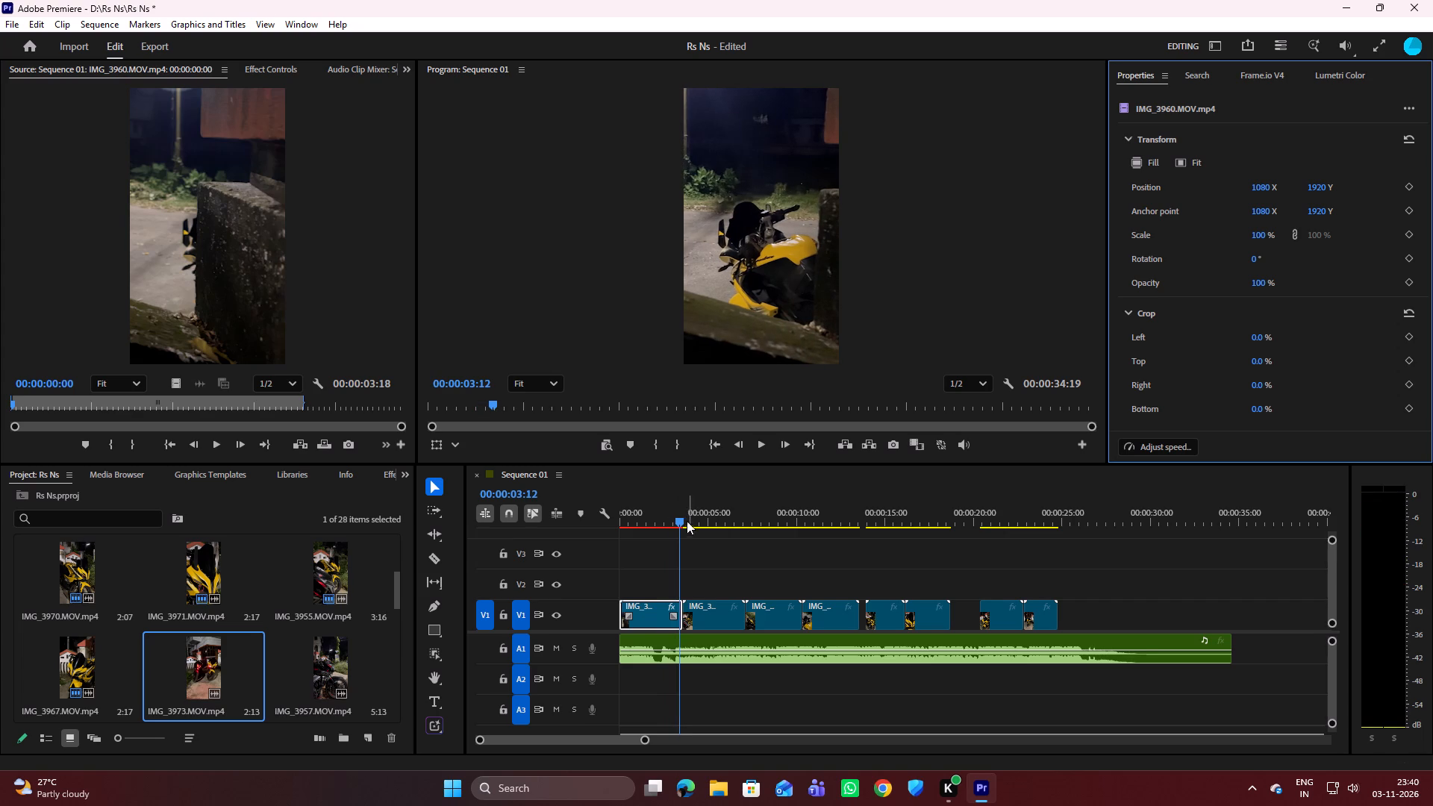
pyautogui.moveTo(680, 520); pyautogui.dragTo(634, 522)
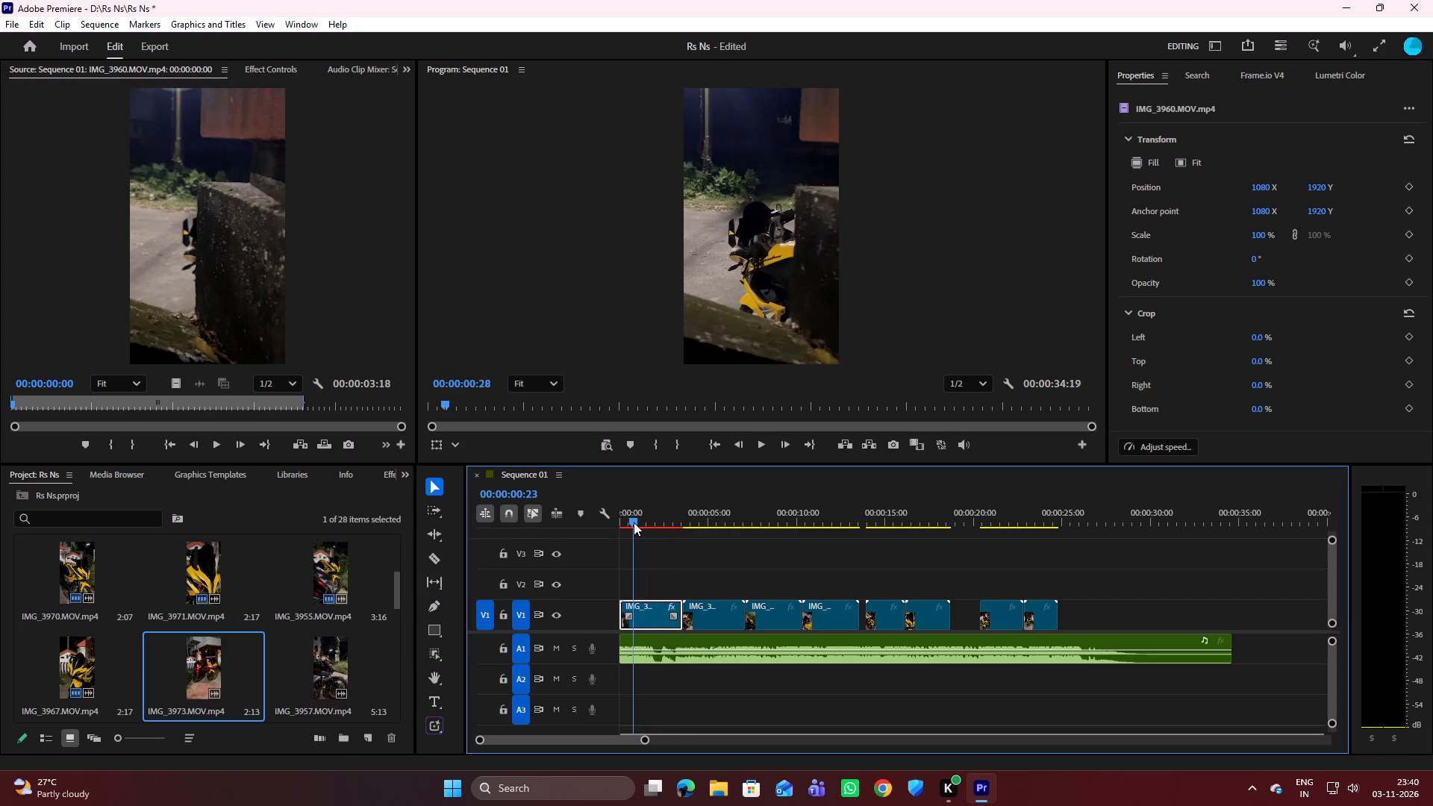
pyautogui.moveTo(634, 522); pyautogui.dragTo(634, 525)
pyautogui.press('space')
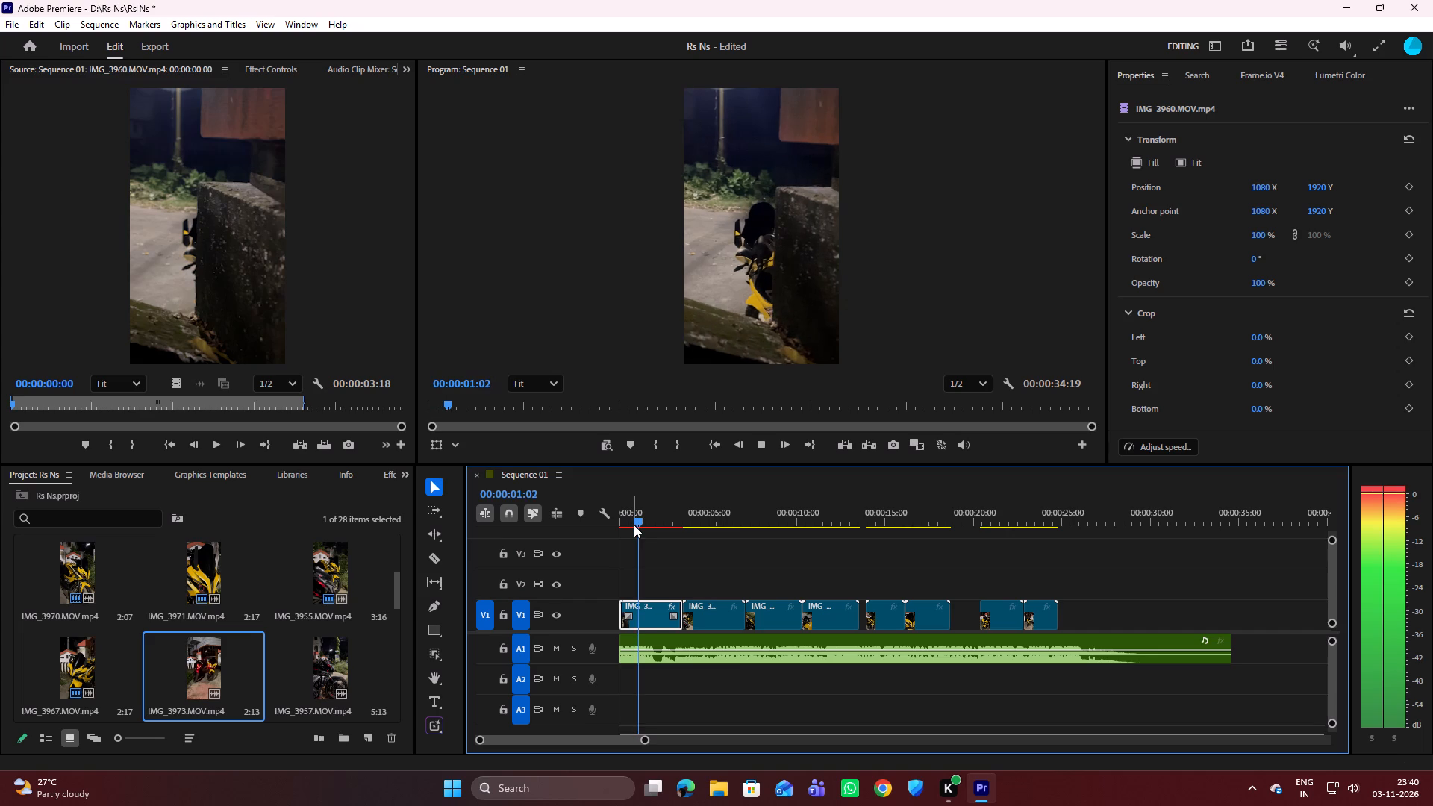
pyautogui.press('space')
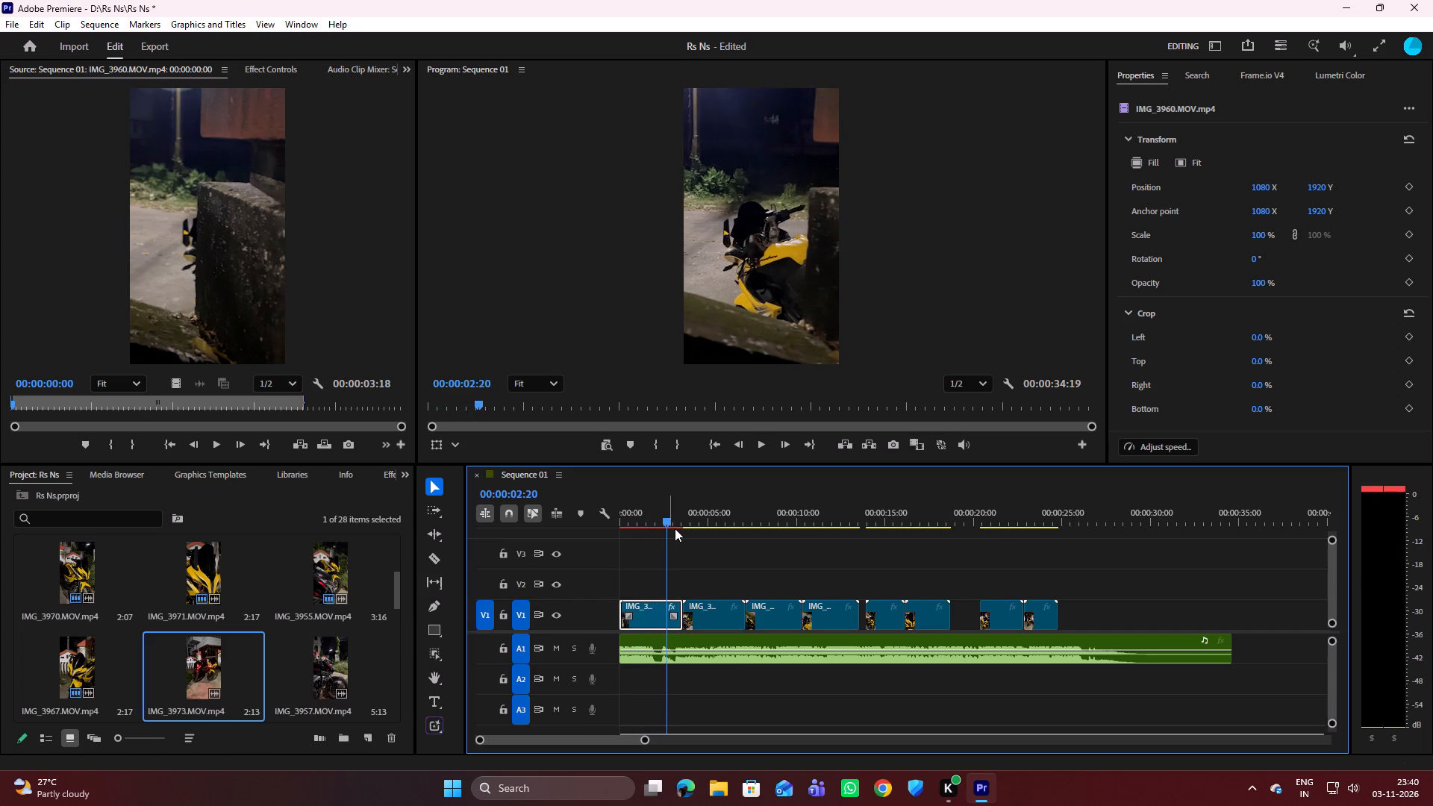
pyautogui.moveTo(666, 520); pyautogui.dragTo(665, 520)
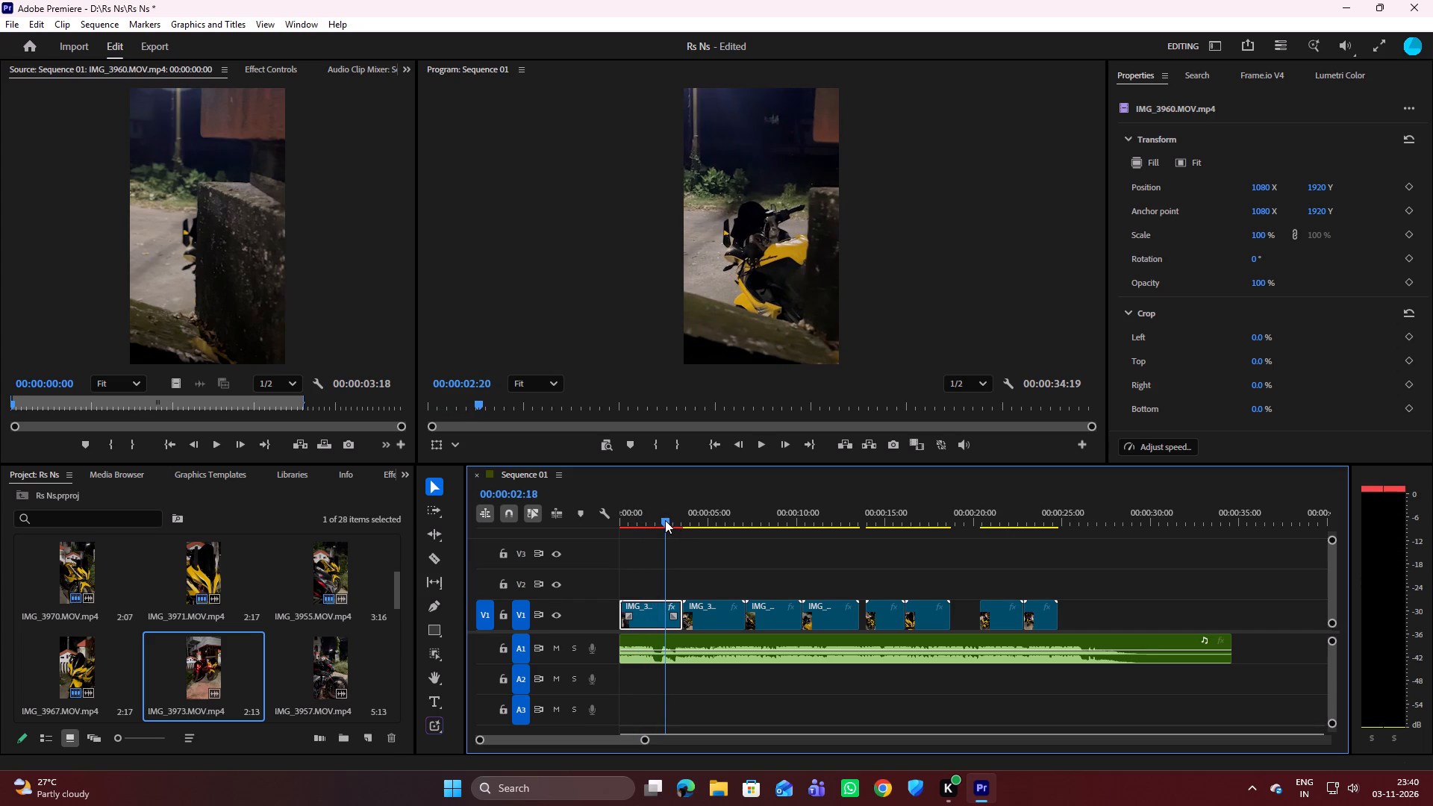
pyautogui.moveTo(665, 520); pyautogui.dragTo(634, 516)
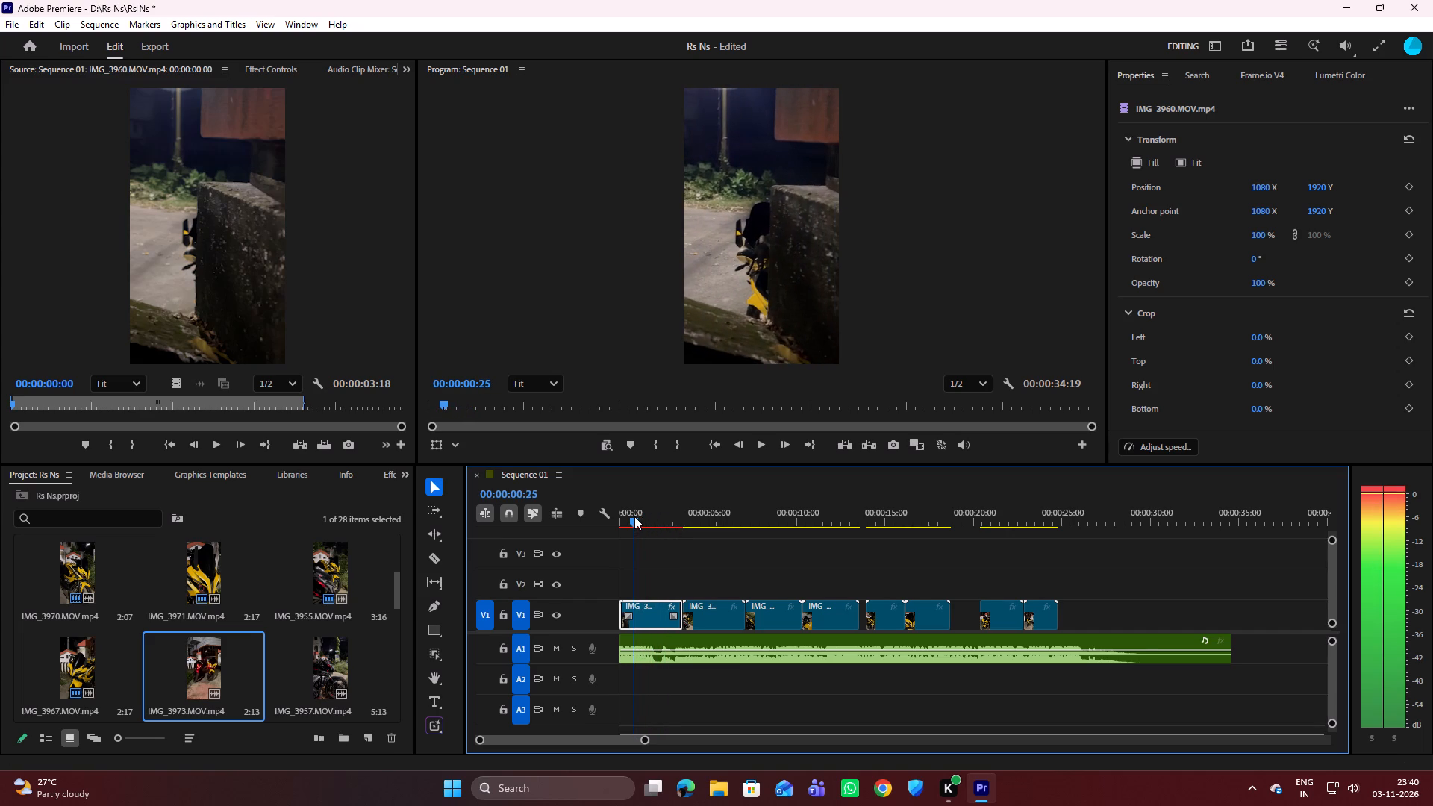
pyautogui.moveTo(634, 516); pyautogui.dragTo(634, 516)
pyautogui.moveTo(634, 516); pyautogui.dragTo(634, 516)
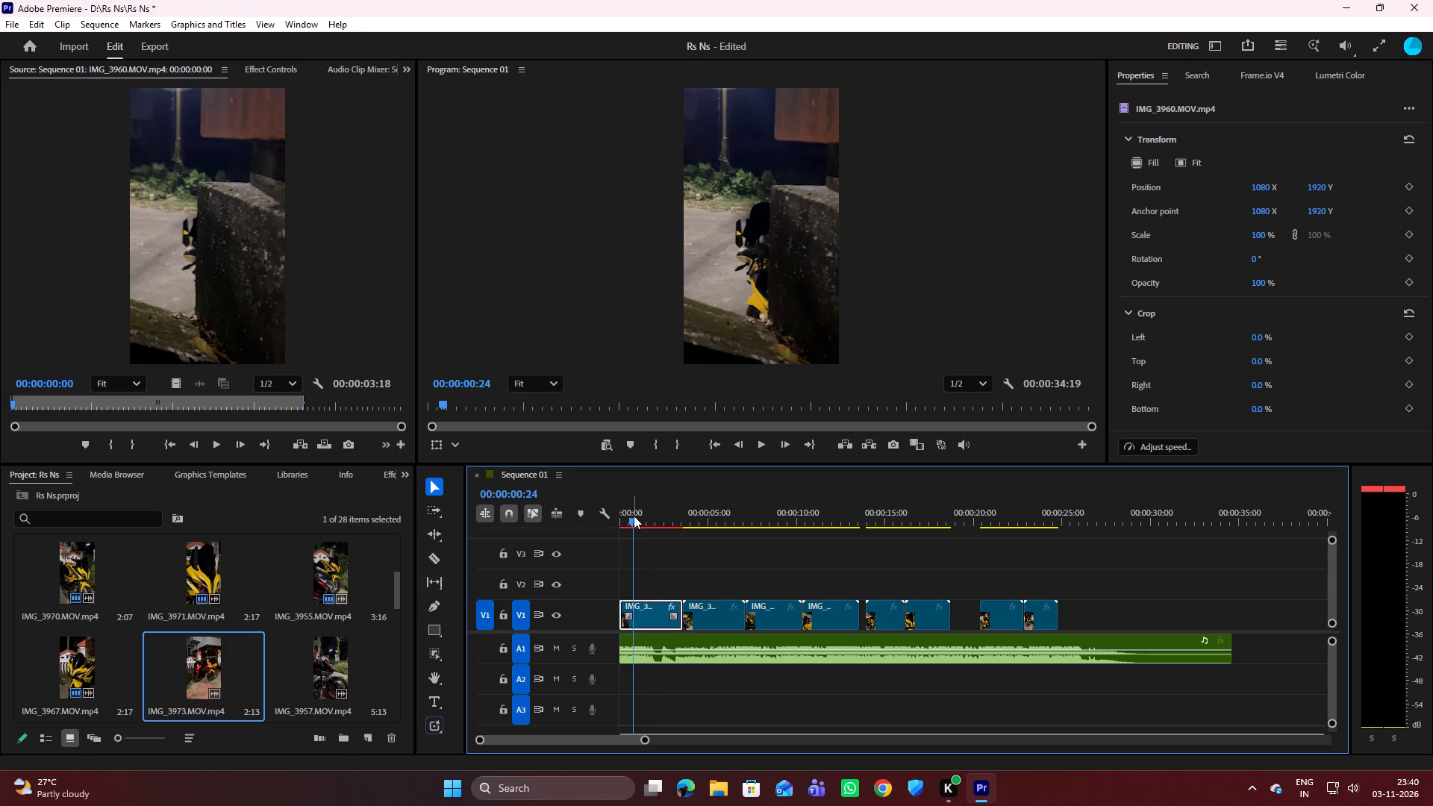
# Split the opening IMG_3960.MOV.mp4 clip on V1 at 00:00:00:24 and delete the piece before the cut.
pyautogui.press('c')
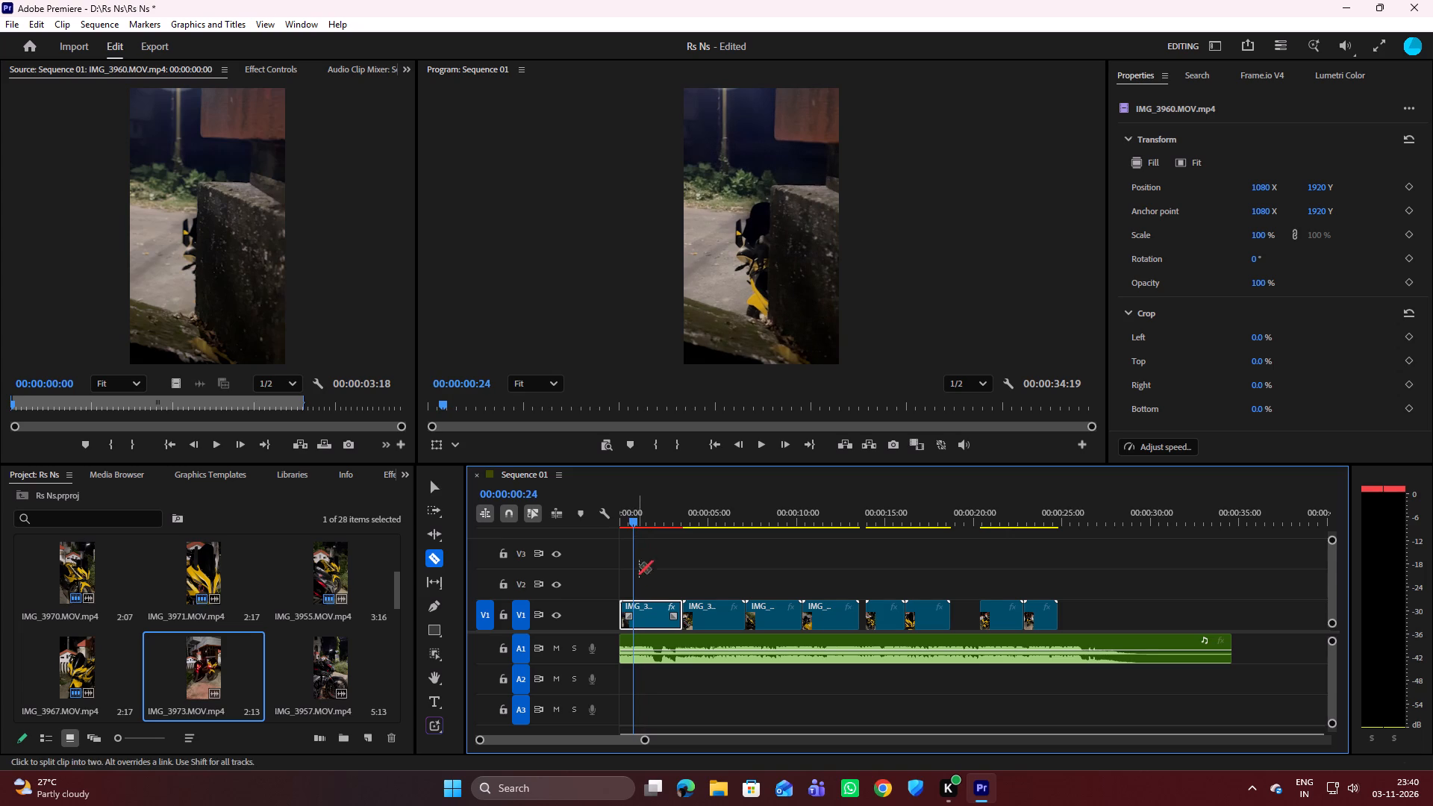
pyautogui.click(633, 604)
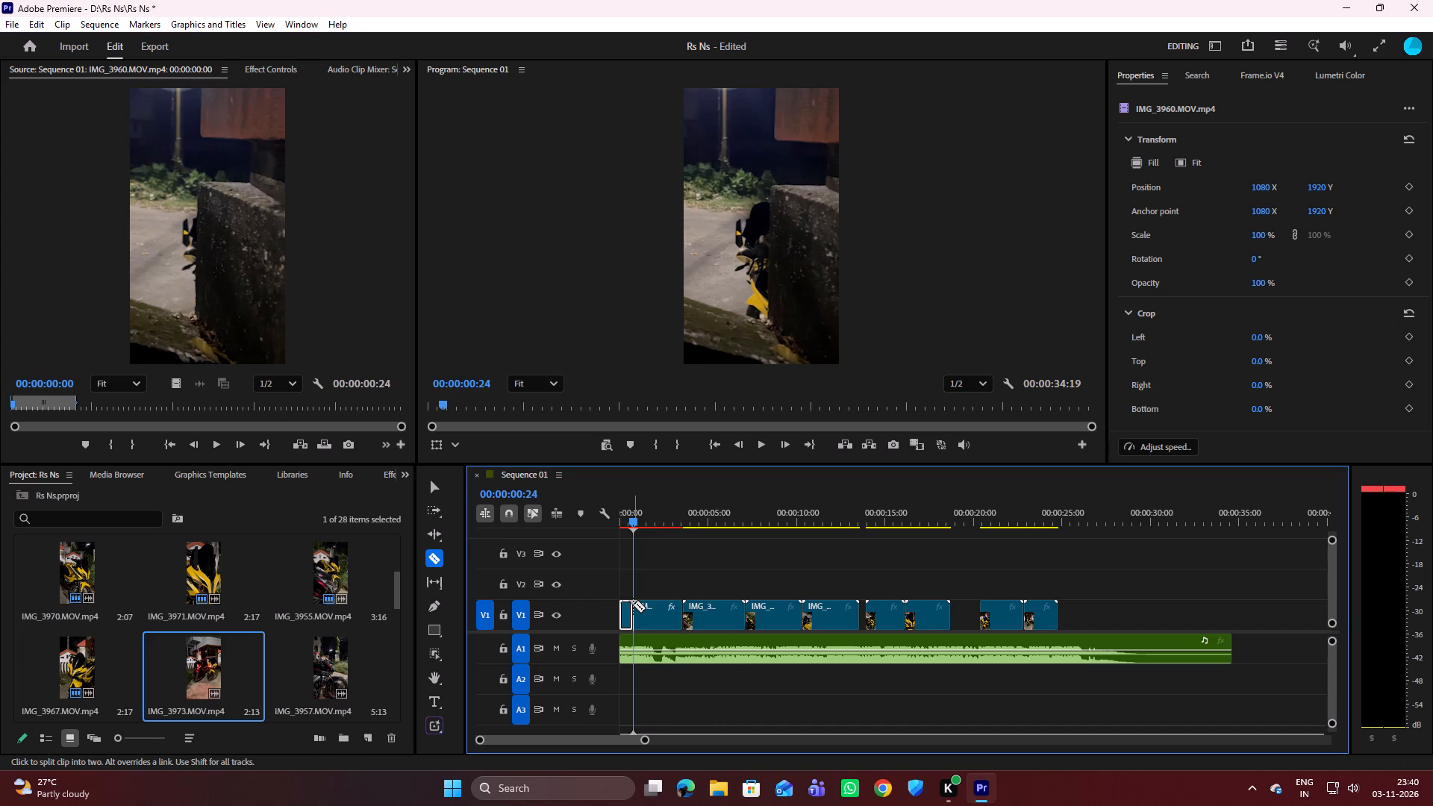
pyautogui.press('v')
pyautogui.click(625, 615)
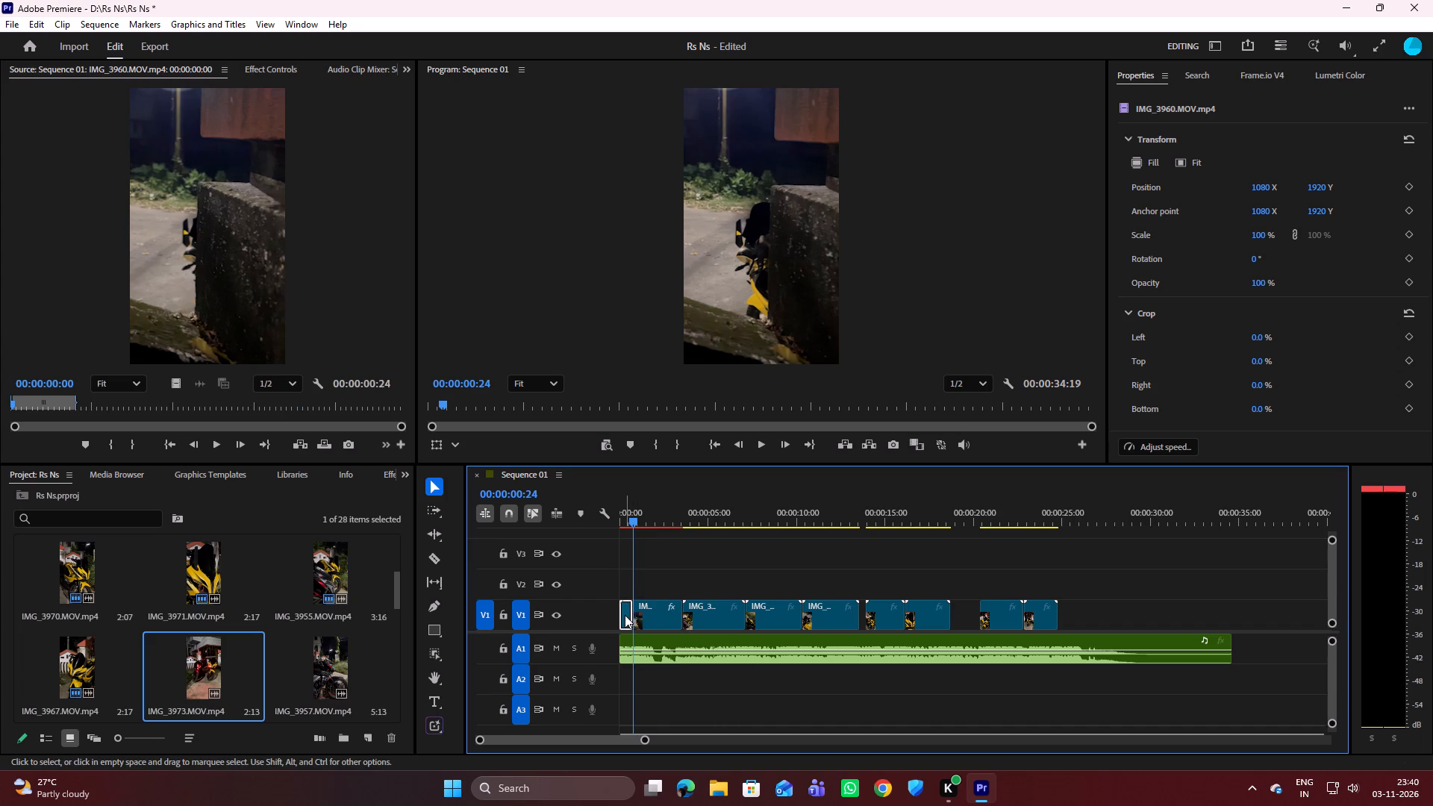
pyautogui.press('Delete')
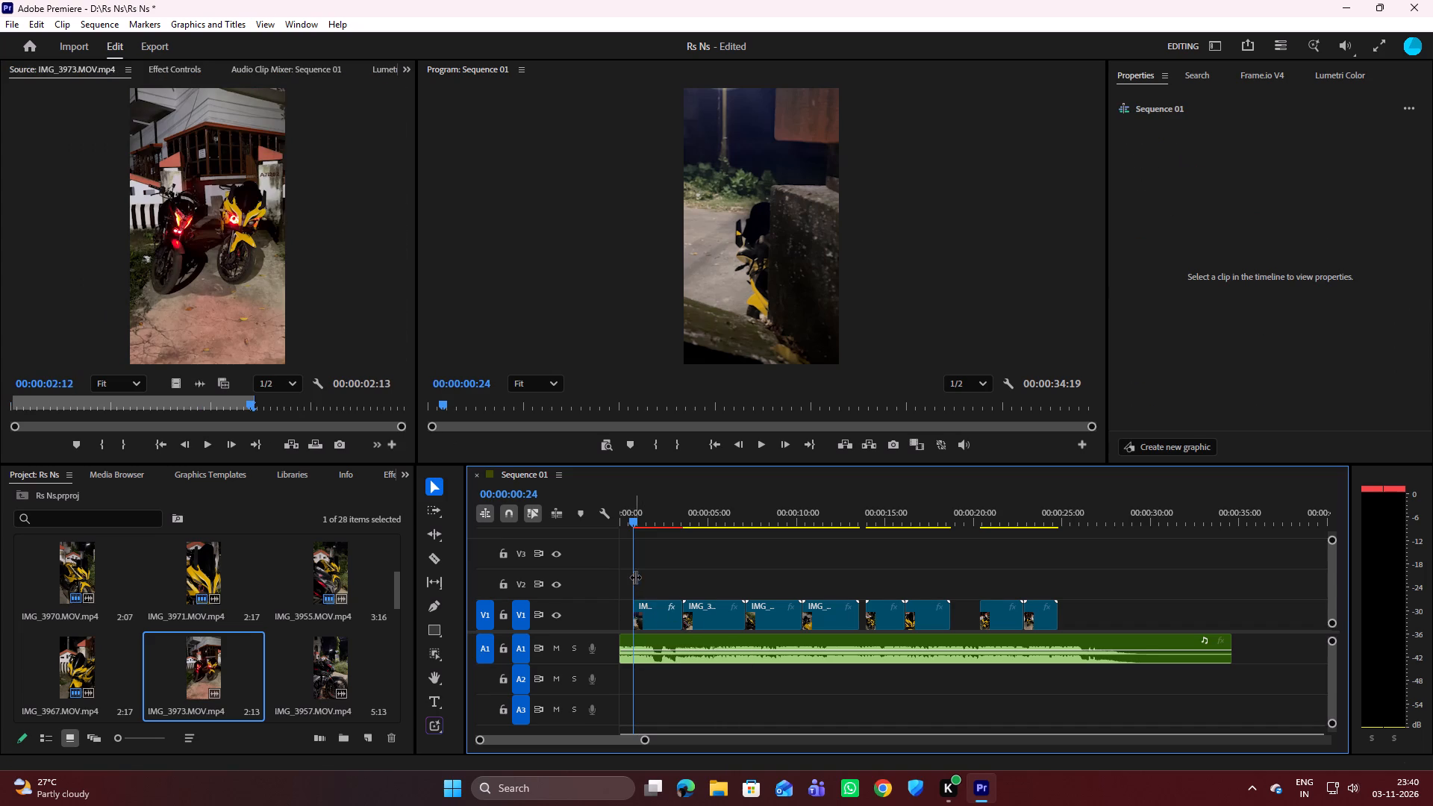
# Move the first four V1 clips together back to the sequence start to close the opening gap.
pyautogui.moveTo(637, 564); pyautogui.dragTo(849, 622)
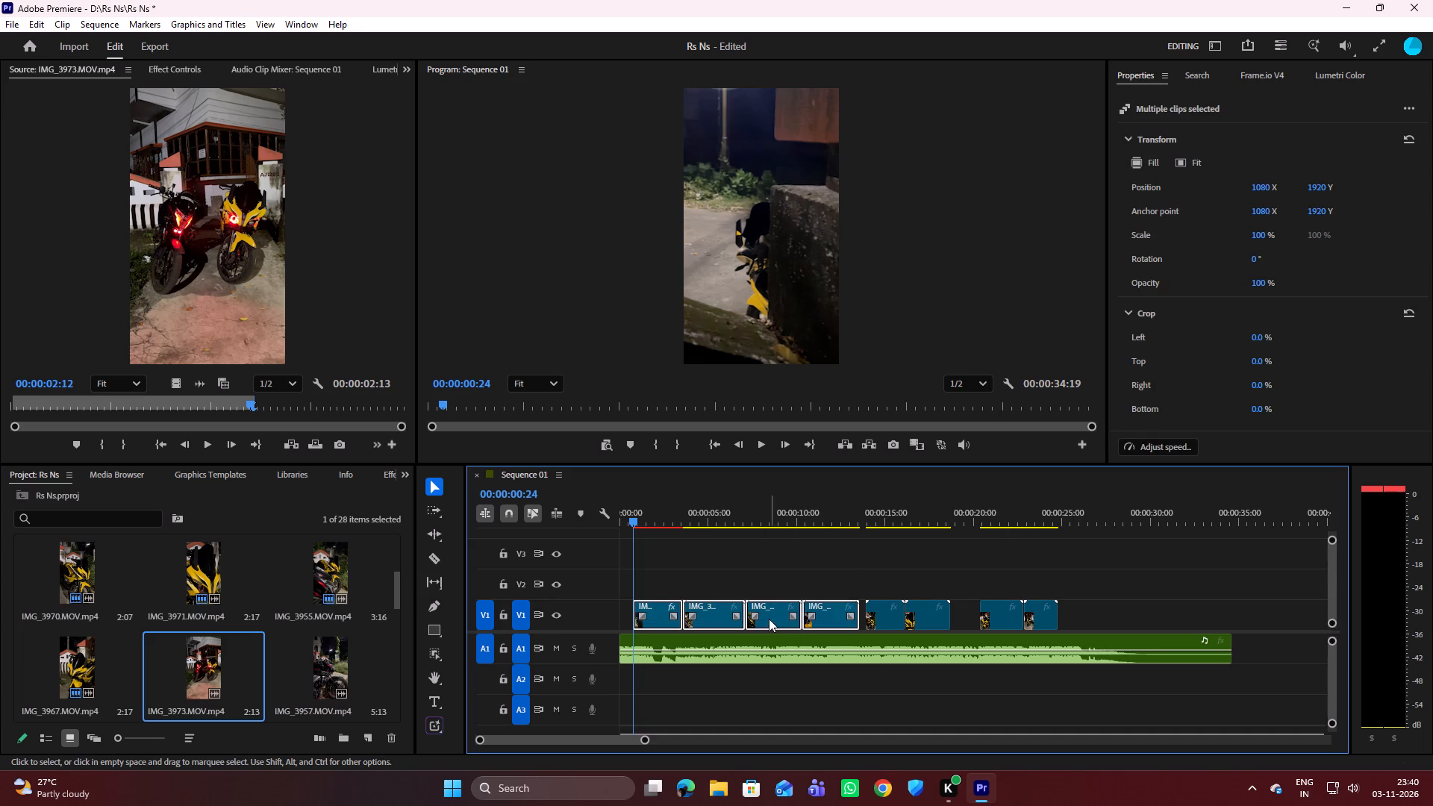
pyautogui.moveTo(768, 618); pyautogui.dragTo(752, 623)
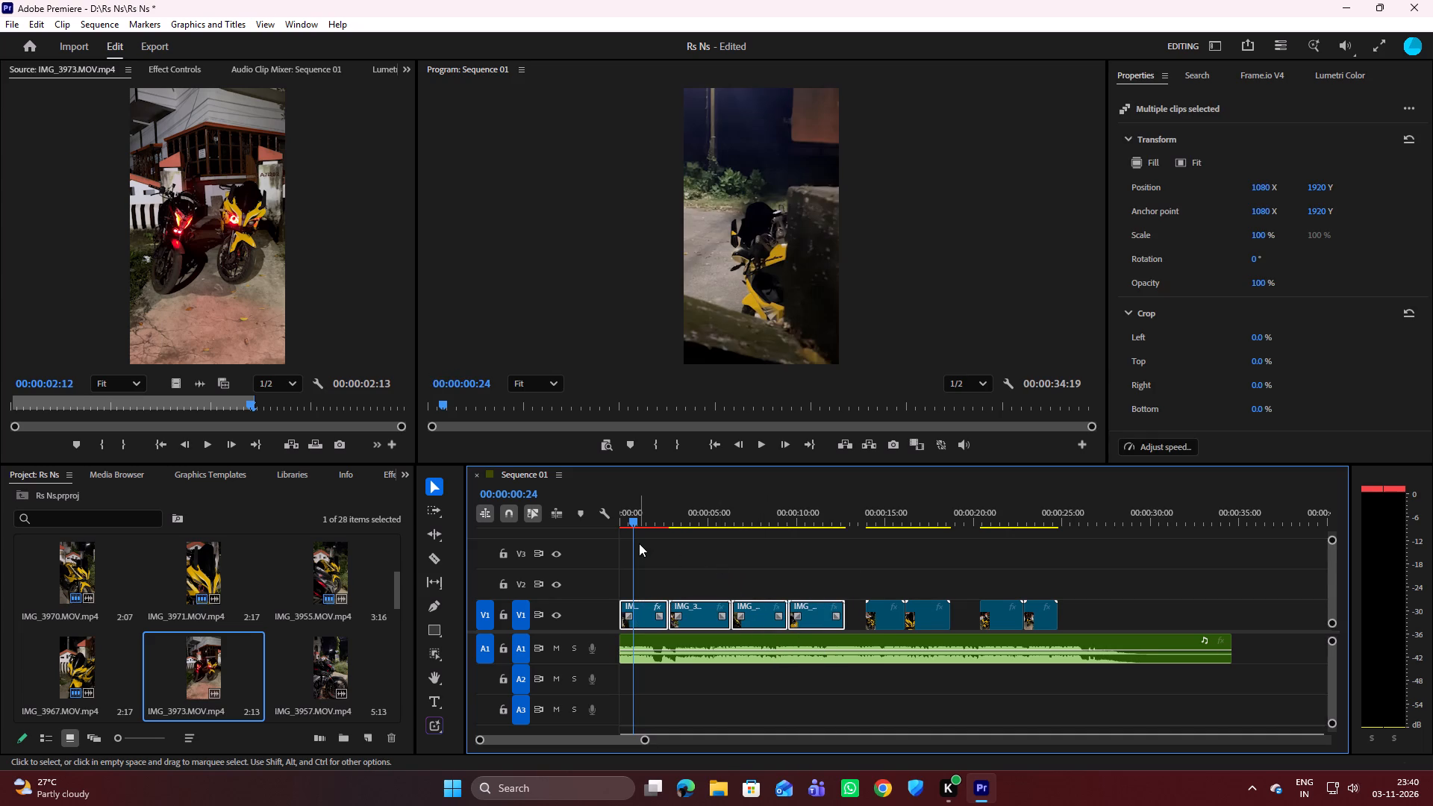
# Replay the opening clip and its cut to the second clip several times, checking their timing against the song.
pyautogui.moveTo(634, 522); pyautogui.dragTo(610, 525)
pyautogui.press('space')
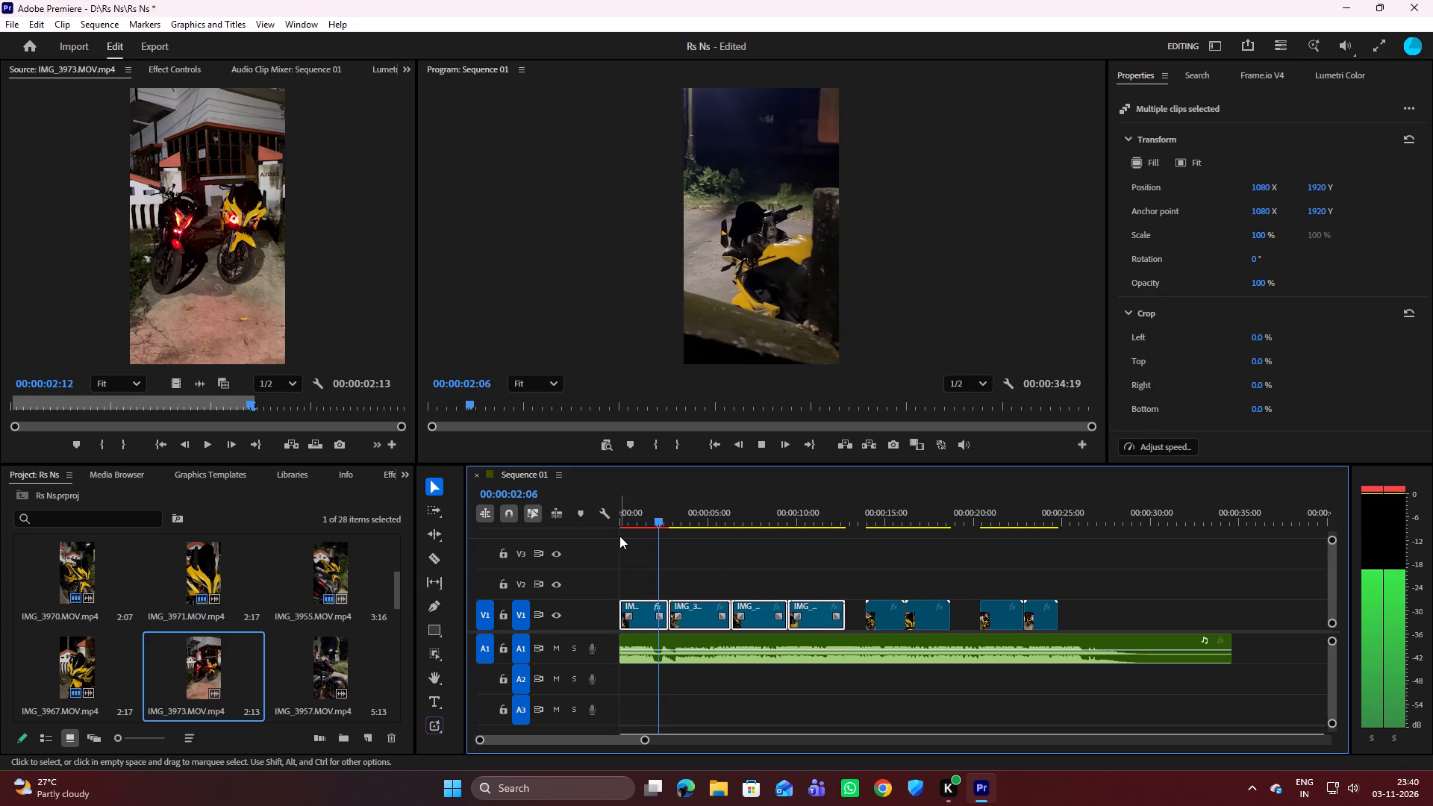
pyautogui.press('space')
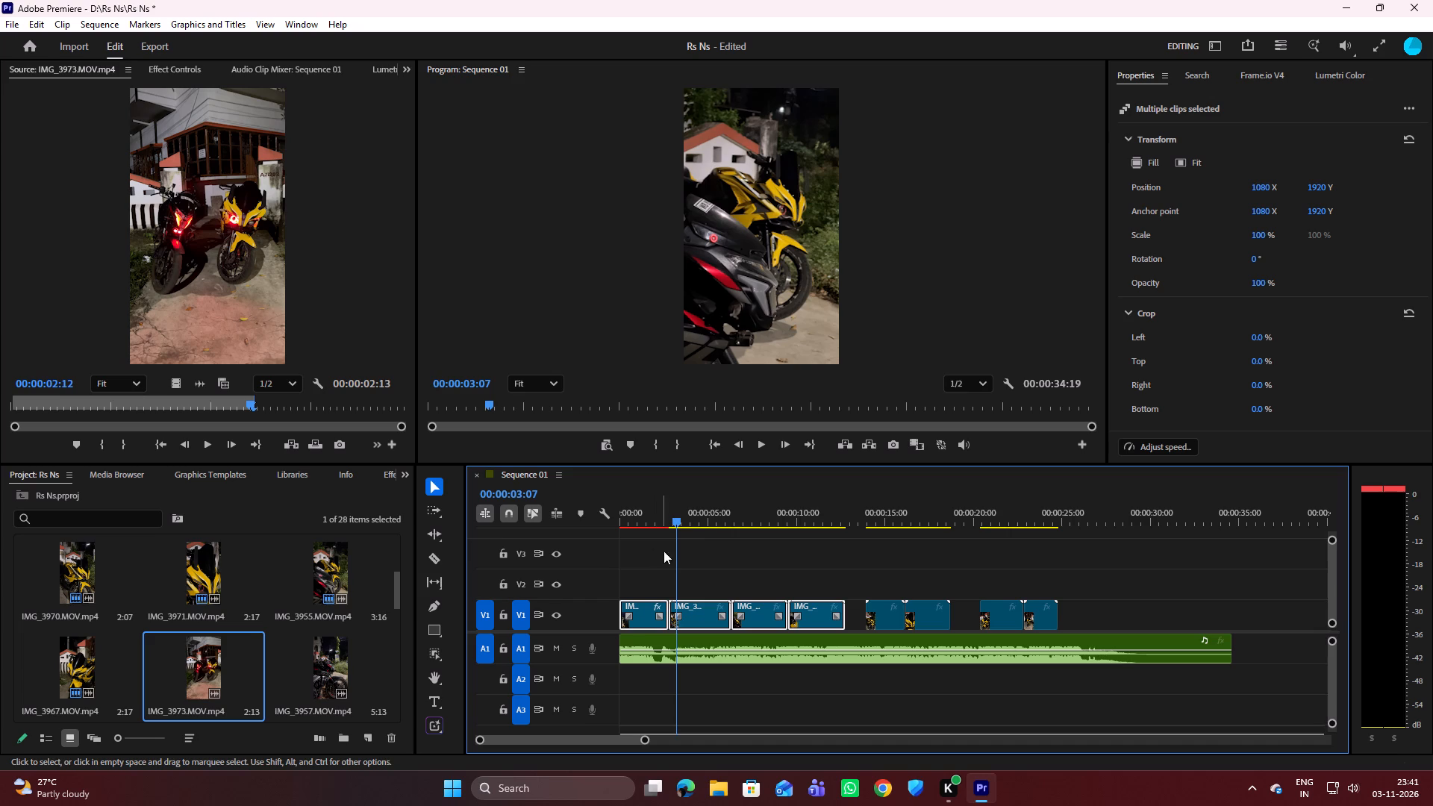
pyautogui.moveTo(678, 520); pyautogui.dragTo(664, 515)
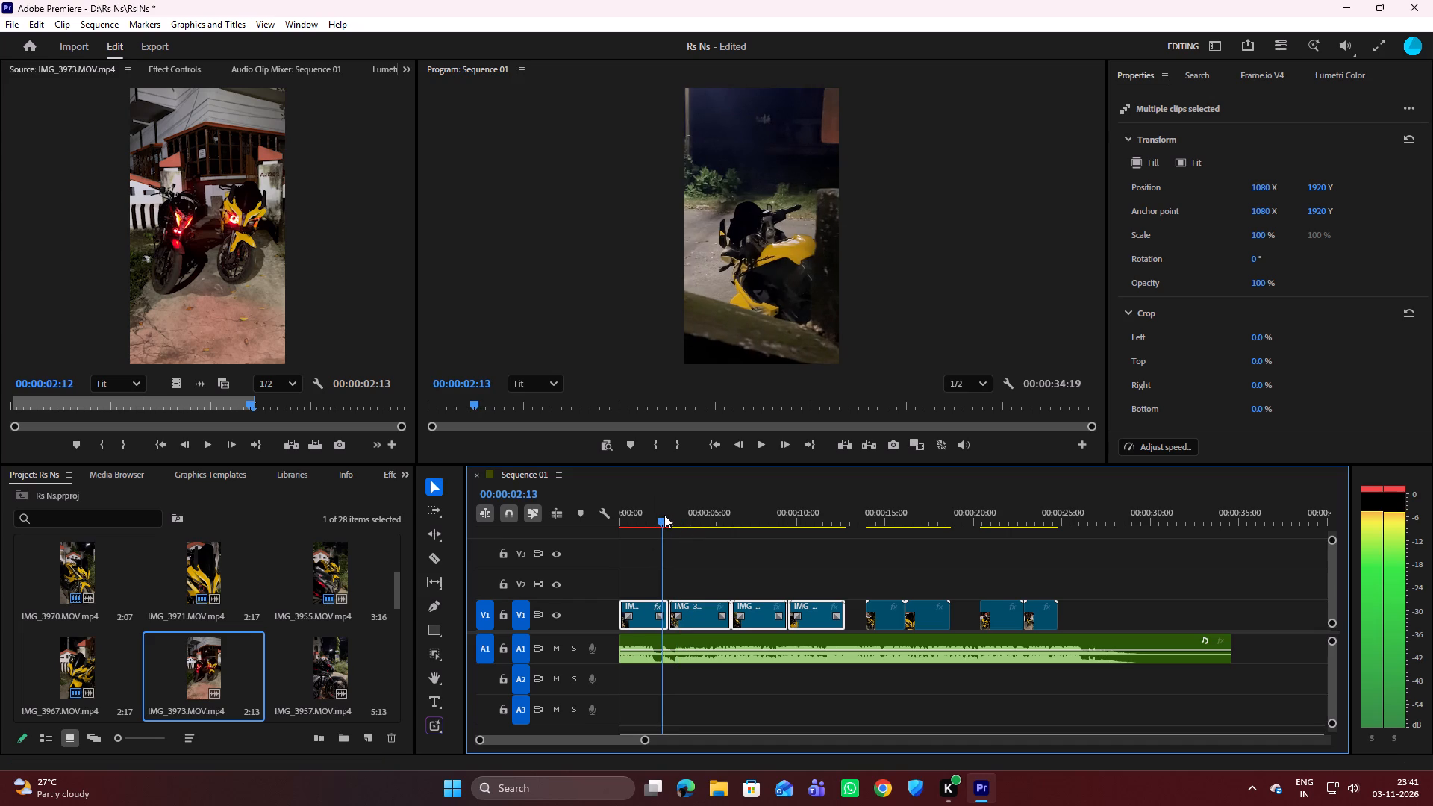
pyautogui.moveTo(664, 515); pyautogui.dragTo(625, 519)
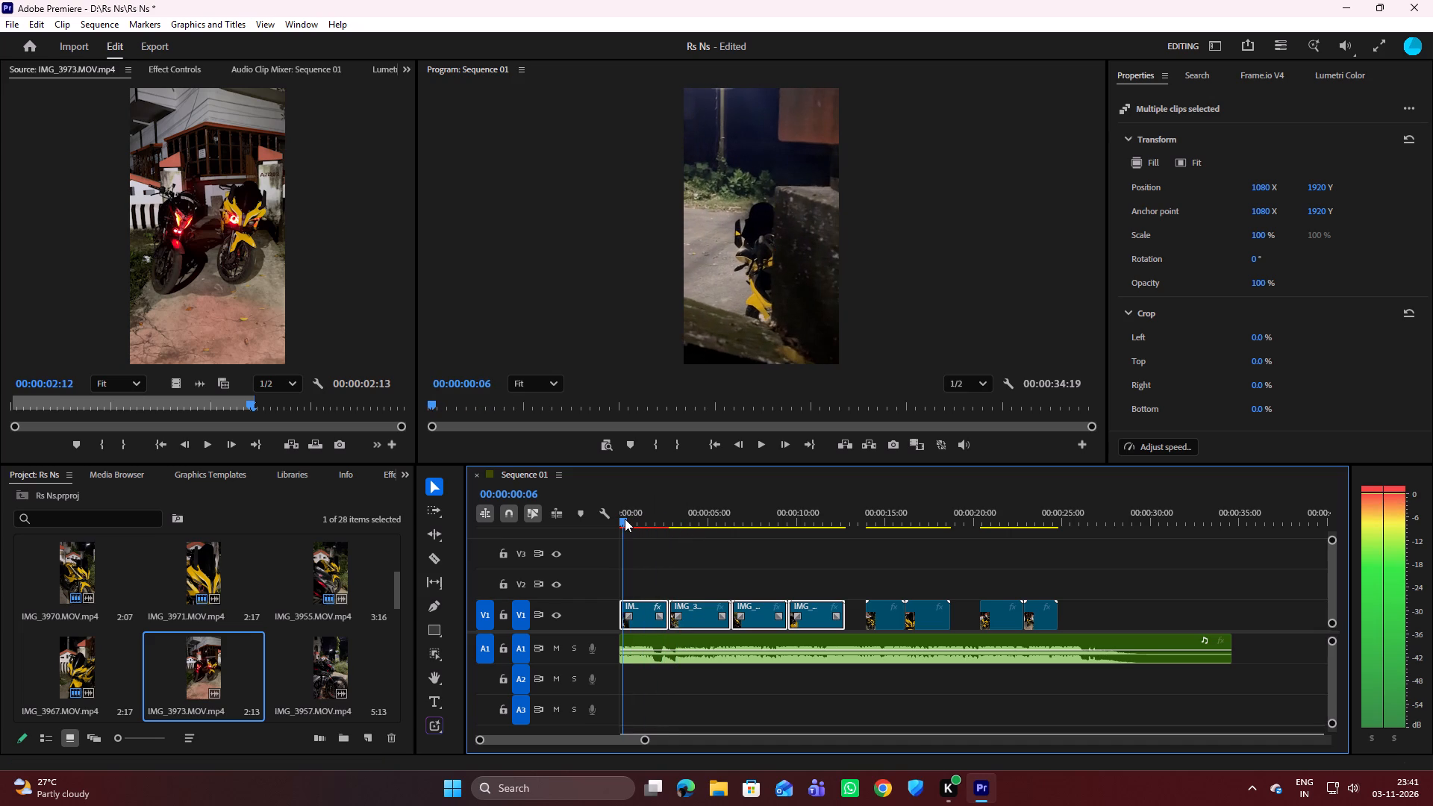
pyautogui.press('space')
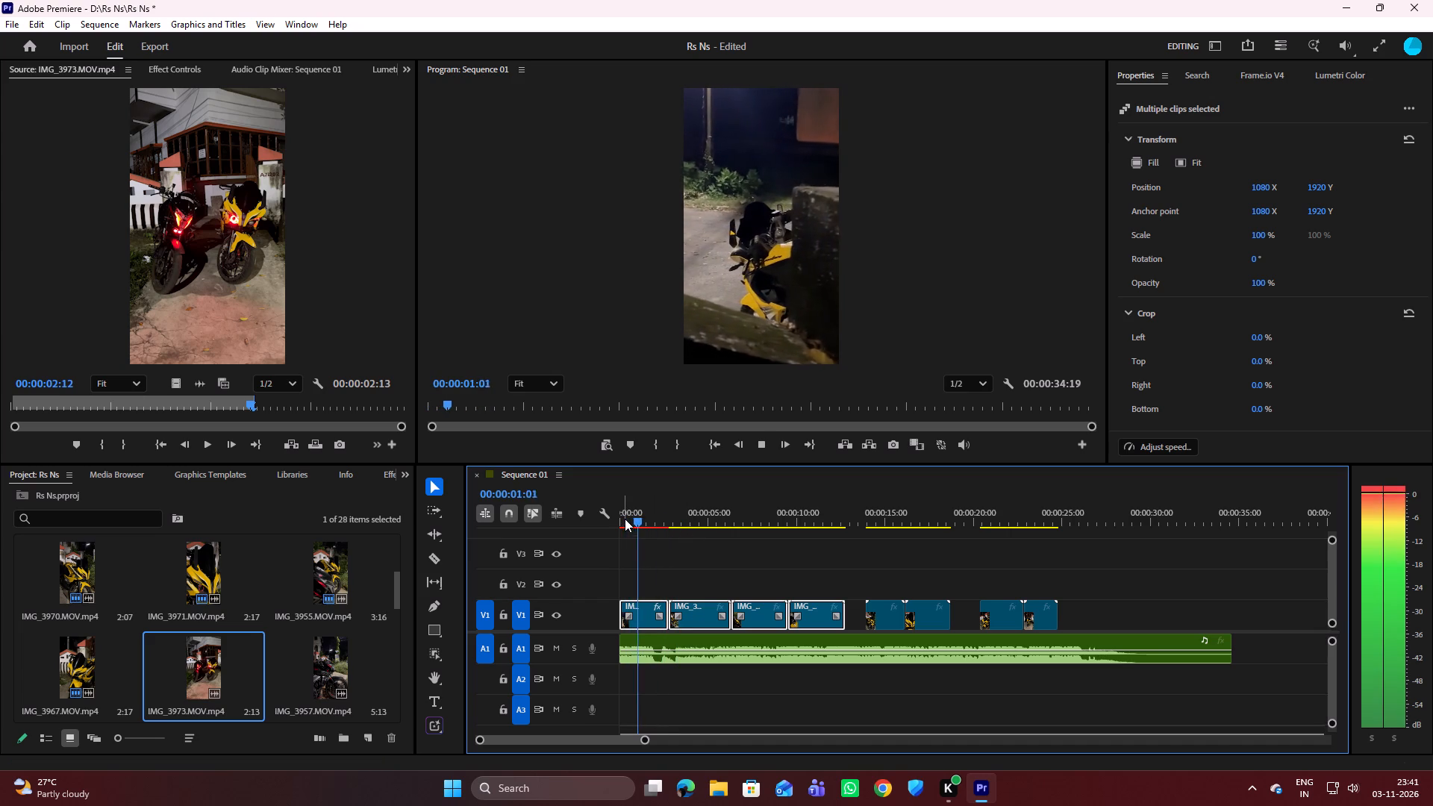
pyautogui.press('space')
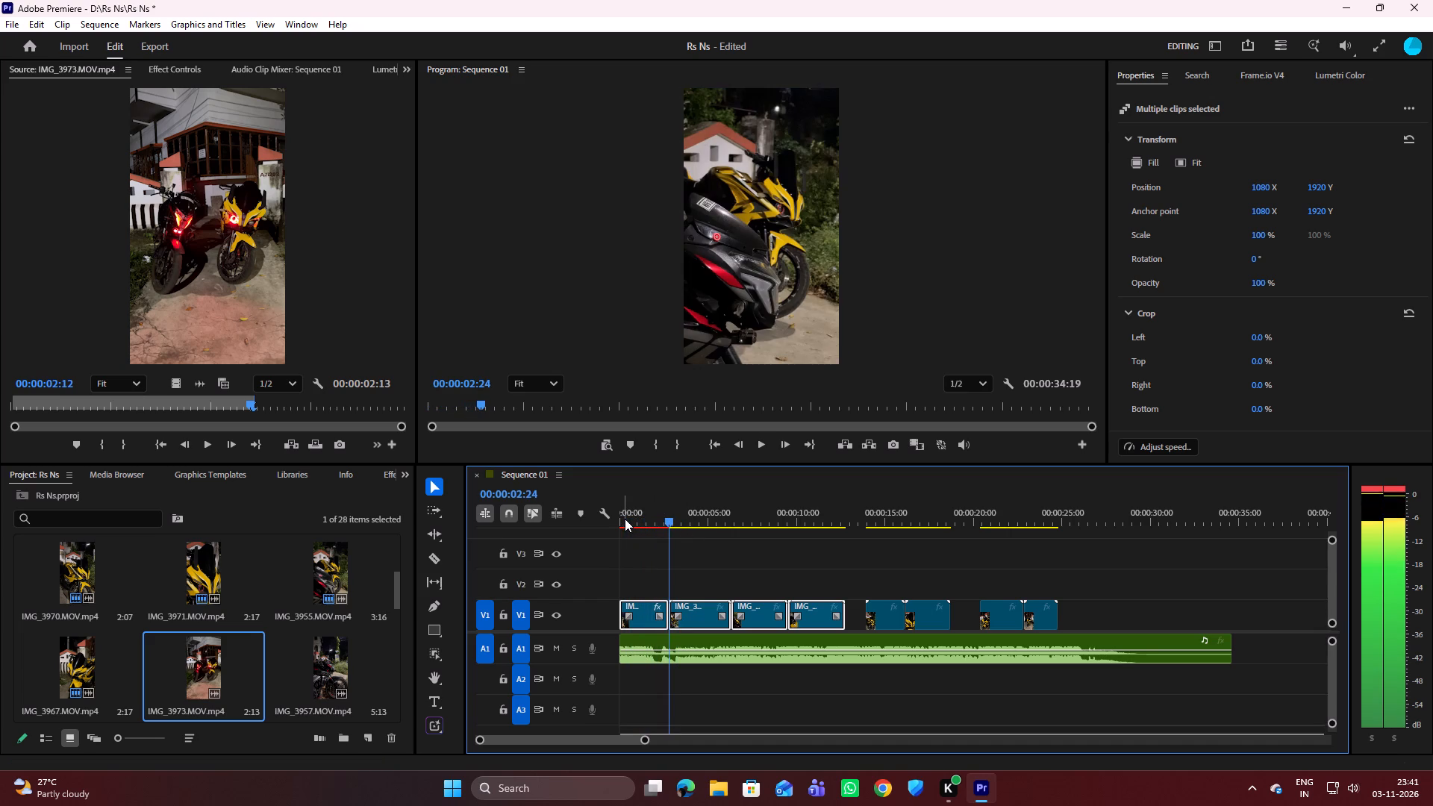
pyautogui.moveTo(669, 522); pyautogui.dragTo(663, 522)
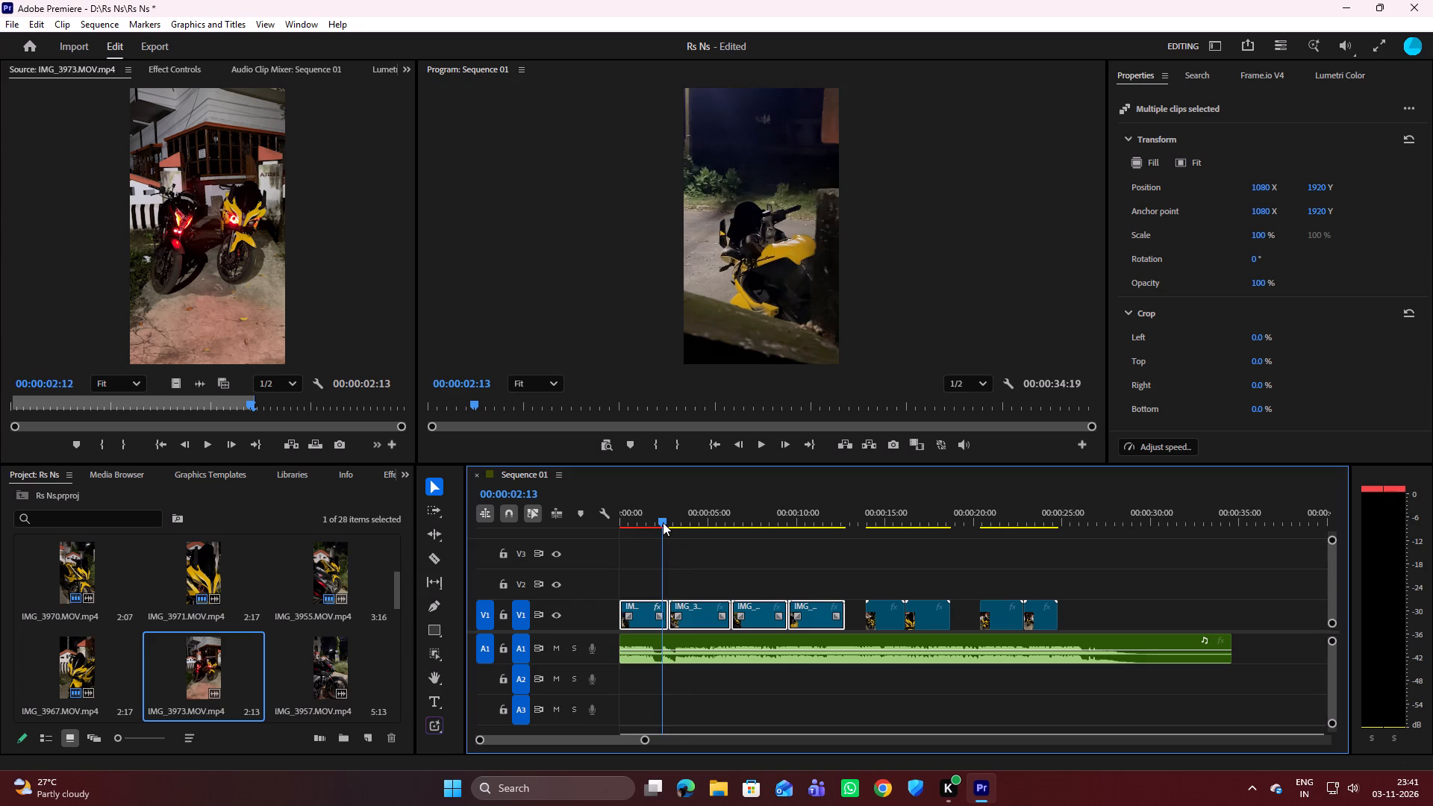
pyautogui.moveTo(663, 522); pyautogui.dragTo(617, 525)
pyautogui.press('space')
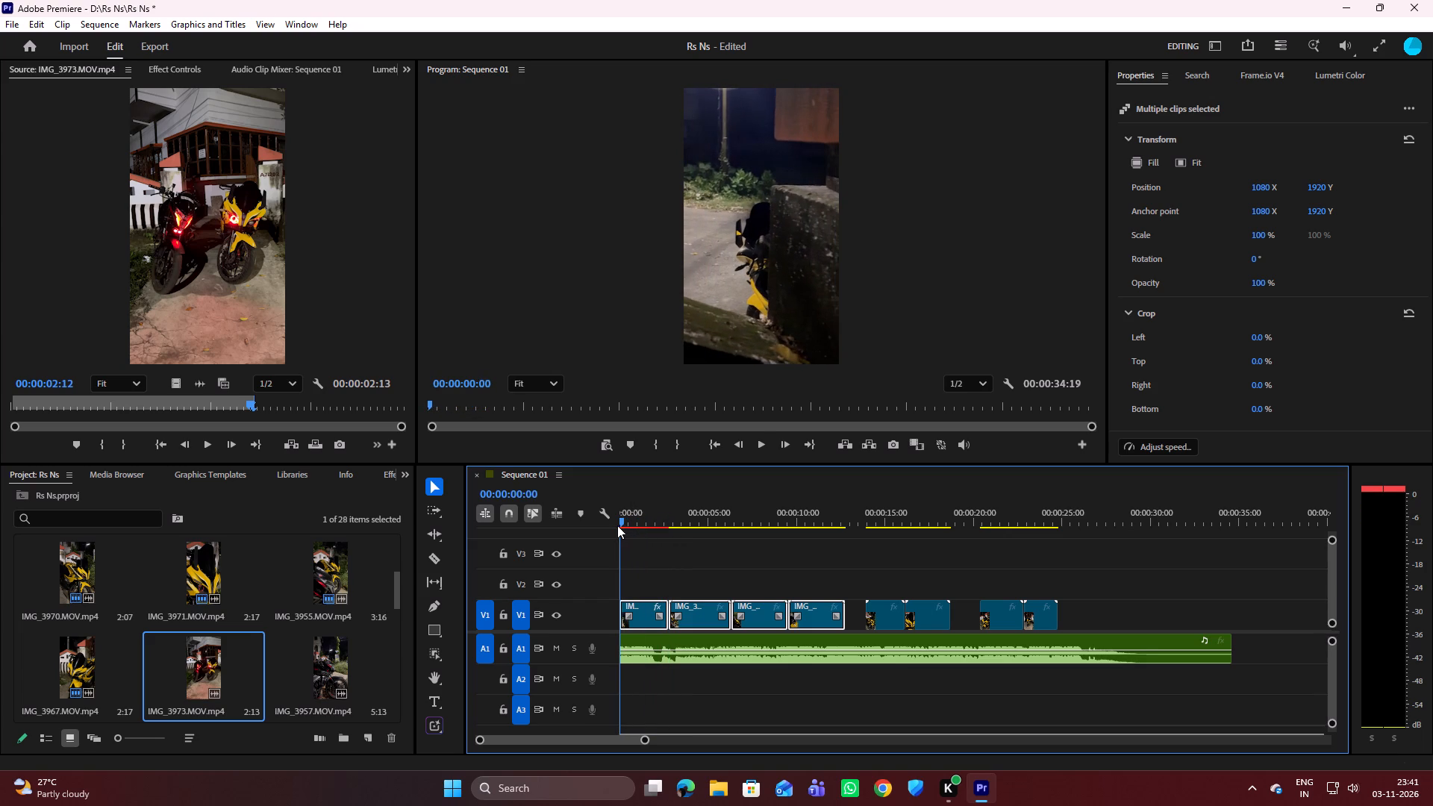
pyautogui.press('space')
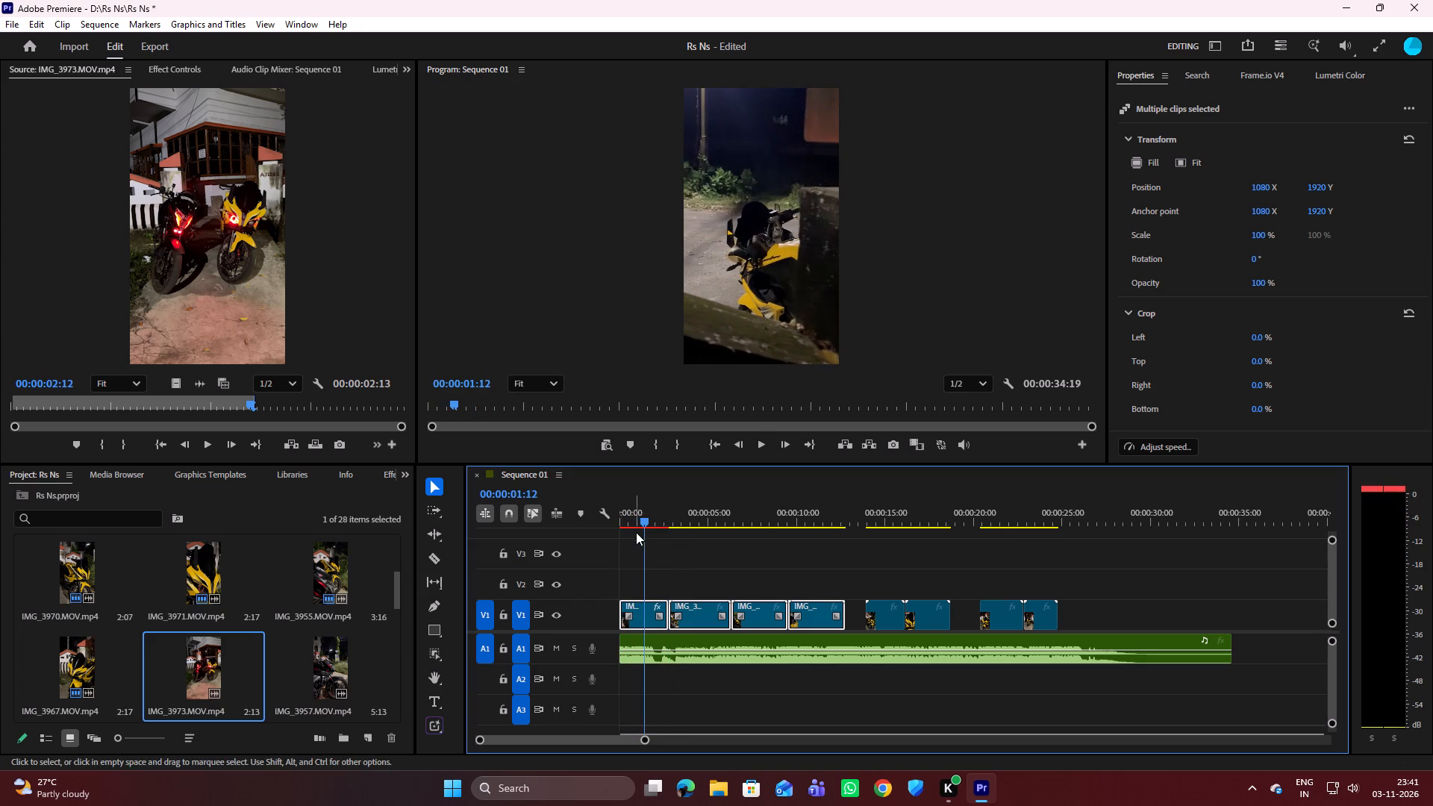
pyautogui.moveTo(643, 527); pyautogui.dragTo(630, 528)
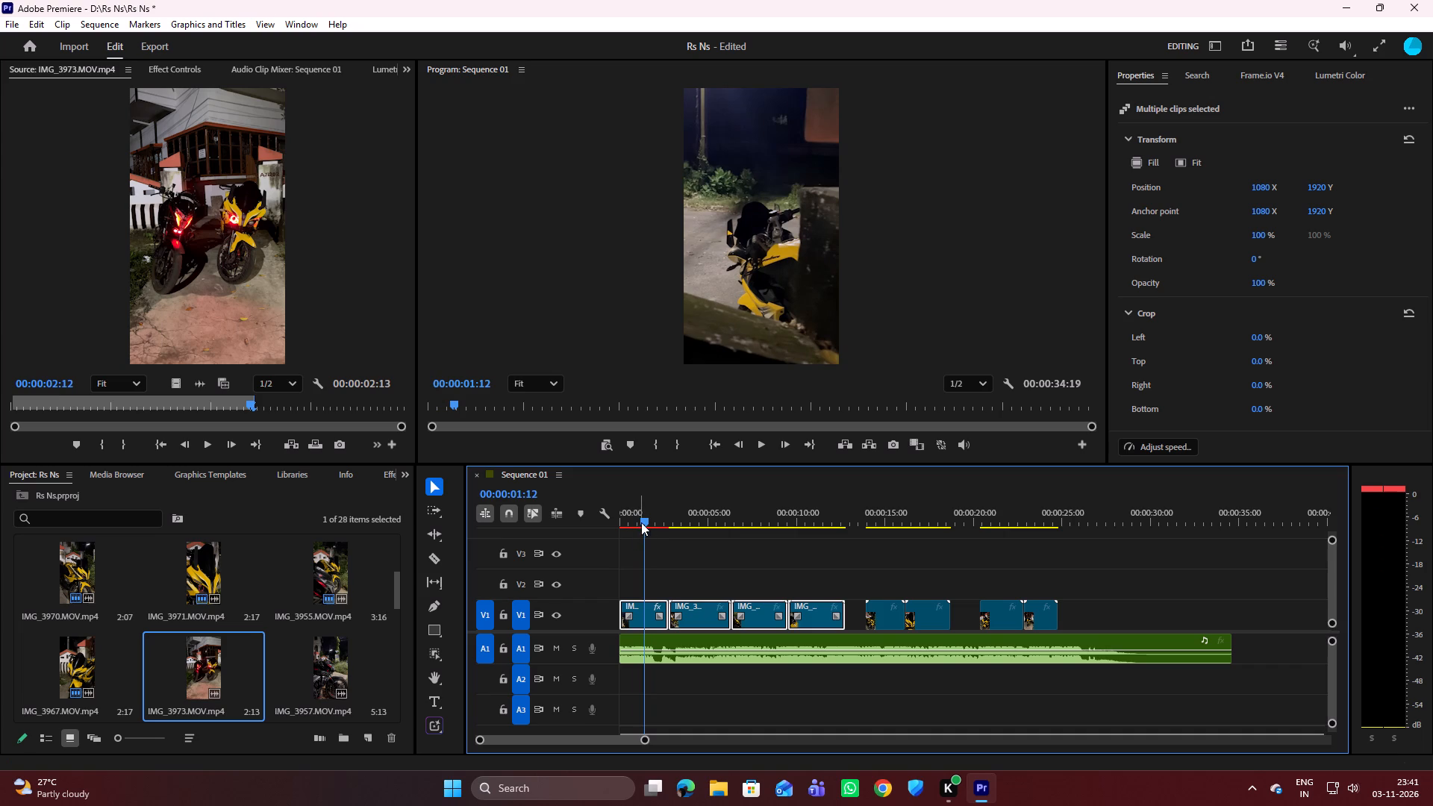
pyautogui.moveTo(642, 522); pyautogui.dragTo(625, 525)
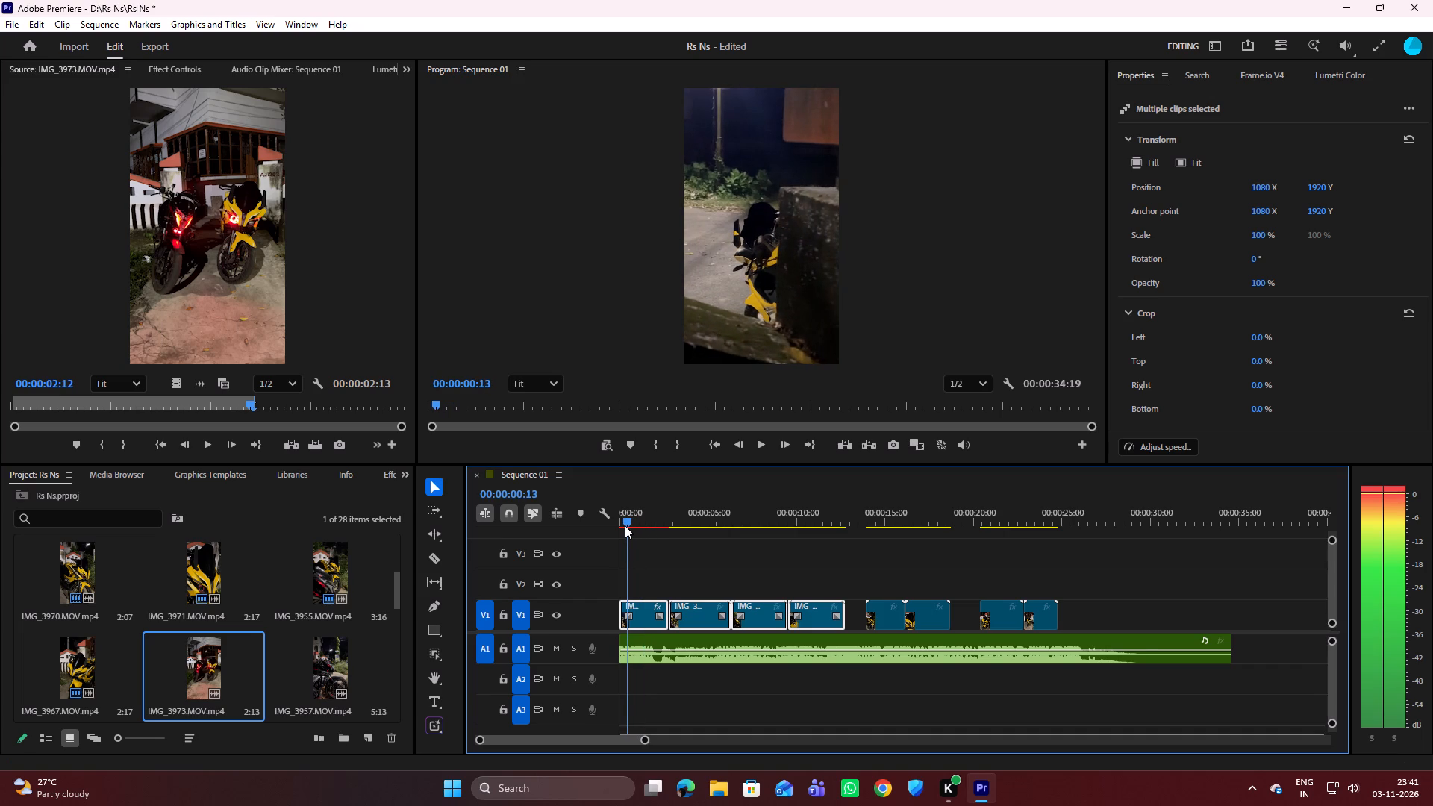
pyautogui.moveTo(625, 525); pyautogui.dragTo(624, 525)
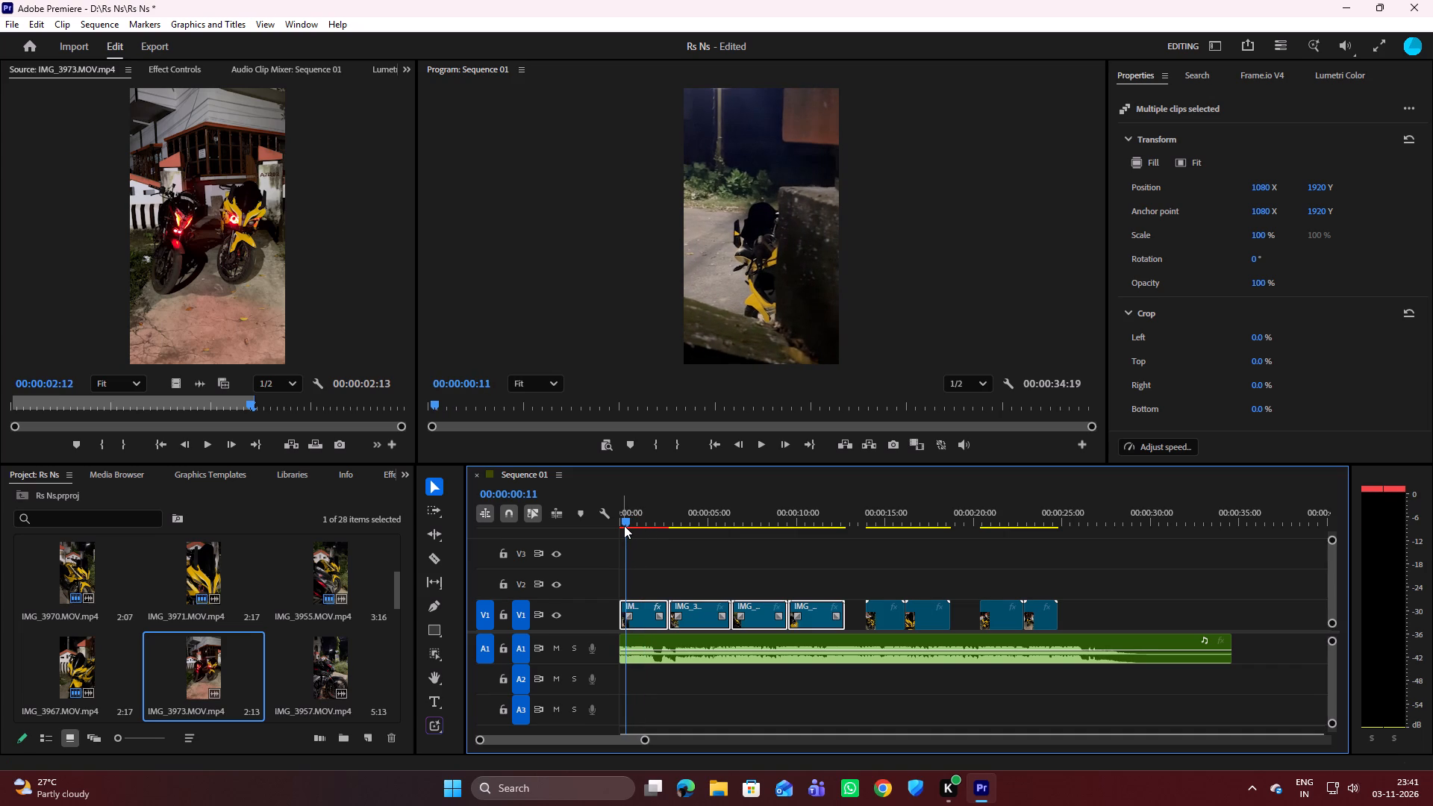
pyautogui.press('space')
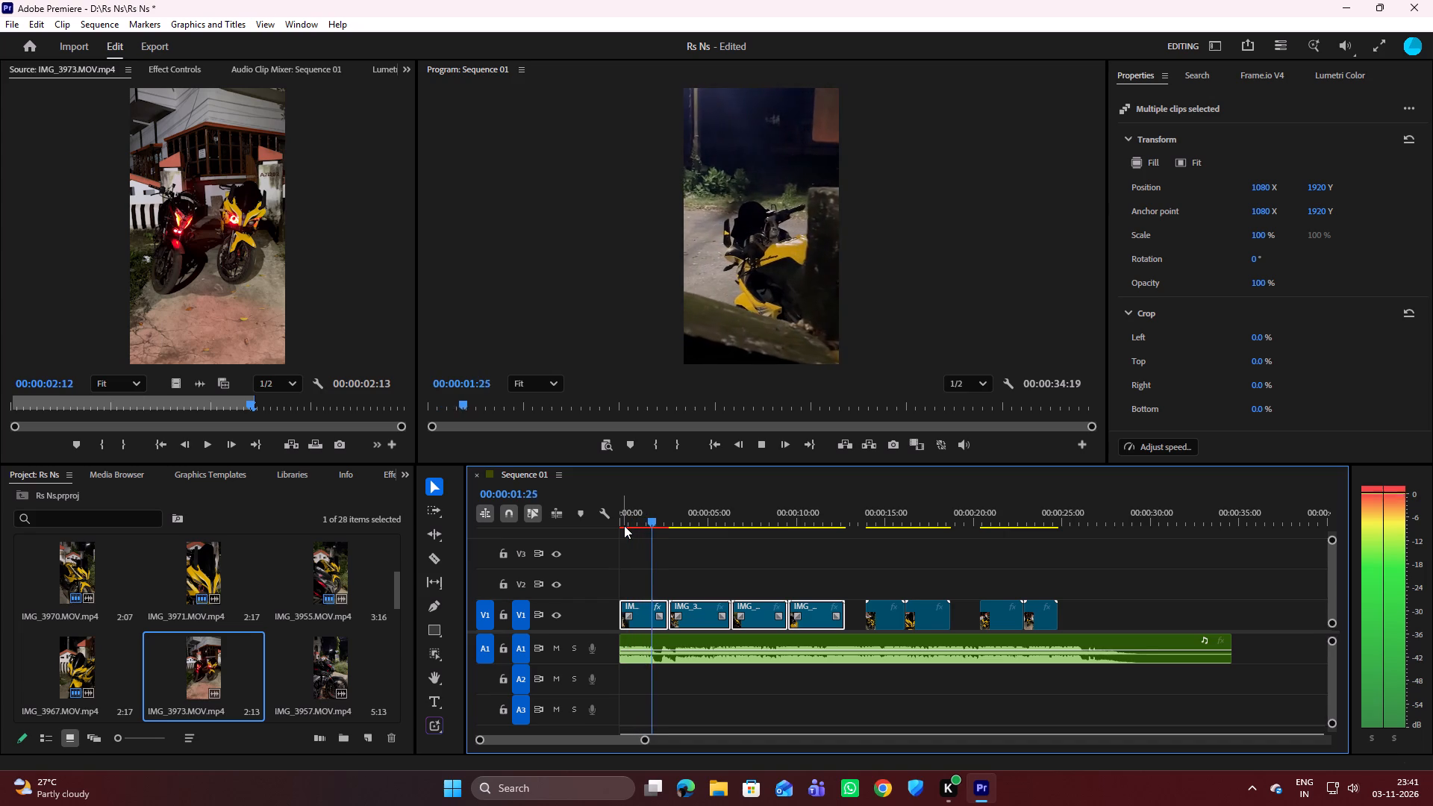
pyautogui.press('space')
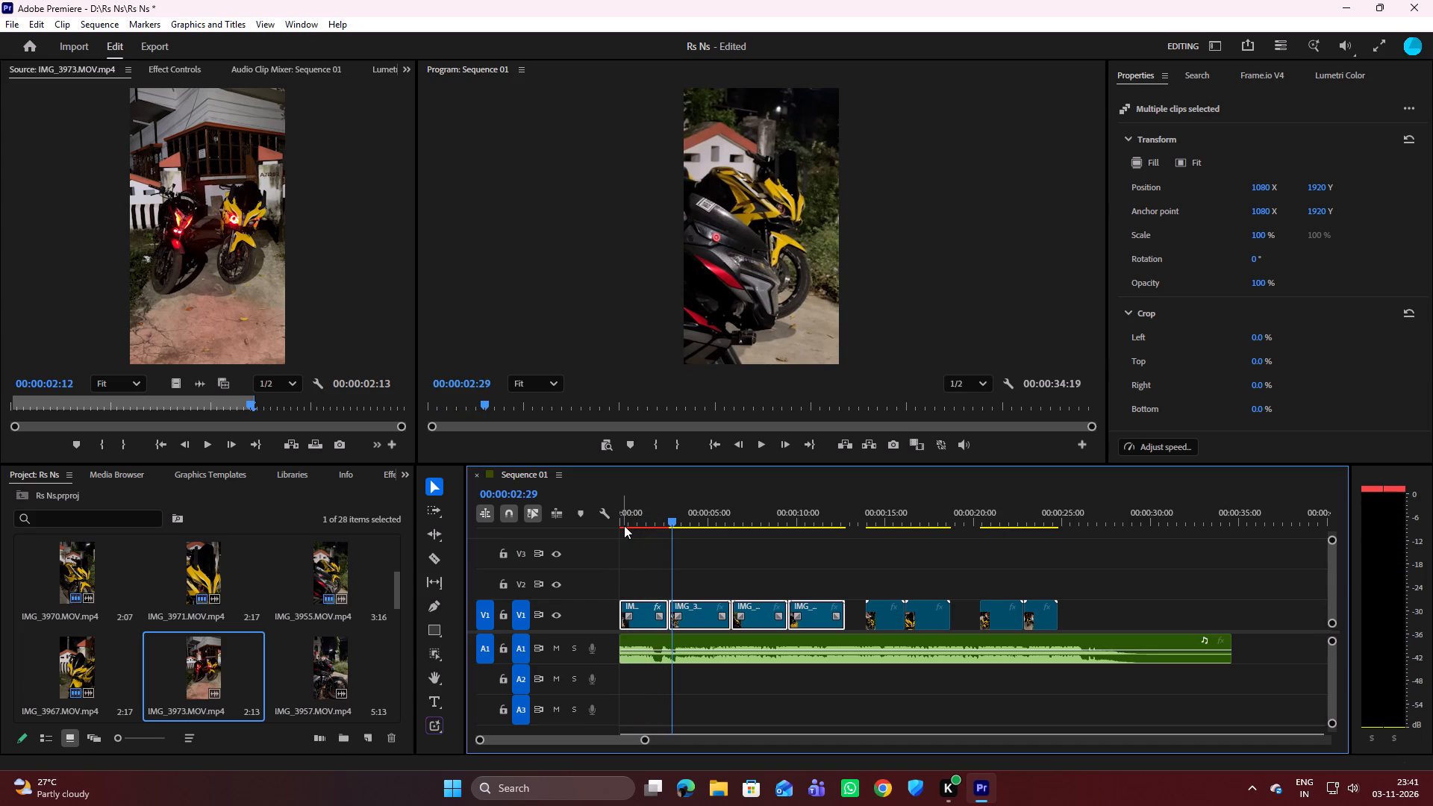
# Split the opening IMG_3960.MOV.mp4 clip on V1 at 00:00:00:09.
pyautogui.moveTo(672, 521); pyautogui.dragTo(639, 518)
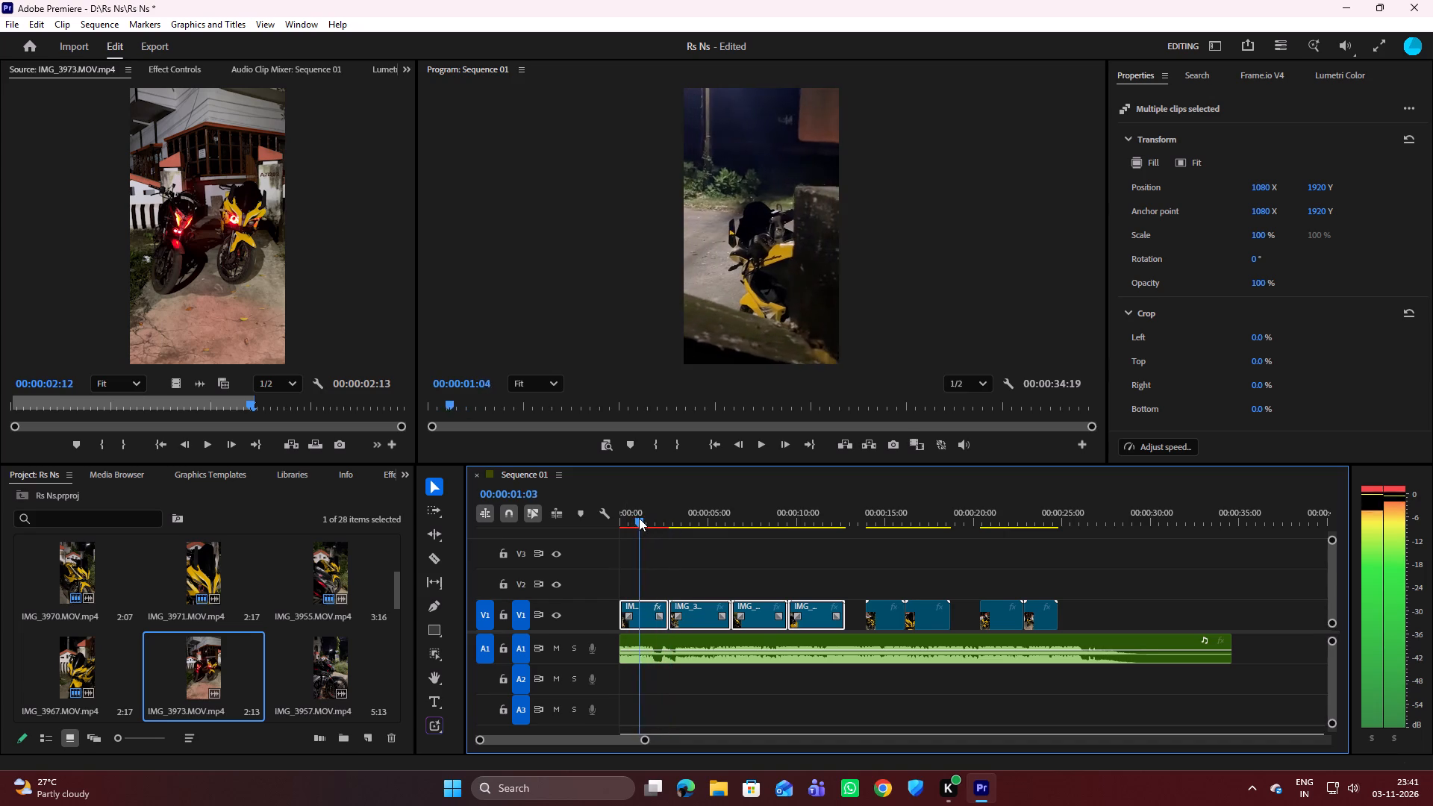
pyautogui.moveTo(639, 518); pyautogui.dragTo(627, 522)
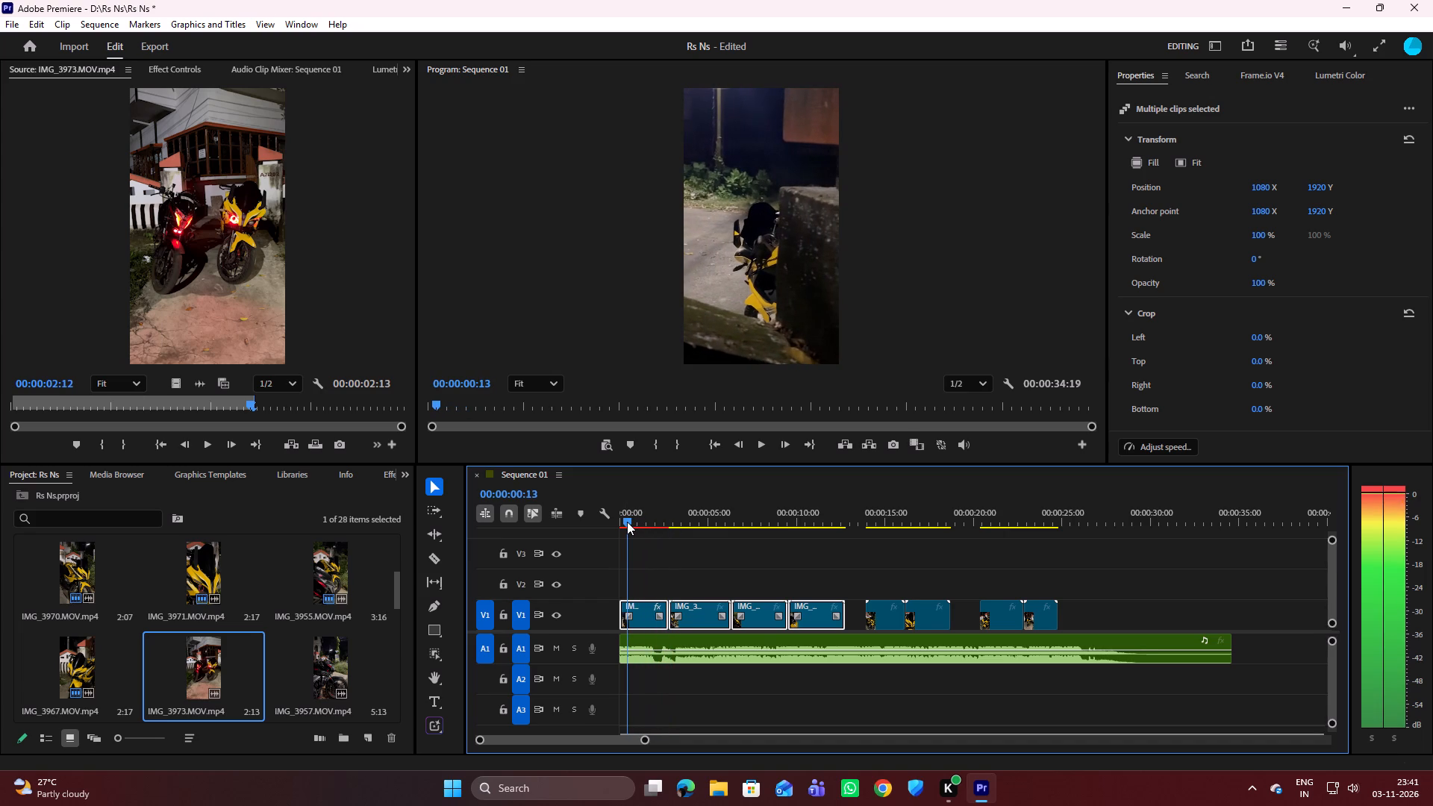
pyautogui.moveTo(627, 522); pyautogui.dragTo(625, 521)
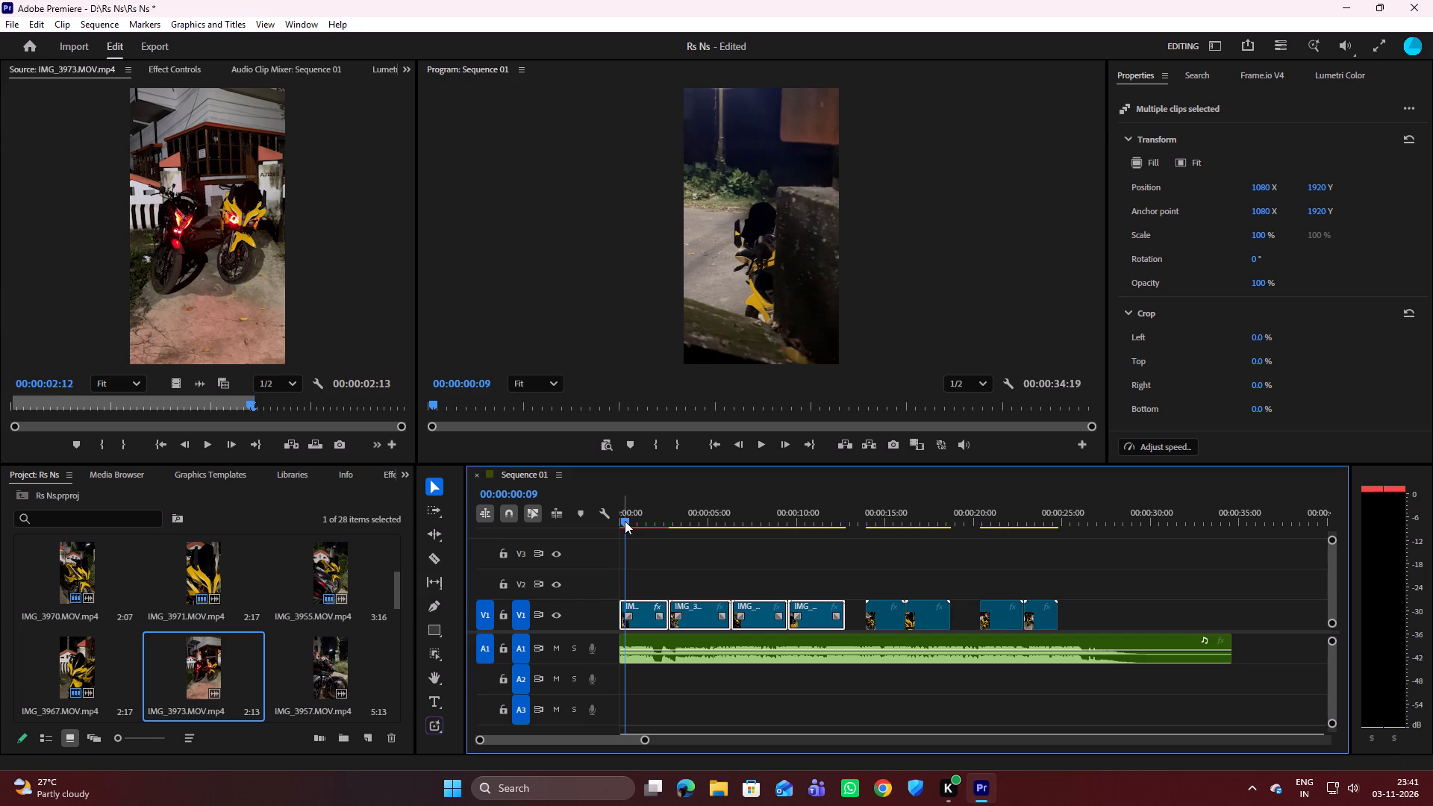
pyautogui.press('c')
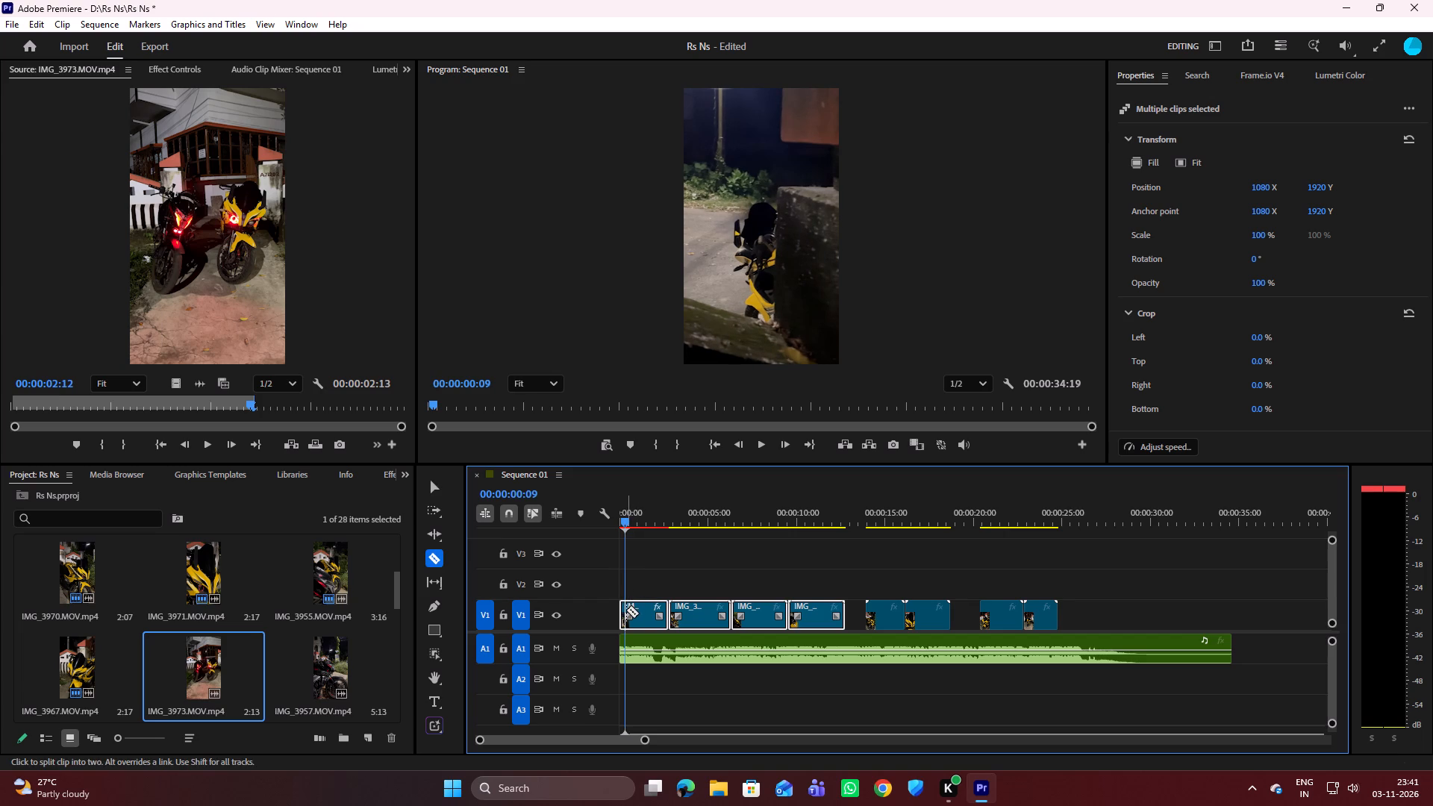
pyautogui.click(625, 611)
pyautogui.press('v')
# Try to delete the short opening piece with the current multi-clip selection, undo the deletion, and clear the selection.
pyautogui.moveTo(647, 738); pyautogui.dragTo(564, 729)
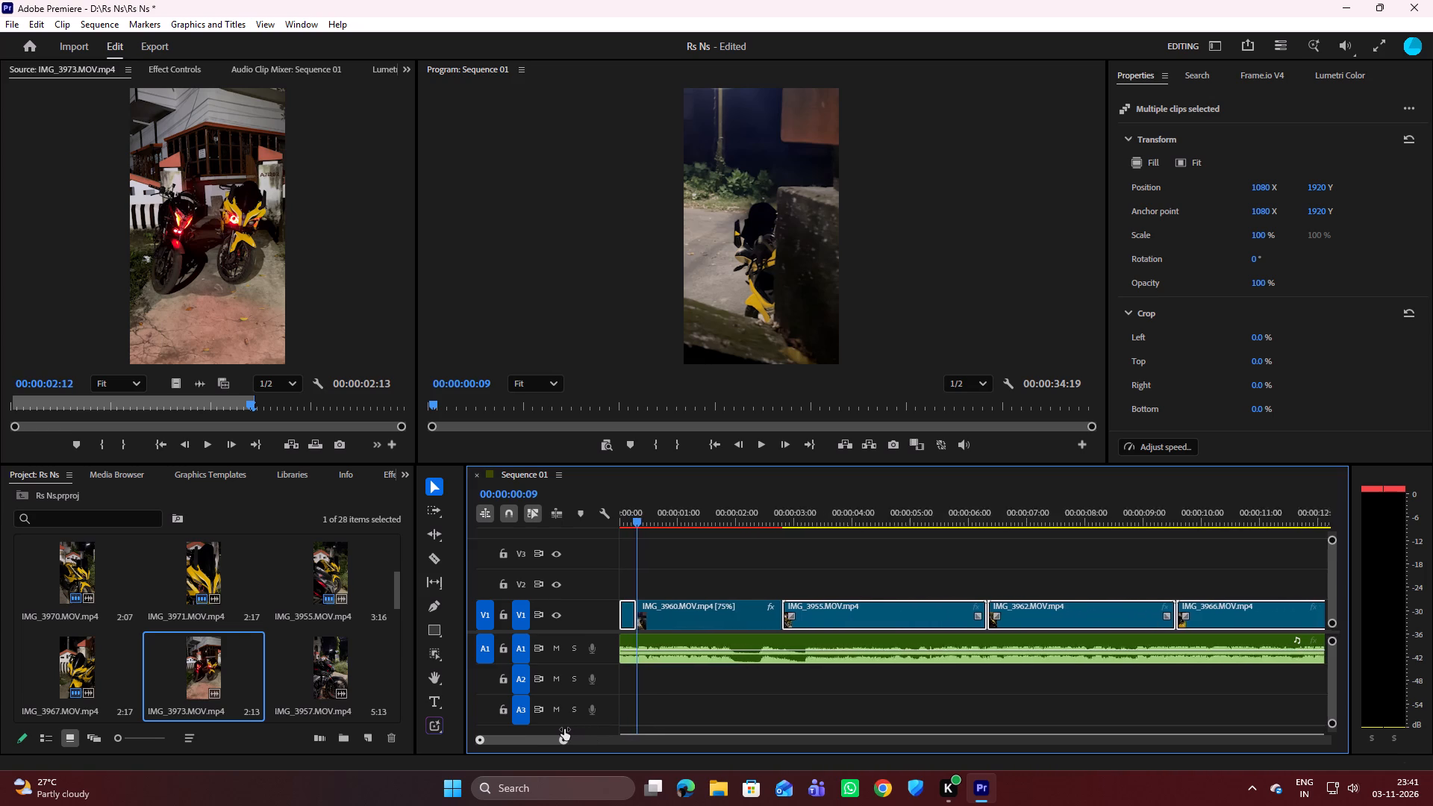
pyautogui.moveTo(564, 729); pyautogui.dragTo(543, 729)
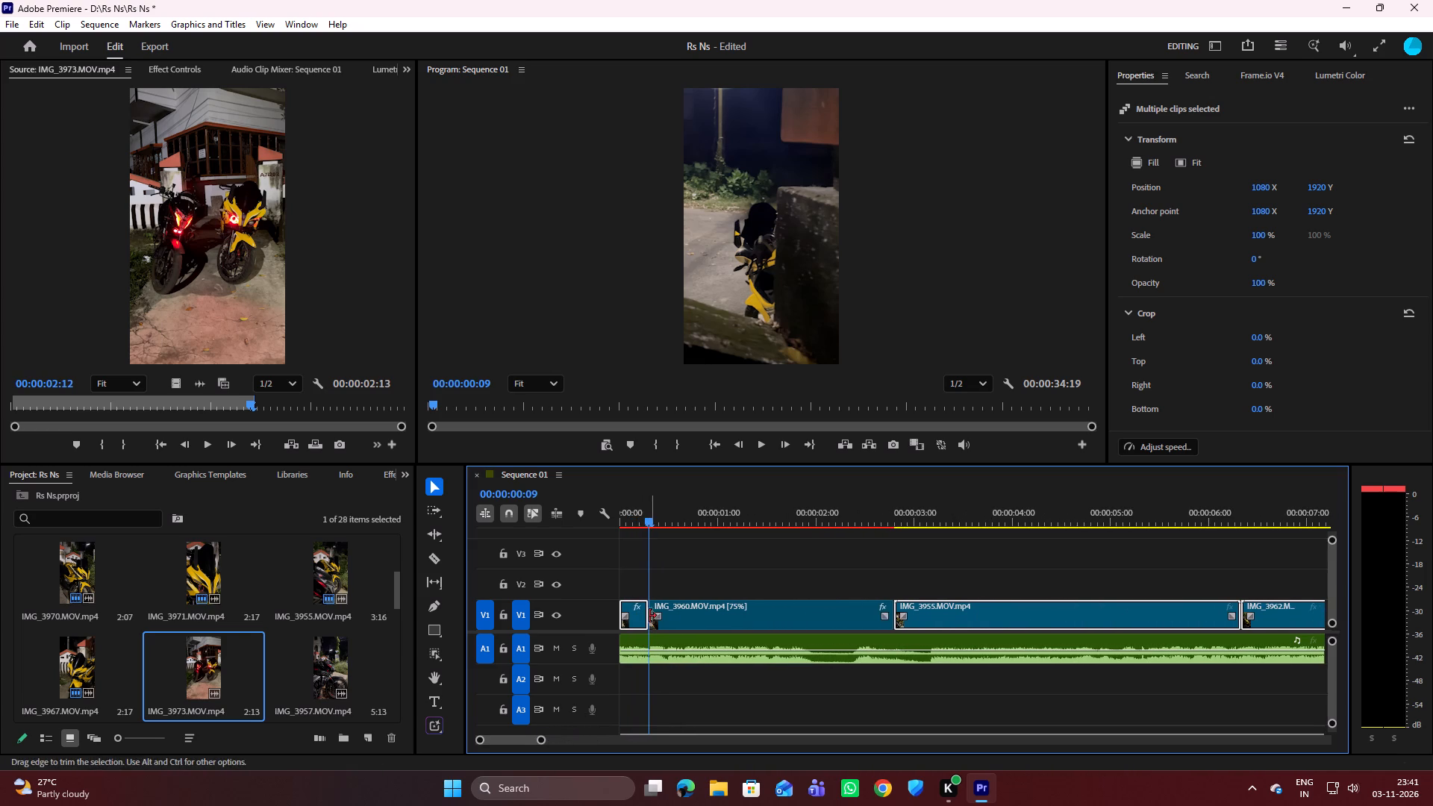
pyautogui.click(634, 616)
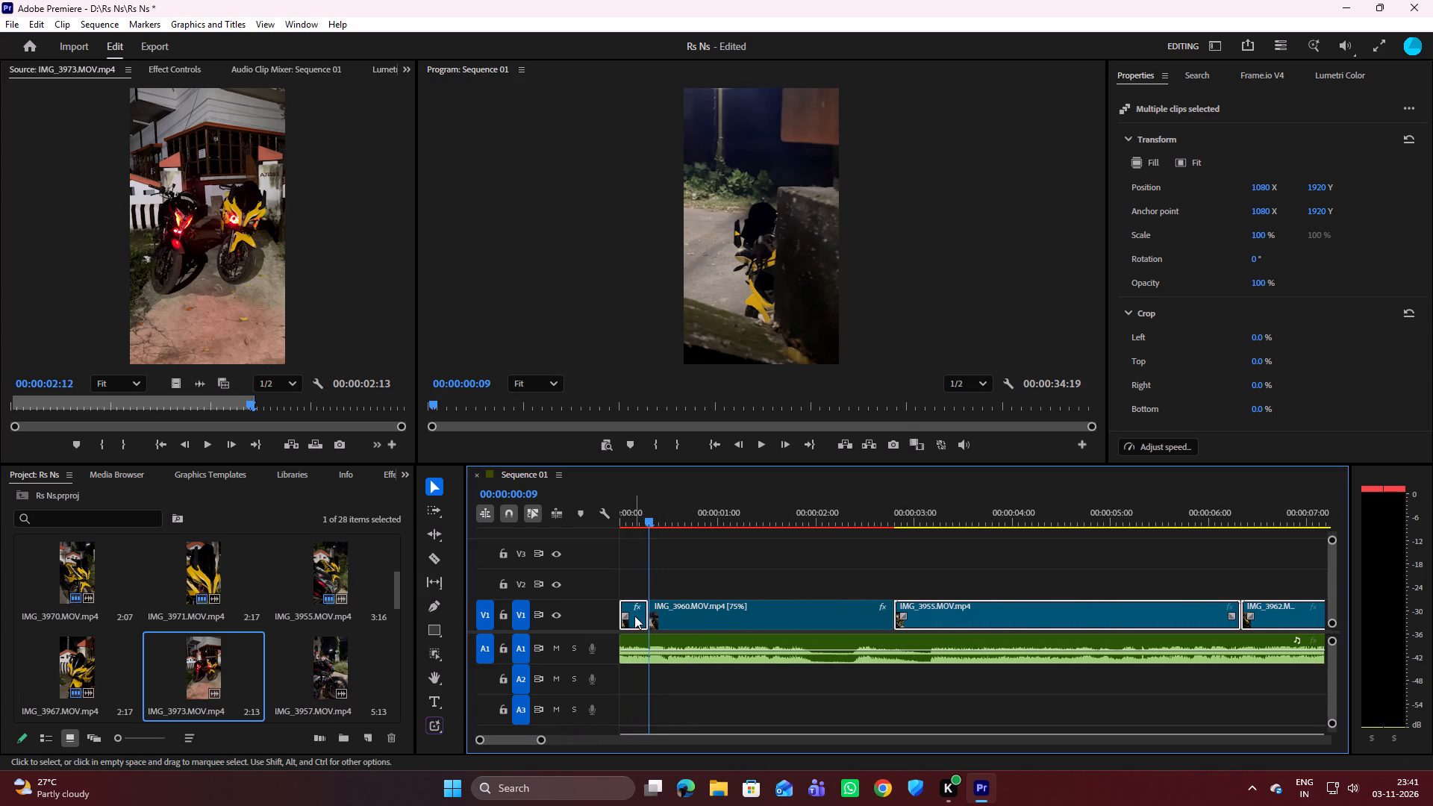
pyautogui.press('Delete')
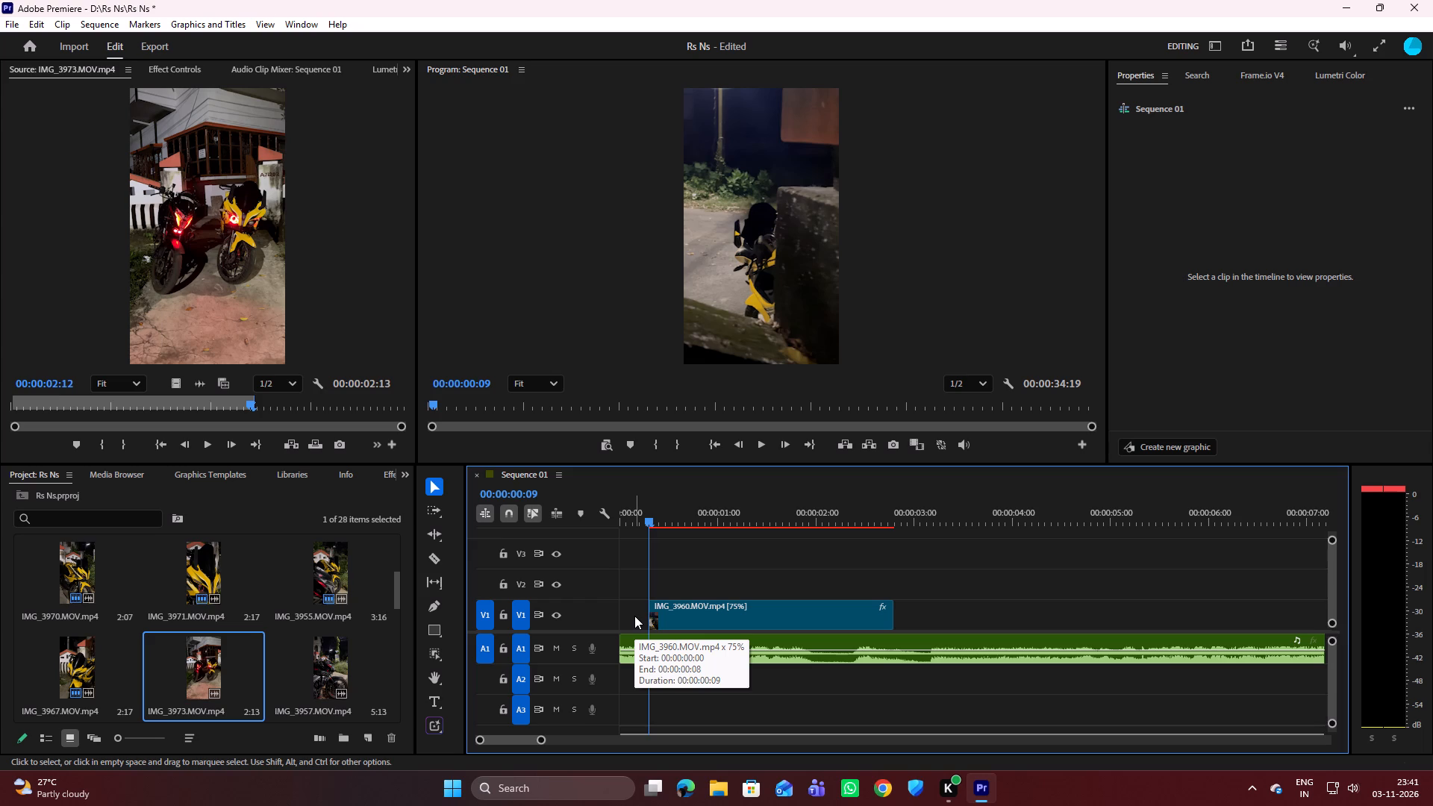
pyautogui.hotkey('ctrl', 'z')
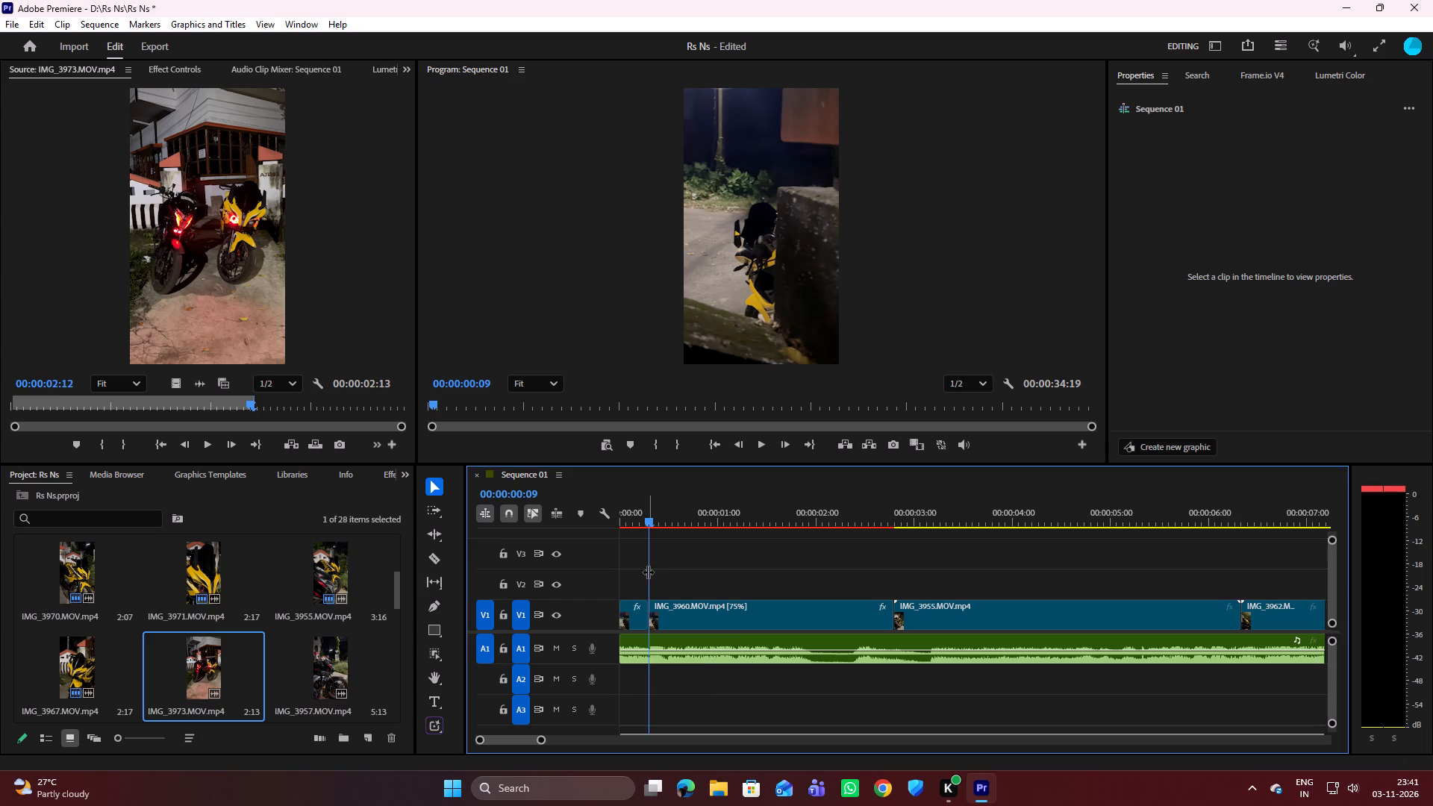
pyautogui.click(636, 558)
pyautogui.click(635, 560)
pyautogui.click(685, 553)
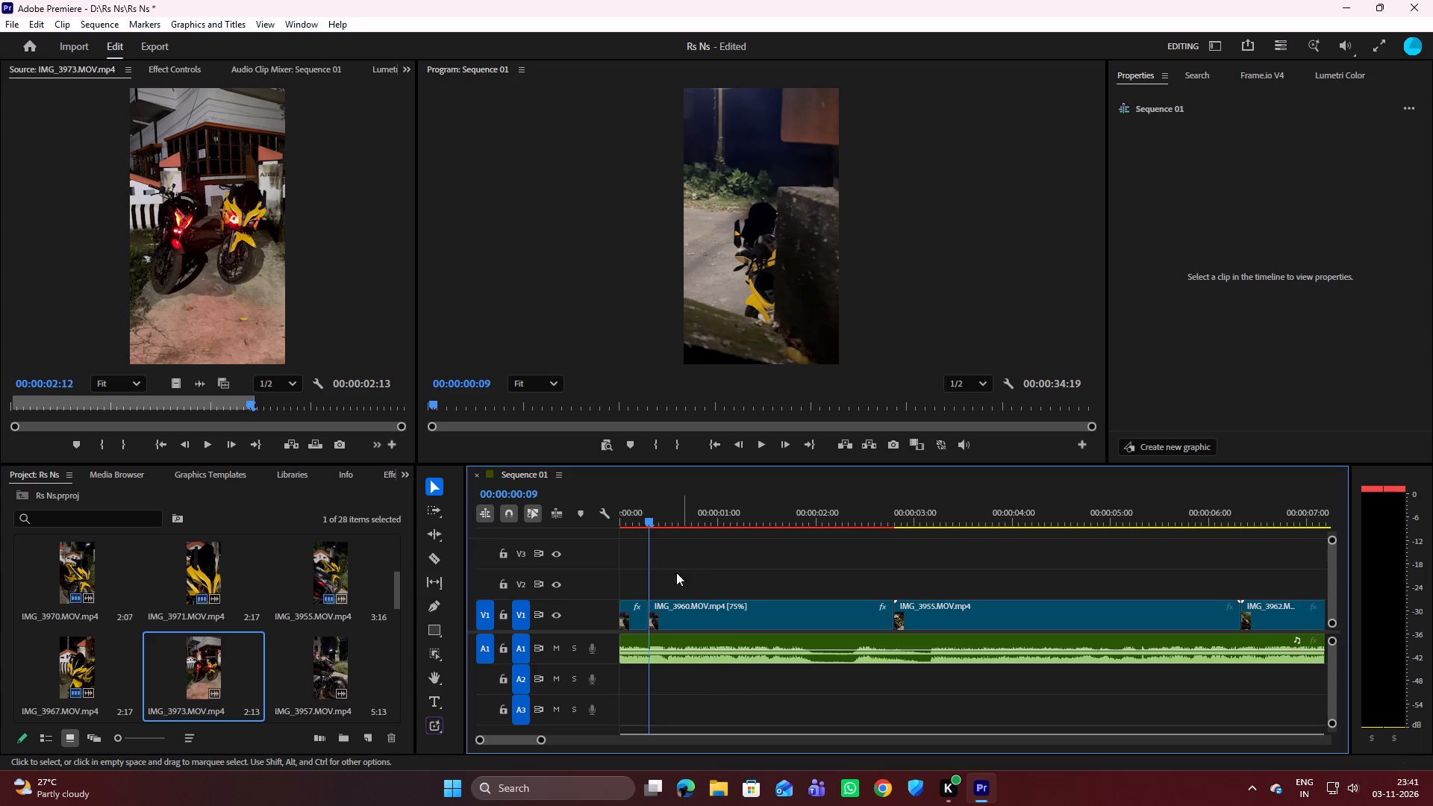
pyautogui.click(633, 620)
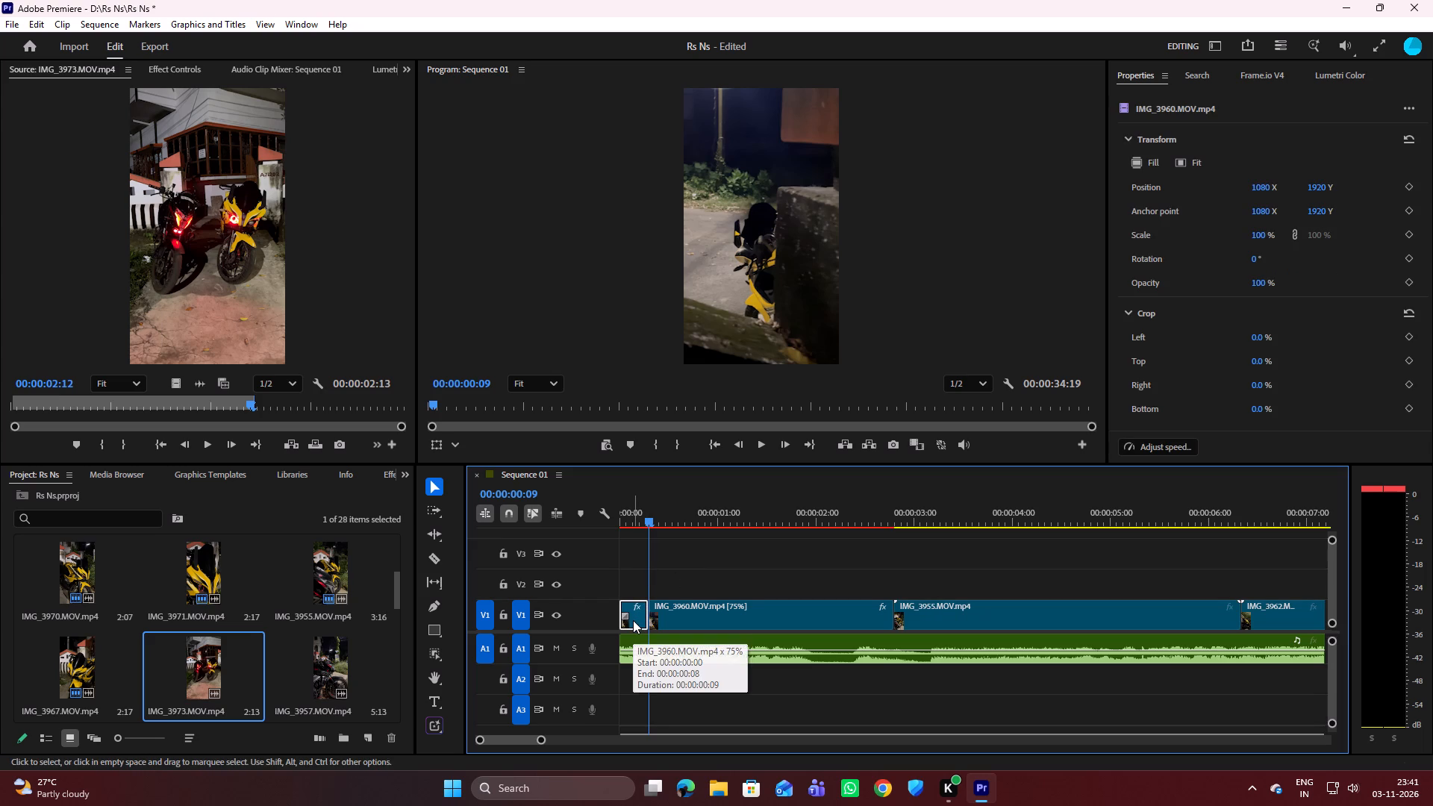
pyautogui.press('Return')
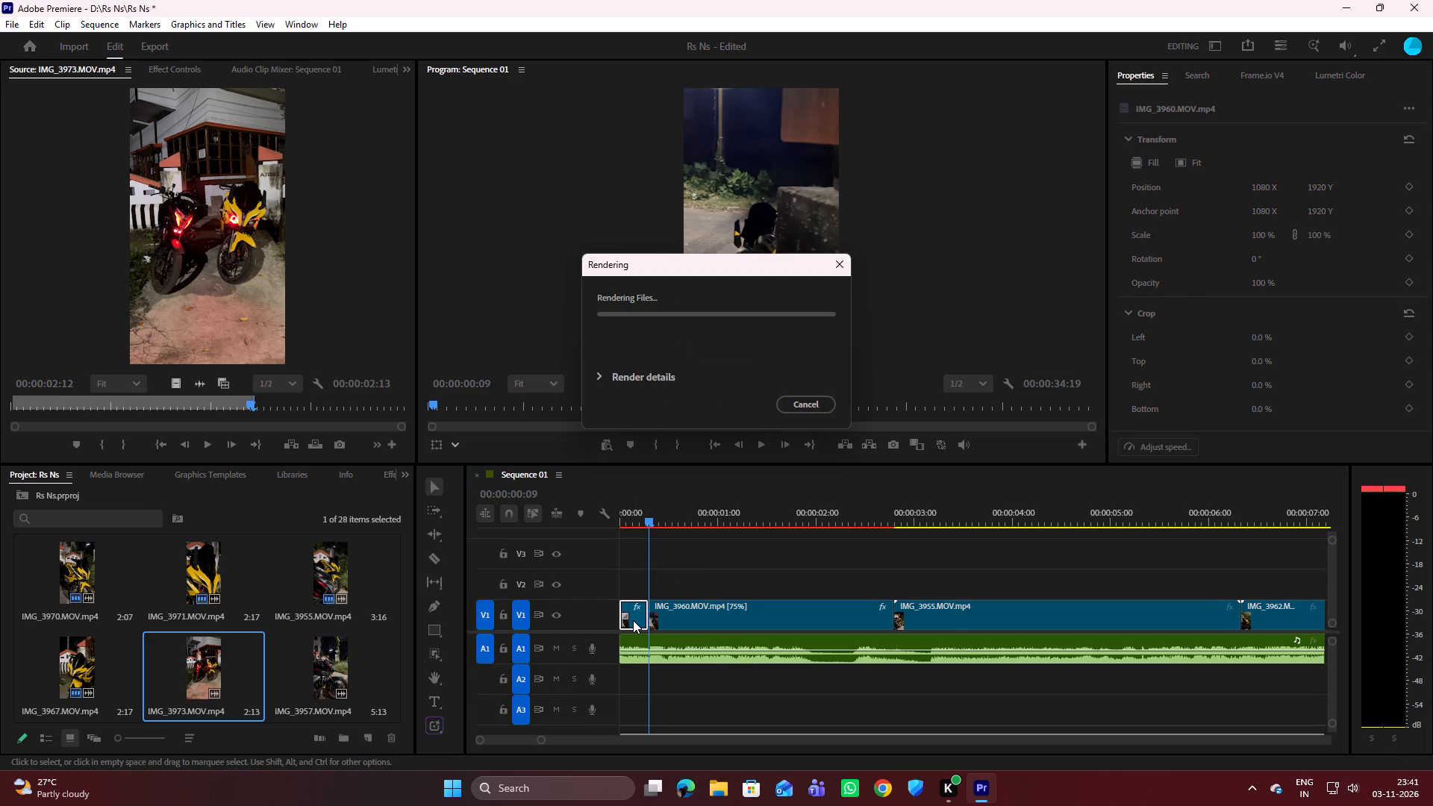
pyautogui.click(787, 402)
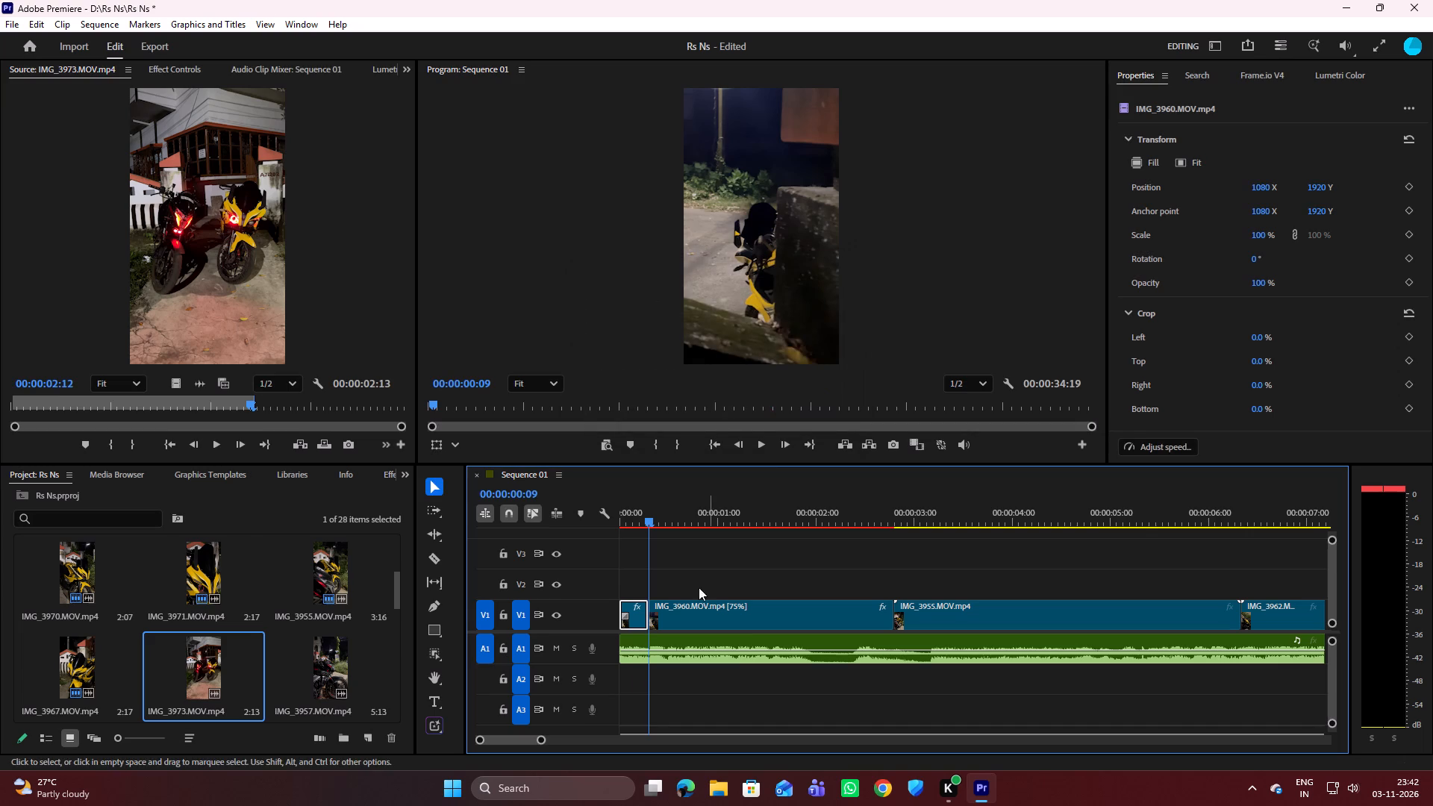
# Delete the short opening piece of IMG_3960.MOV.mp4 before 00:00:00:09 on V1.
pyautogui.click(637, 613)
pyautogui.press('Delete')
# Move the IMG_3960 and IMG_3955 clips on V1 together 9 frames earlier to the sequence start.
pyautogui.moveTo(673, 547); pyautogui.dragTo(798, 583)
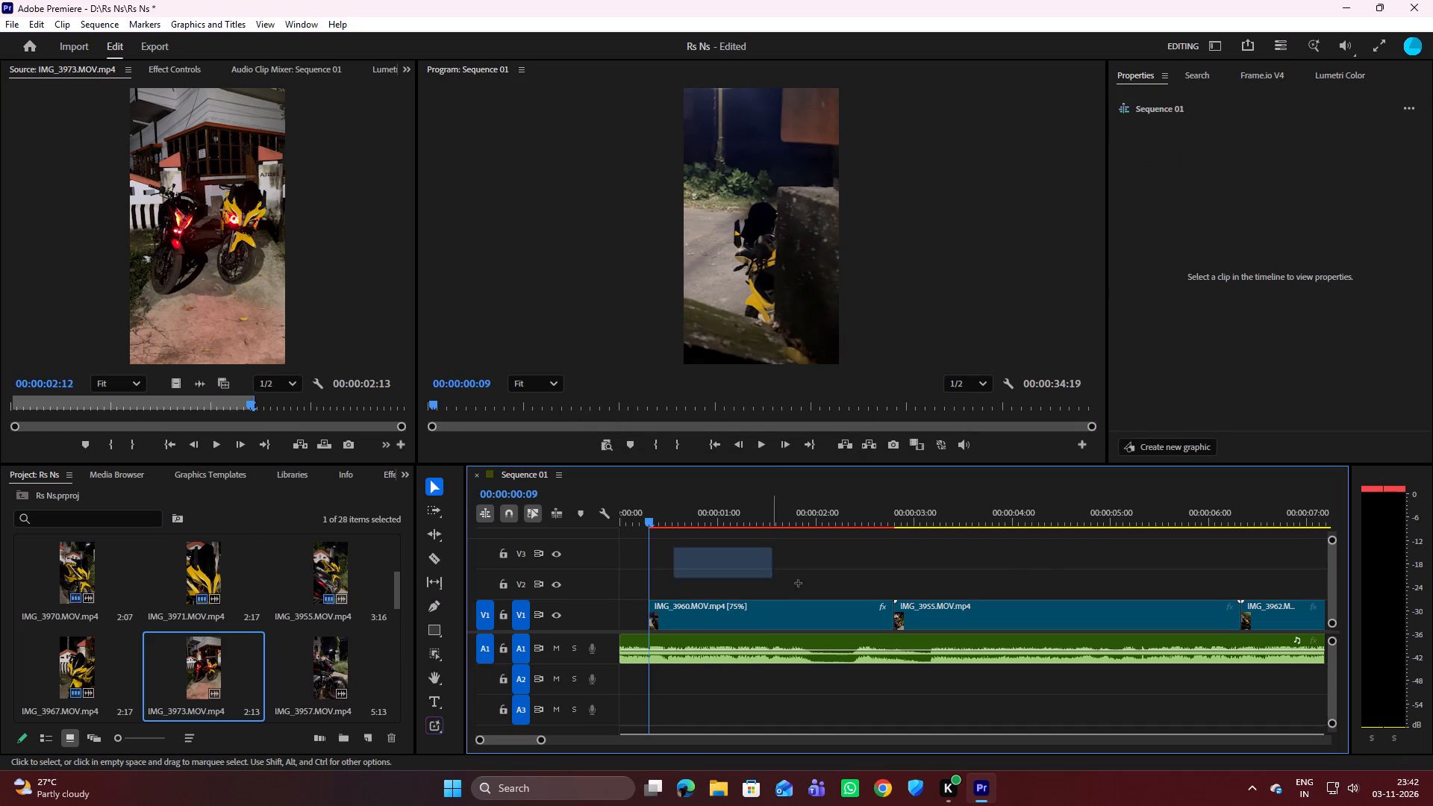
pyautogui.moveTo(798, 583); pyautogui.dragTo(1042, 614)
pyautogui.moveTo(1026, 616); pyautogui.dragTo(978, 610)
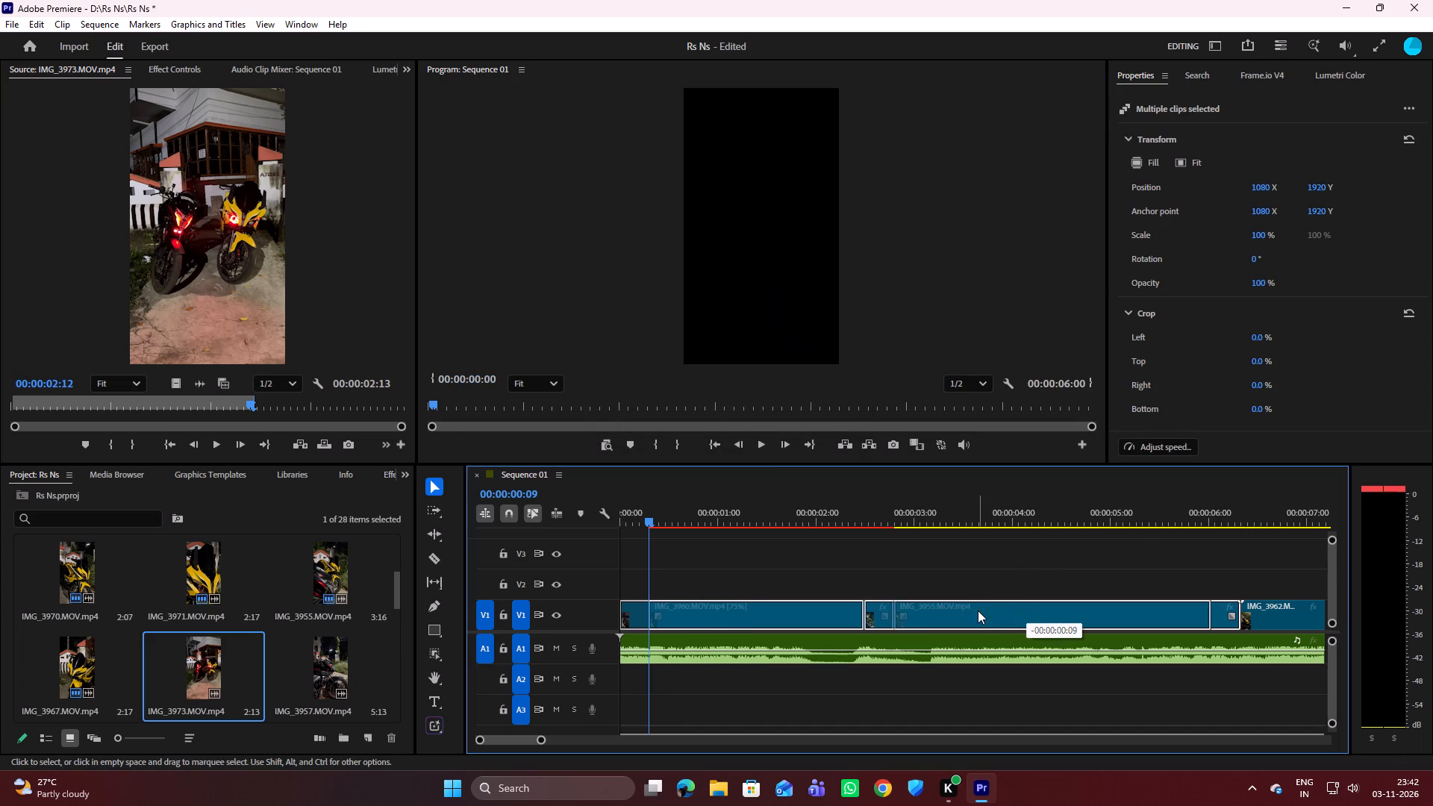
pyautogui.click(839, 566)
# Play the sequence from the start to check the opening clip and its cut to IMG_3955 against the song.
pyautogui.moveTo(650, 522); pyautogui.dragTo(608, 540)
pyautogui.press('space')
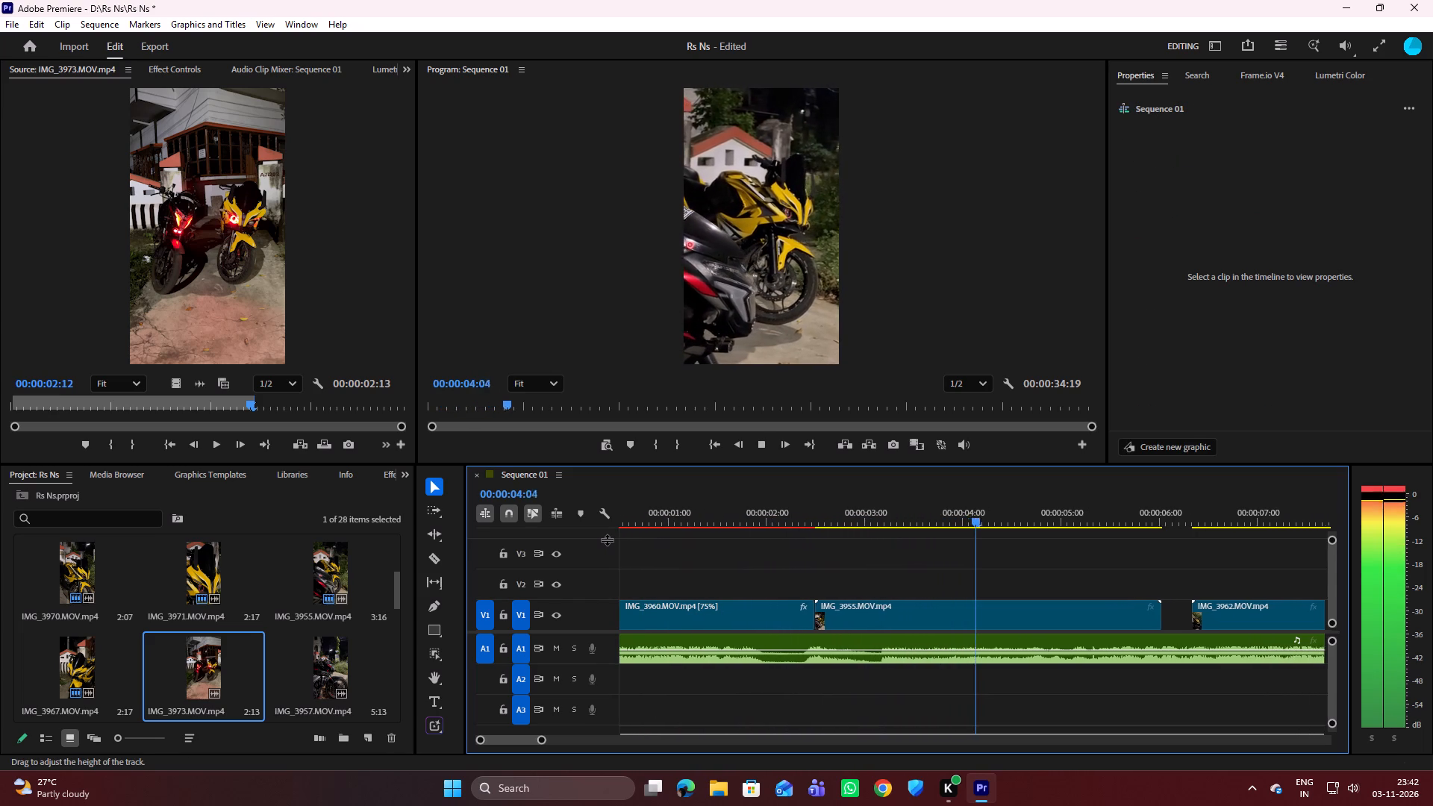
pyautogui.press('space')
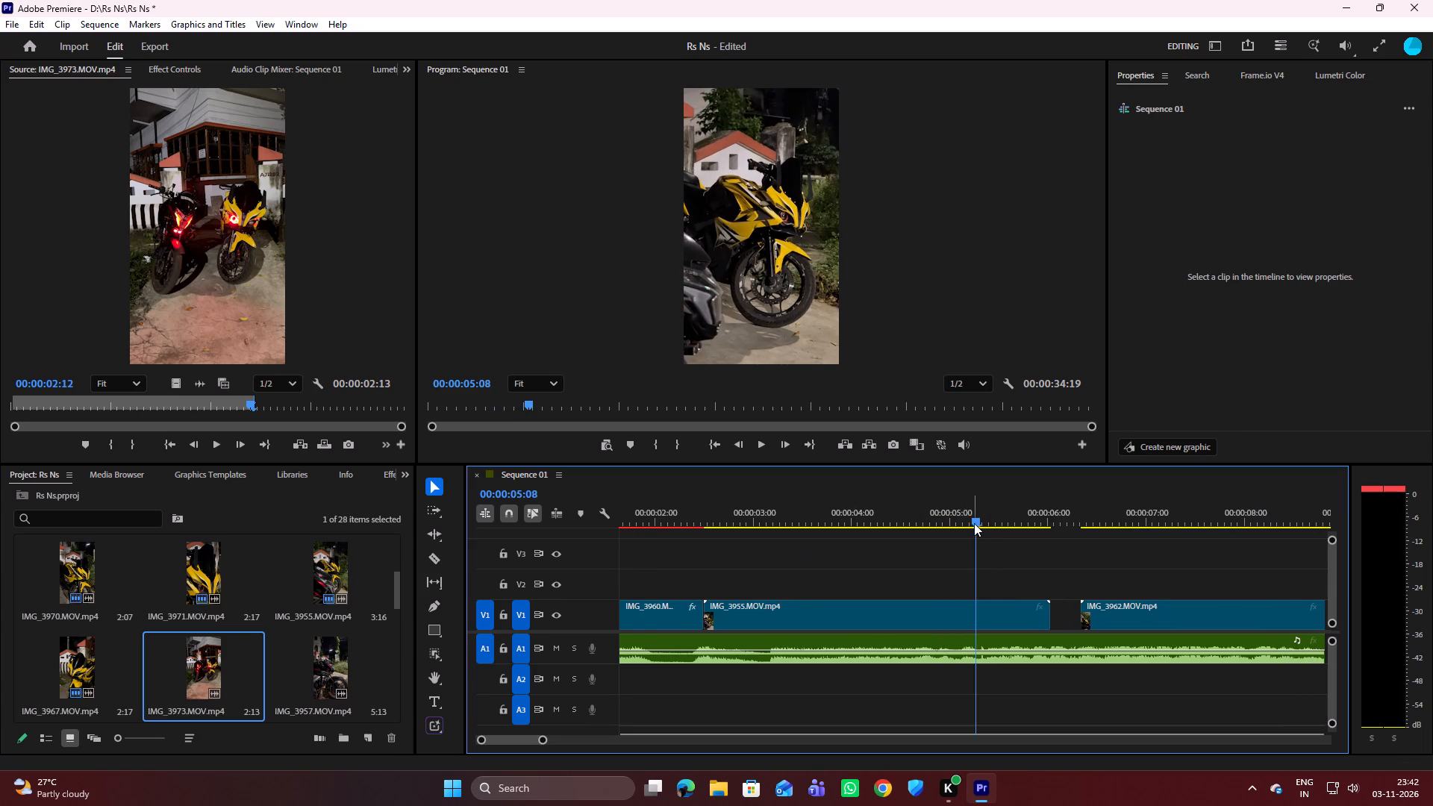
pyautogui.moveTo(973, 523); pyautogui.dragTo(569, 564)
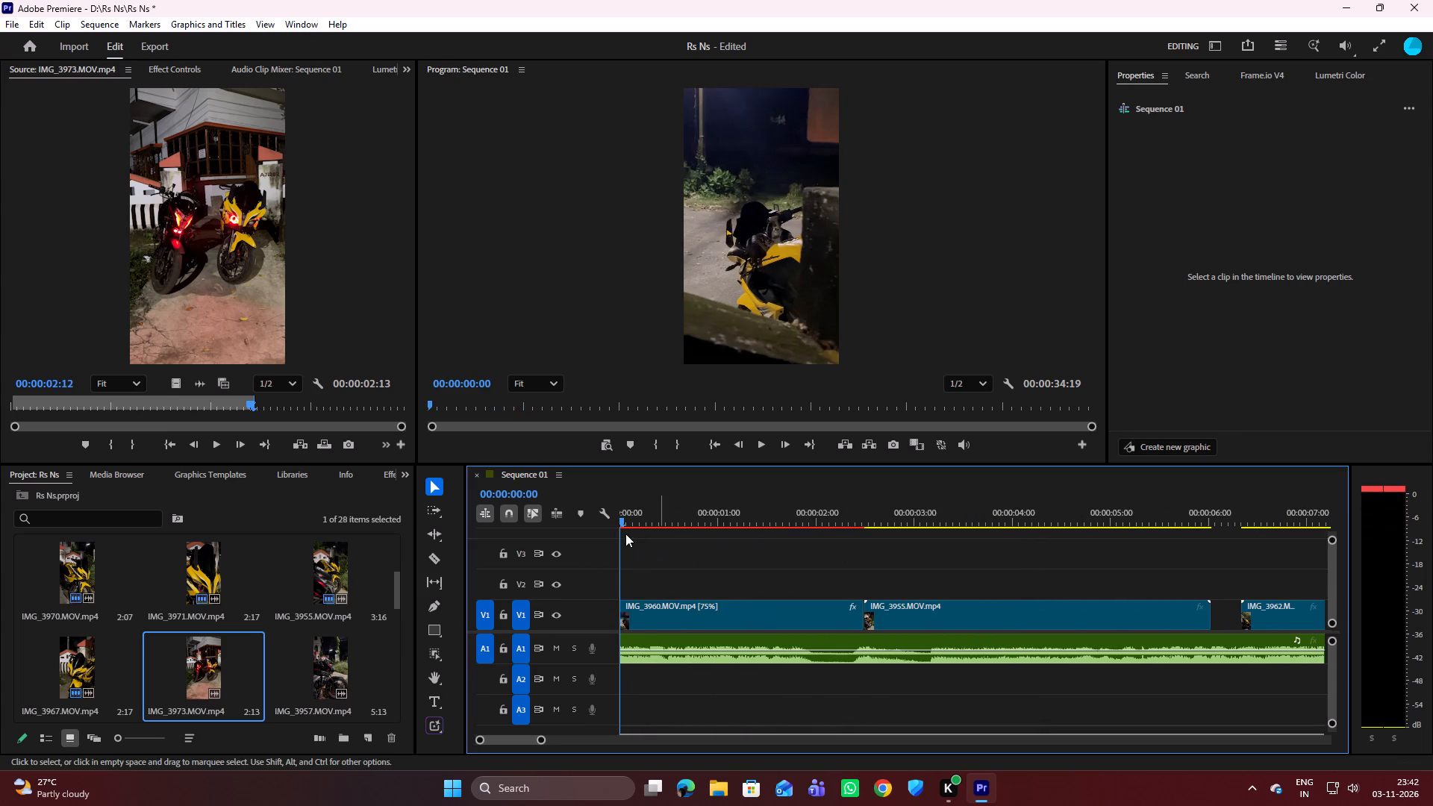
pyautogui.click(616, 527)
pyautogui.moveTo(619, 519); pyautogui.dragTo(611, 519)
pyautogui.press('space')
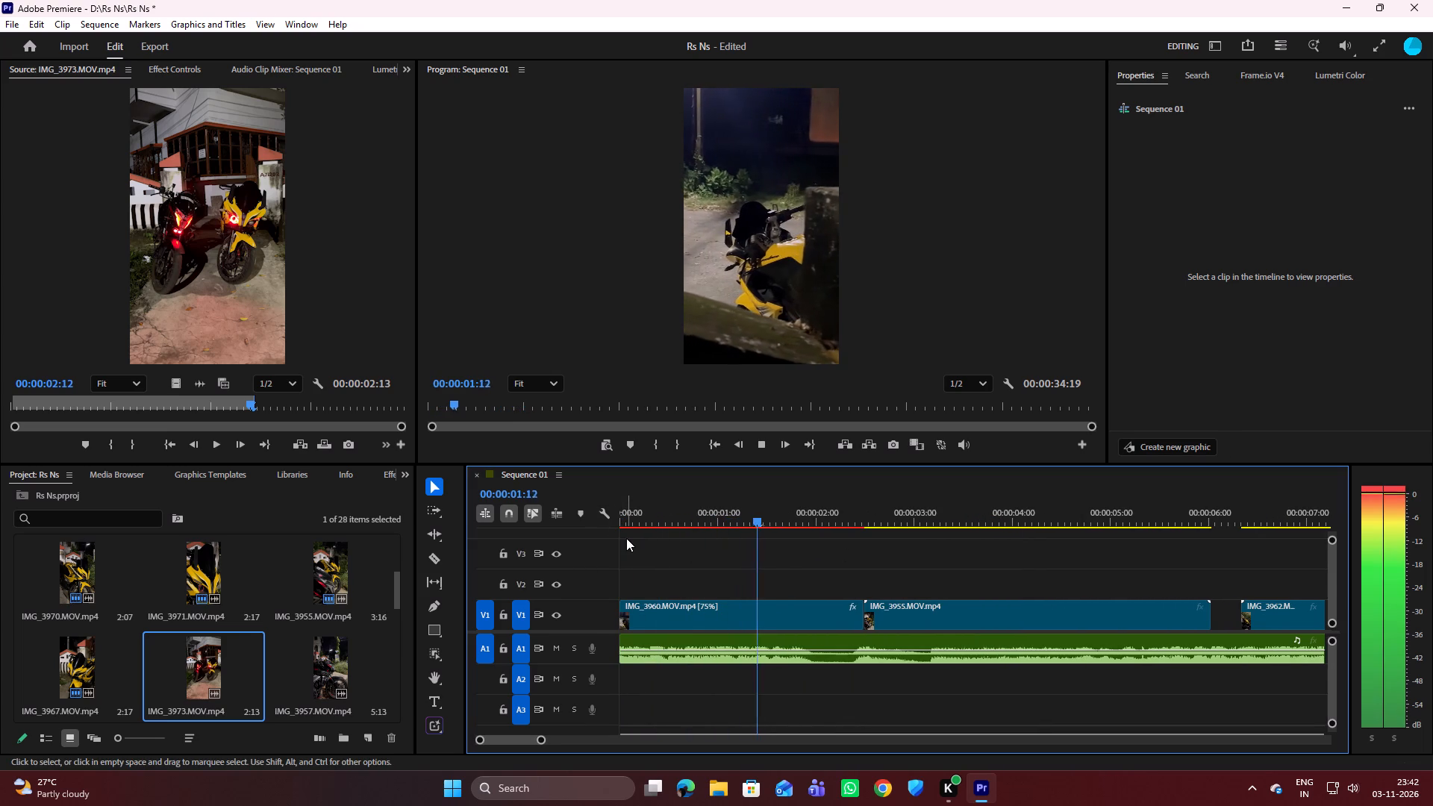
pyautogui.press('space')
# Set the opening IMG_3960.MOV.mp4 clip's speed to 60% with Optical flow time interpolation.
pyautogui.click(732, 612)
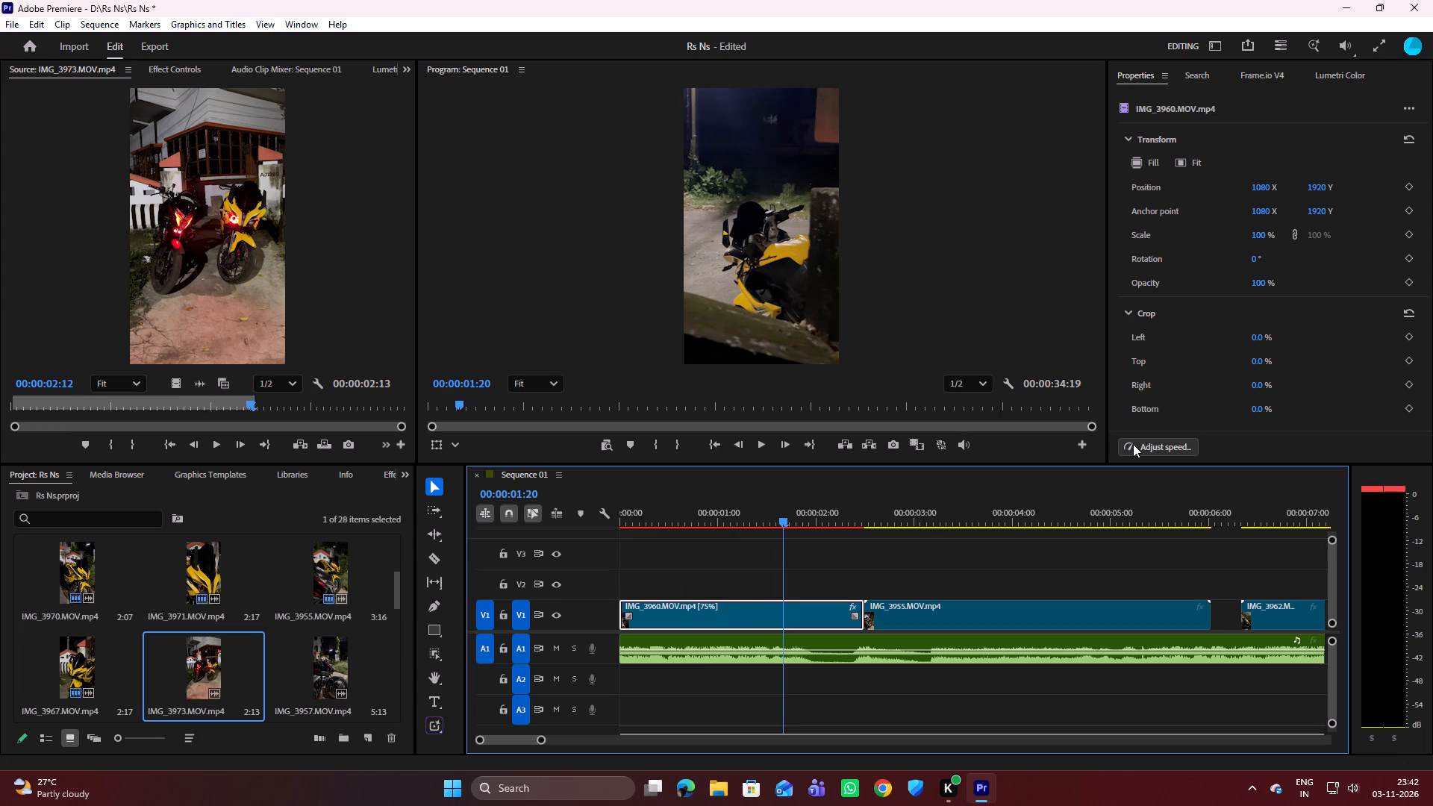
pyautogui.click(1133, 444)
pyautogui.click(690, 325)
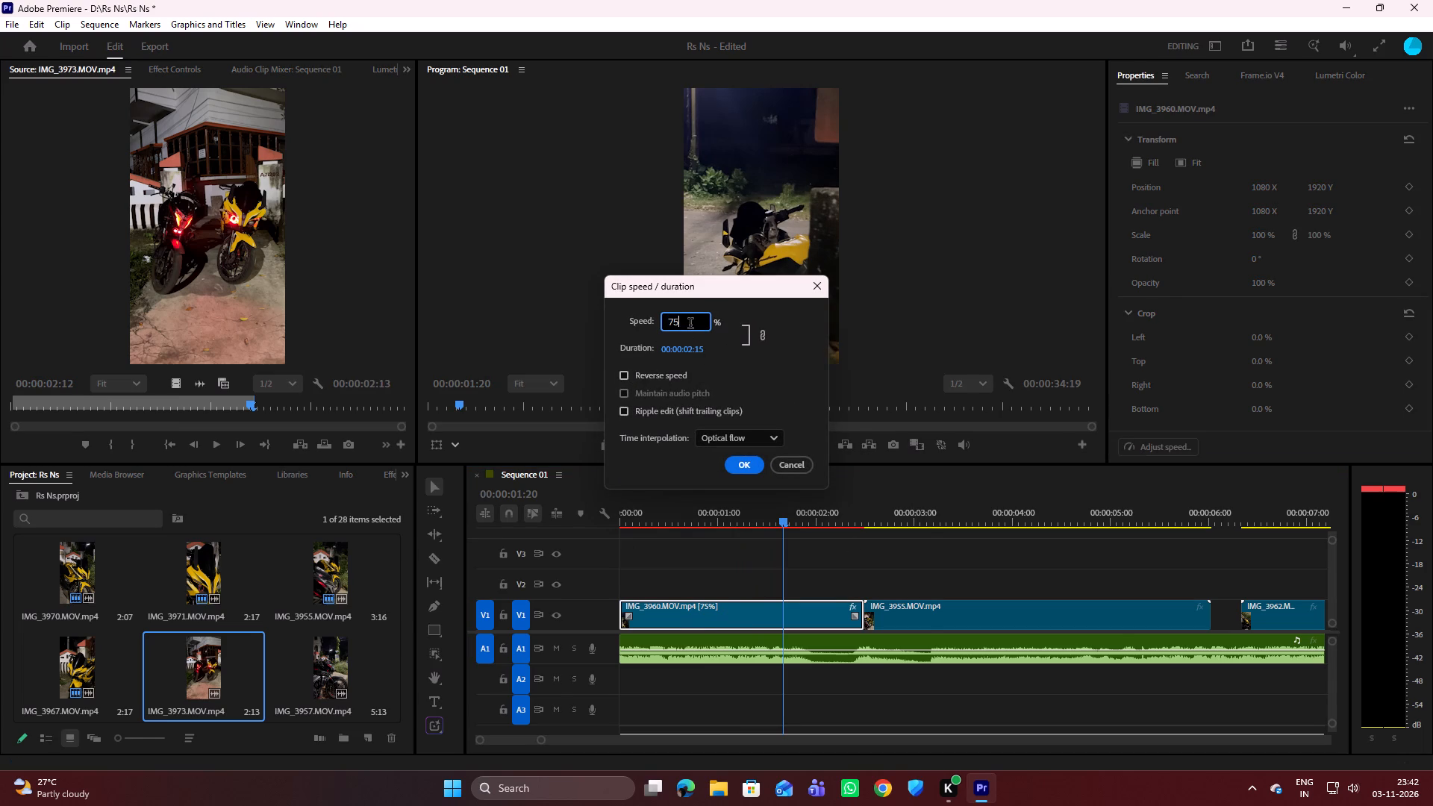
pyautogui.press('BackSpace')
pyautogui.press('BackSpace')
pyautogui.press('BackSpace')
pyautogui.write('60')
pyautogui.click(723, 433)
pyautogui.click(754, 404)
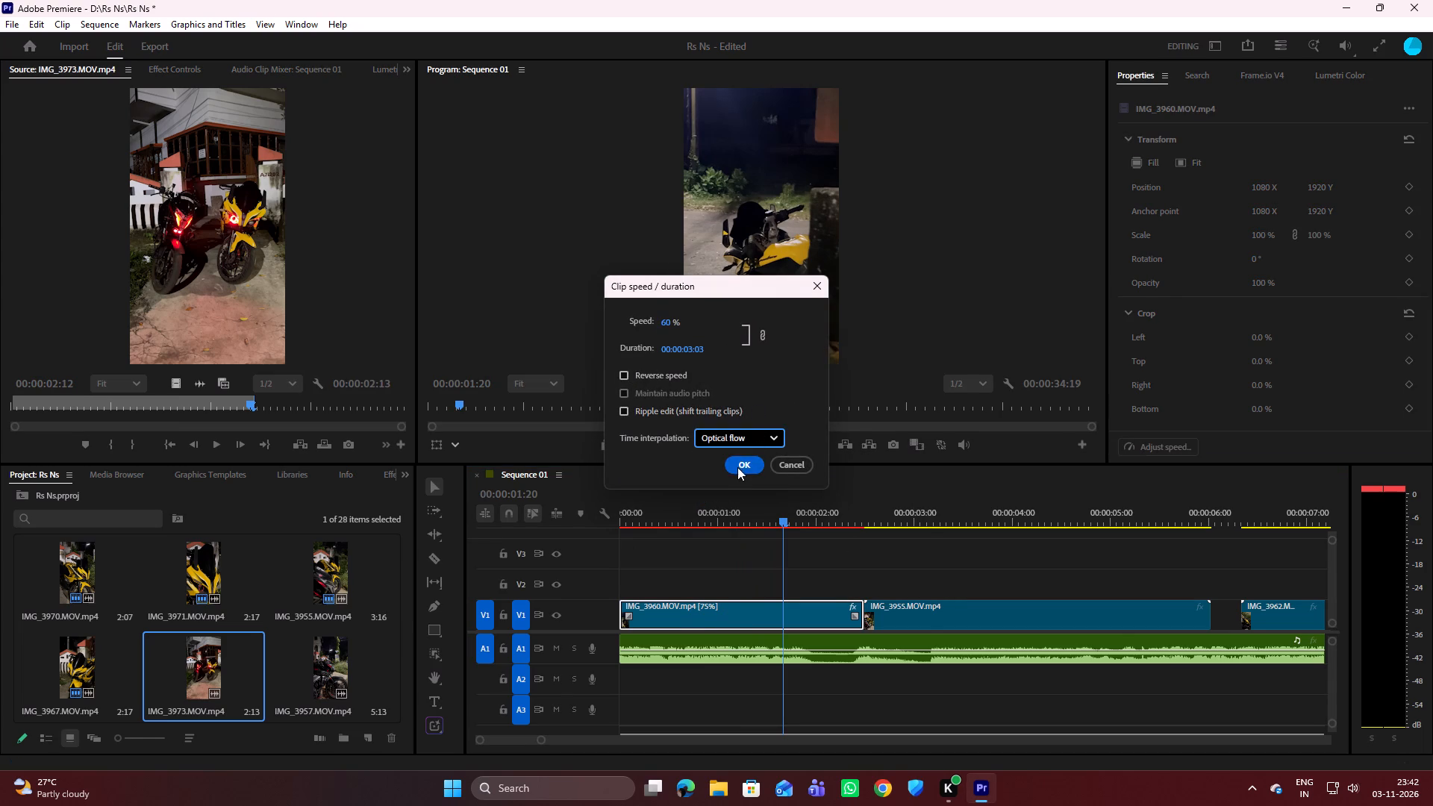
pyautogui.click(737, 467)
# Replay the slowed opening clip and its cut to IMG_3955 several times, checking their timing against the song.
pyautogui.moveTo(781, 519); pyautogui.dragTo(599, 568)
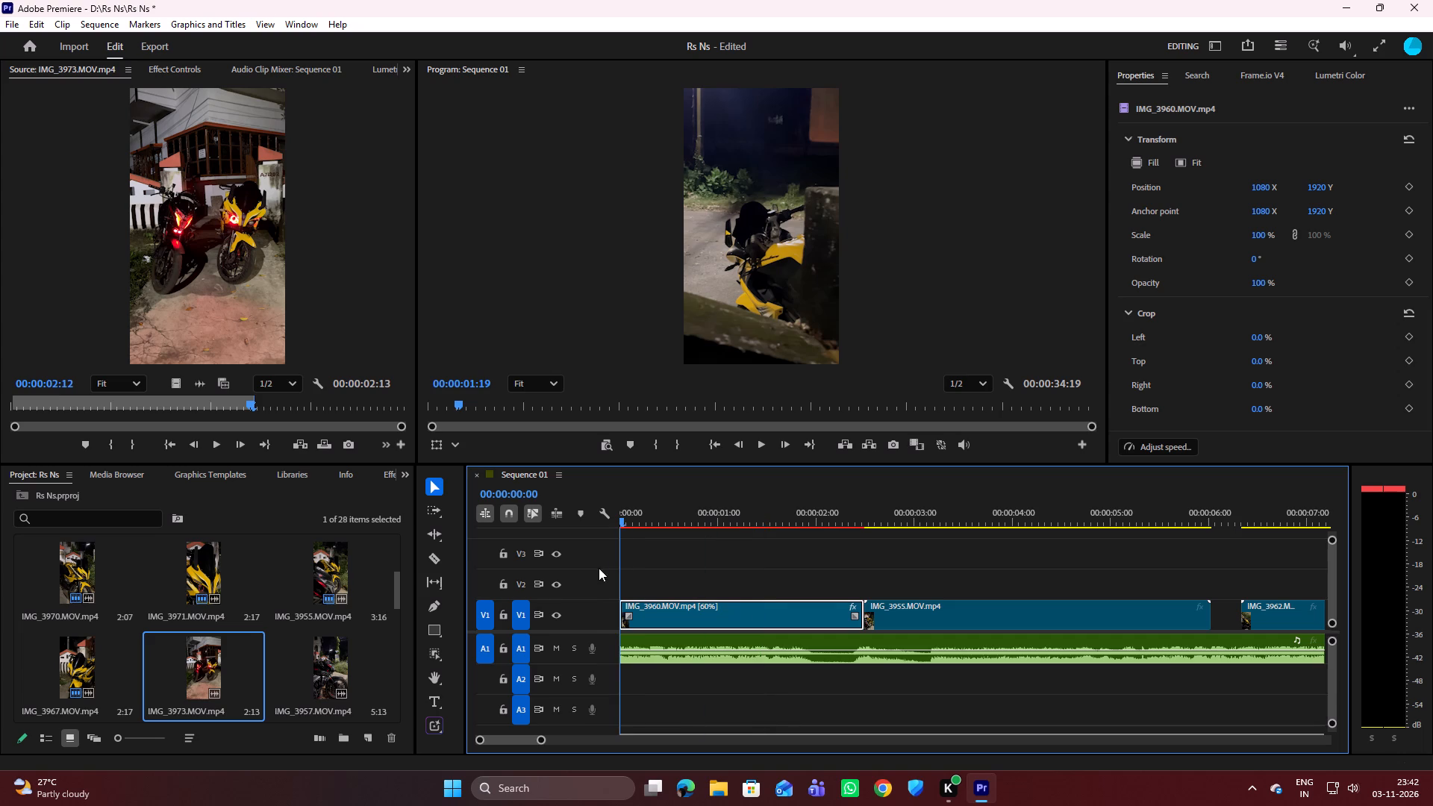
pyautogui.moveTo(599, 568); pyautogui.dragTo(597, 569)
pyautogui.press('space')
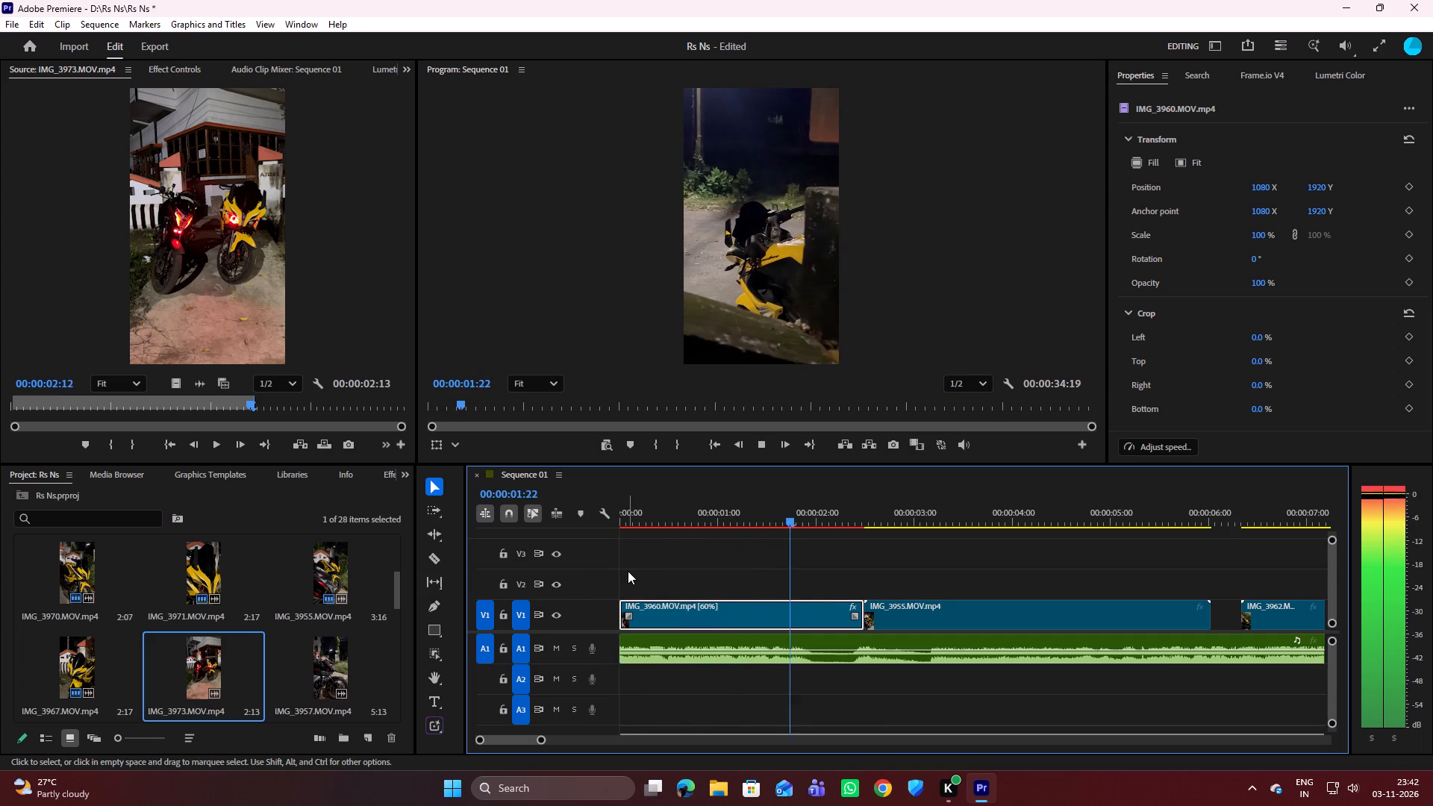
pyautogui.press('space')
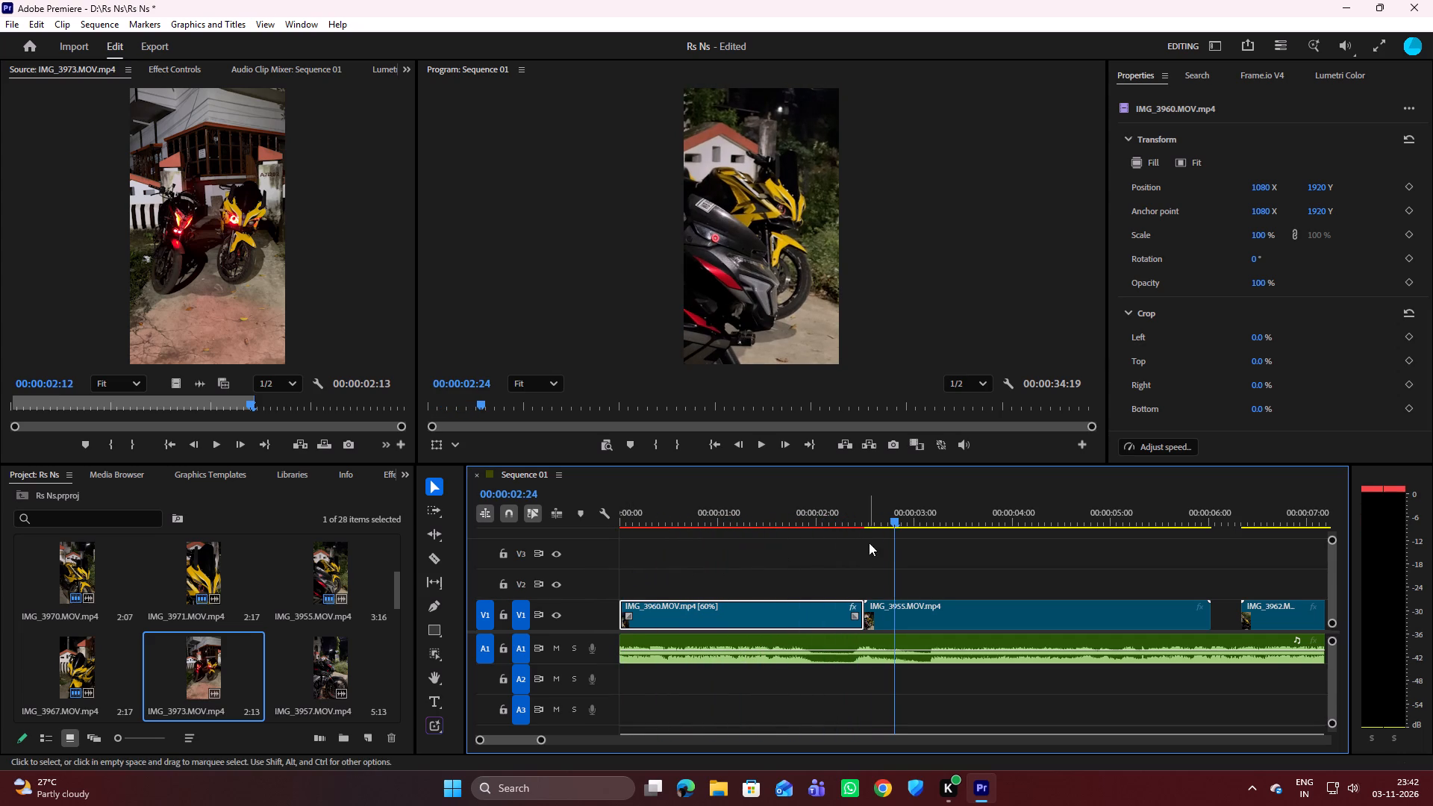
pyautogui.moveTo(890, 518); pyautogui.dragTo(846, 505)
pyautogui.press('space')
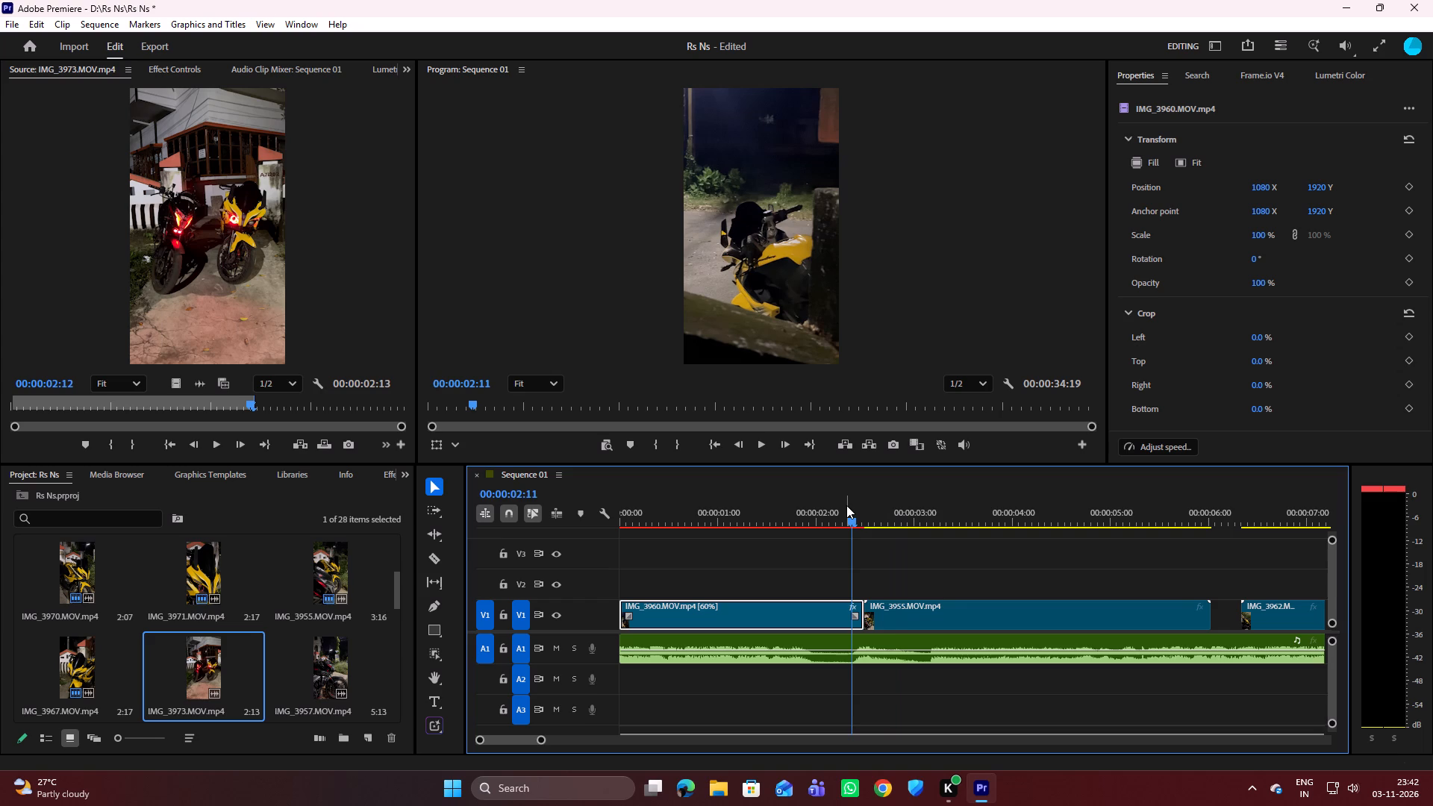
pyautogui.press('space')
pyautogui.moveTo(905, 519); pyautogui.dragTo(862, 542)
pyautogui.press('space')
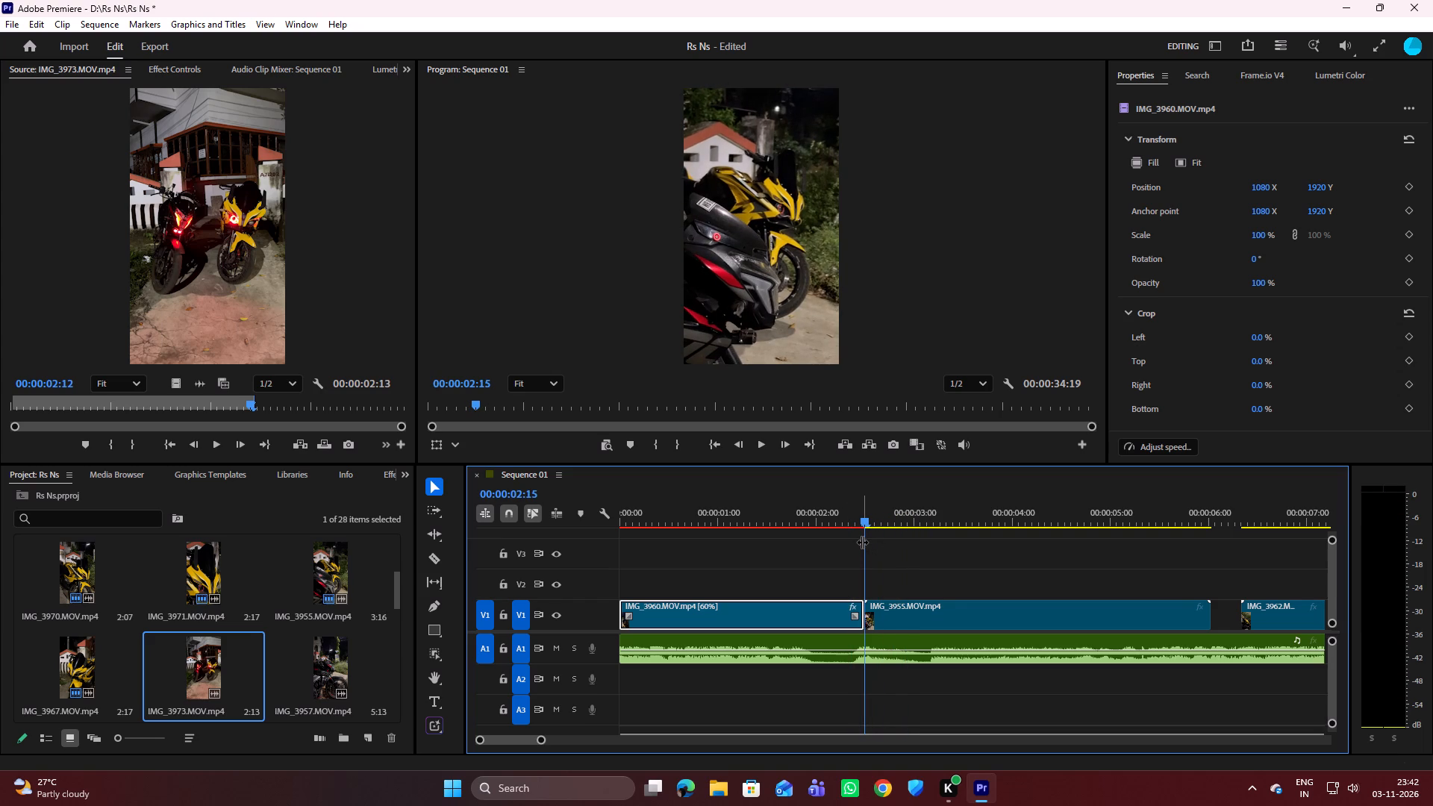
pyautogui.press('space')
pyautogui.moveTo(914, 522); pyautogui.dragTo(687, 545)
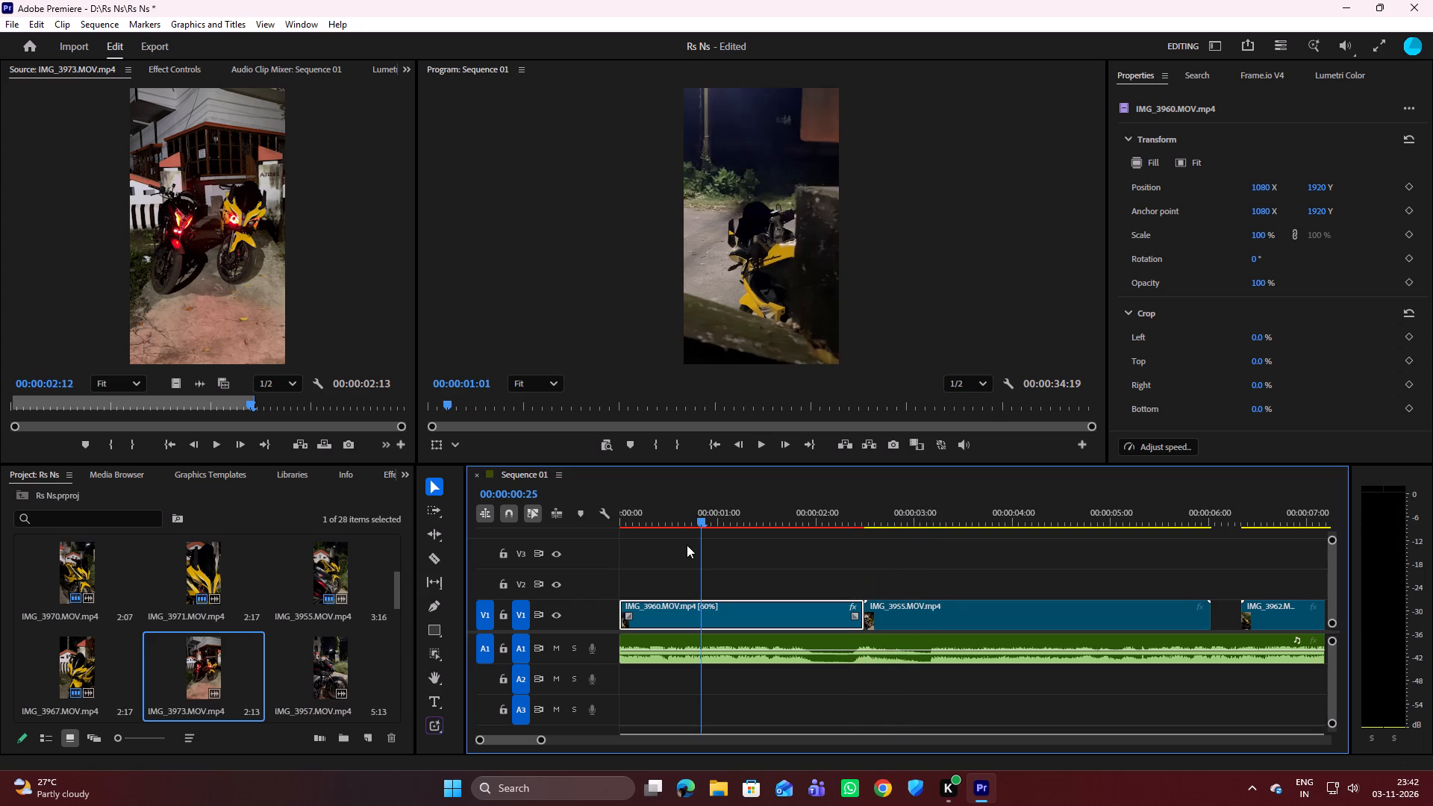
pyautogui.moveTo(687, 545); pyautogui.dragTo(604, 550)
pyautogui.press('space')
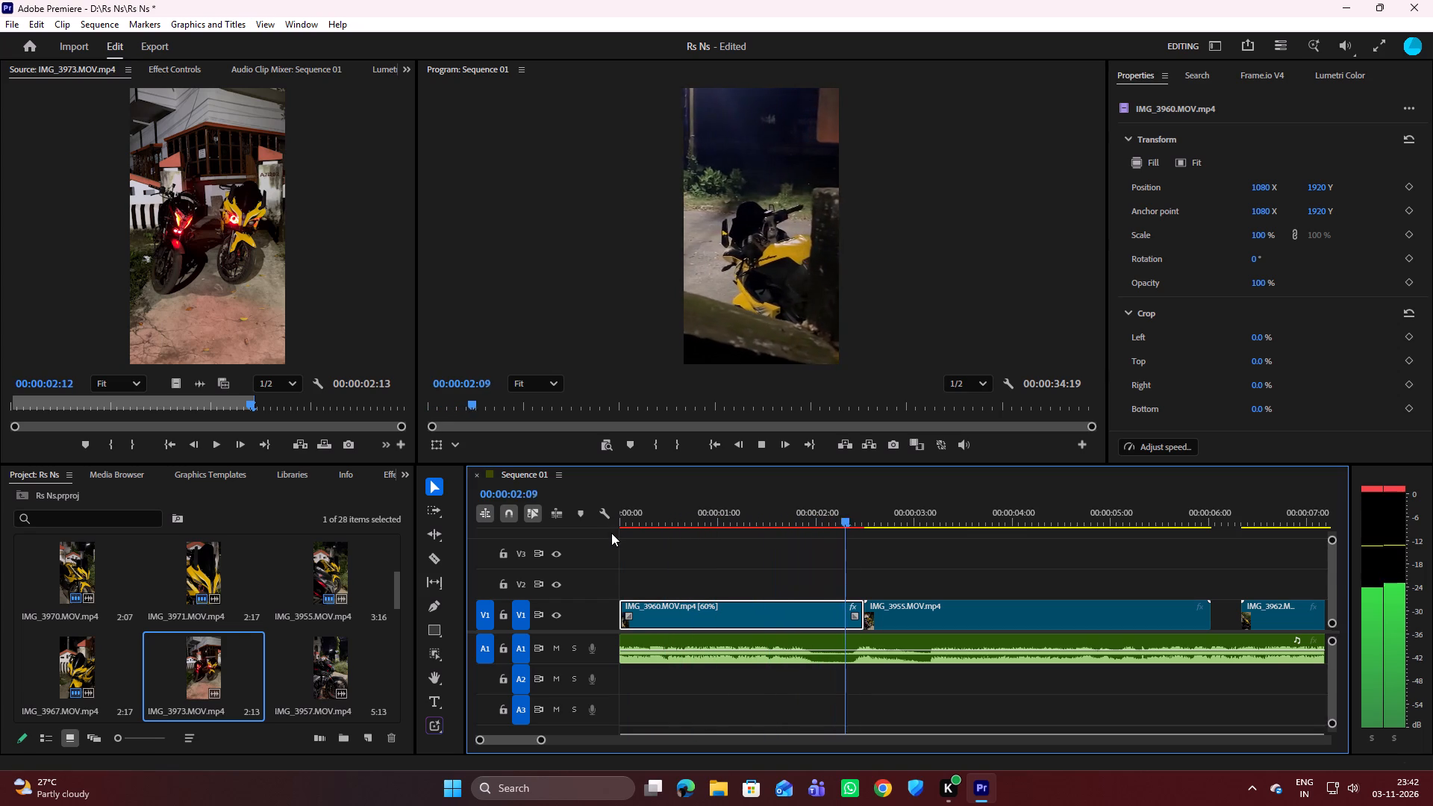
pyautogui.press('space')
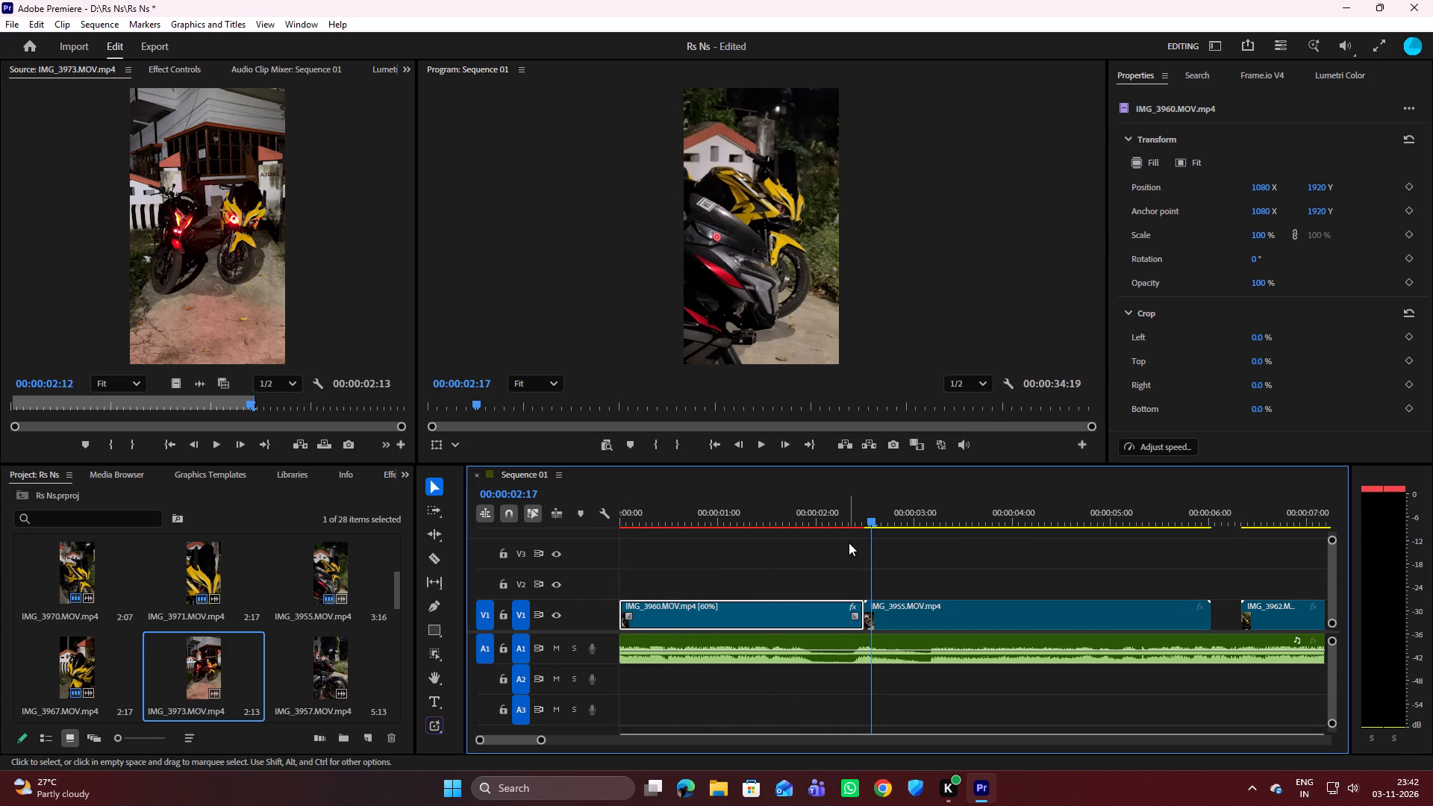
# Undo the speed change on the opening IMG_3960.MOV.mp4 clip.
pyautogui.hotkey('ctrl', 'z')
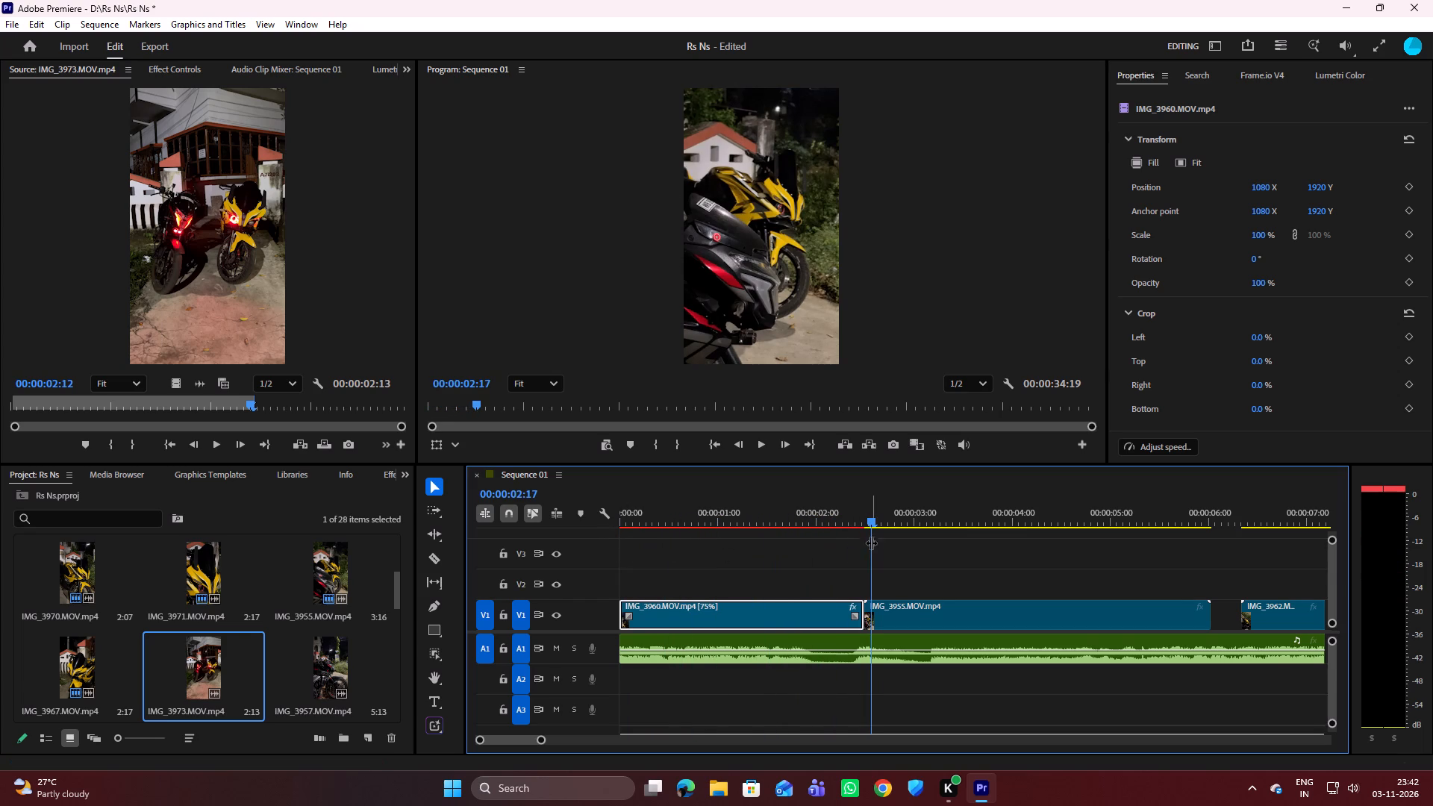
# Replay the cut from IMG_3960 to IMG_3955 repeatedly and scrub the opening clip to judge its timing and motion.
pyautogui.moveTo(867, 521); pyautogui.dragTo(853, 519)
pyautogui.press('space')
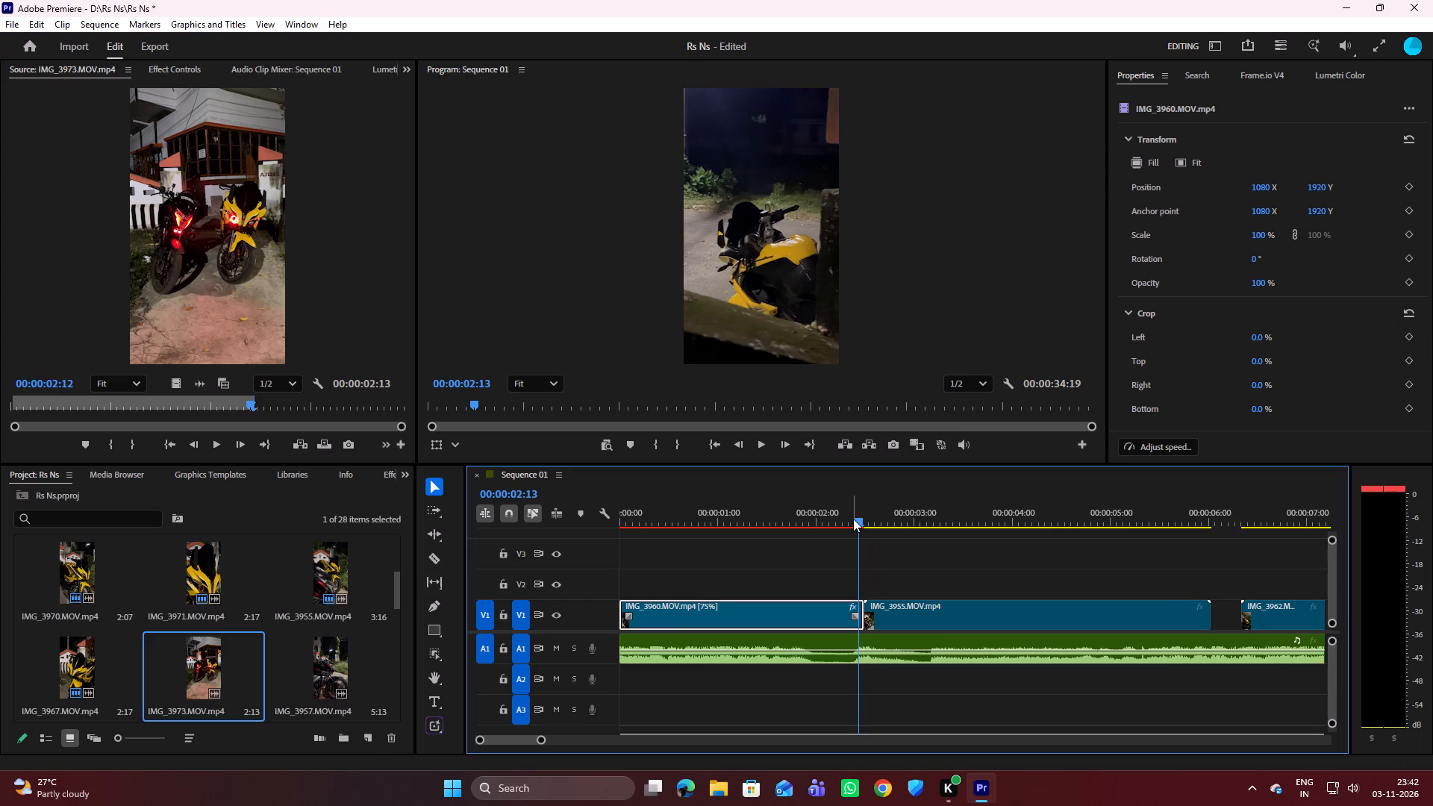
pyautogui.press('space')
pyautogui.moveTo(905, 522); pyautogui.dragTo(866, 538)
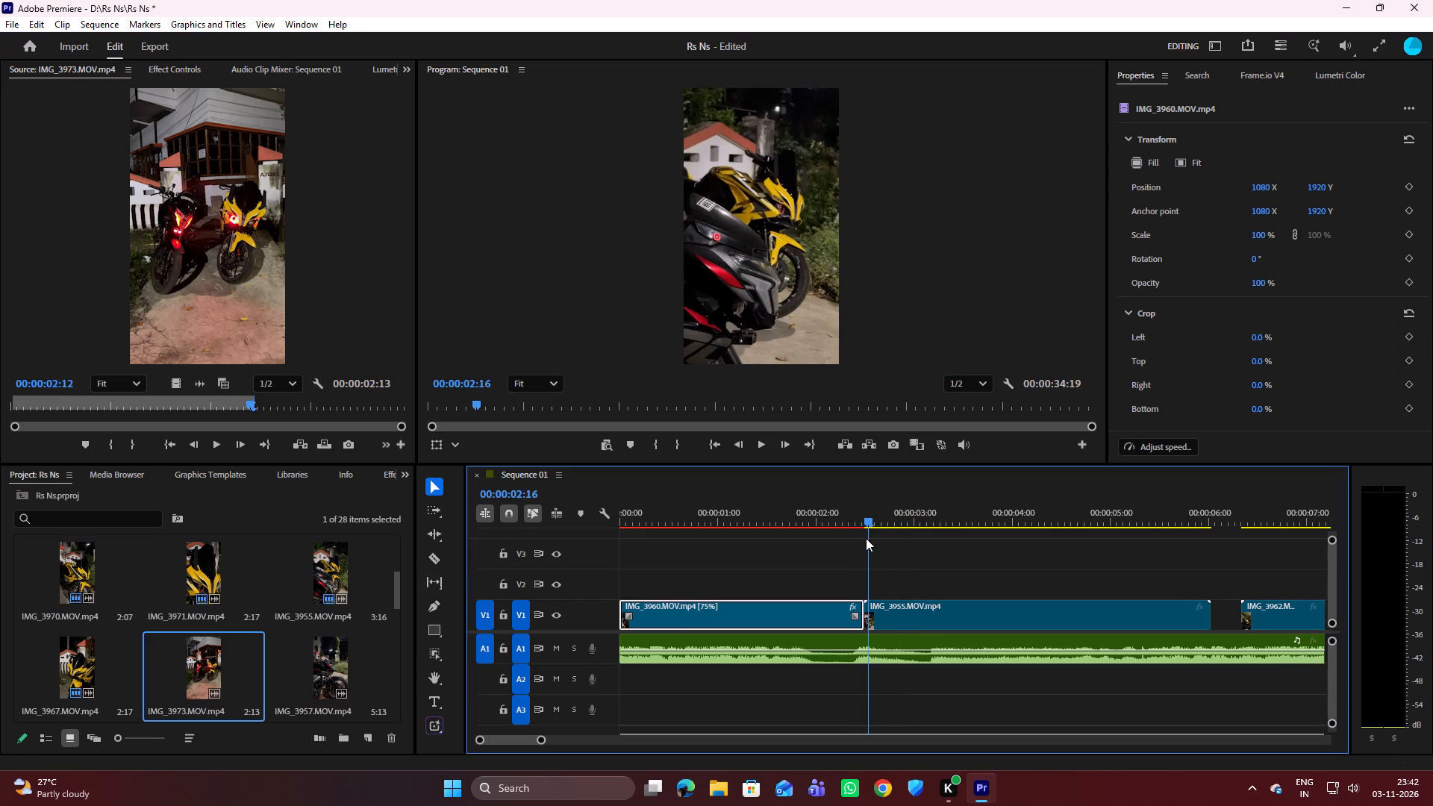
pyautogui.moveTo(866, 538); pyautogui.dragTo(862, 540)
pyautogui.press('space')
pyautogui.press('space')
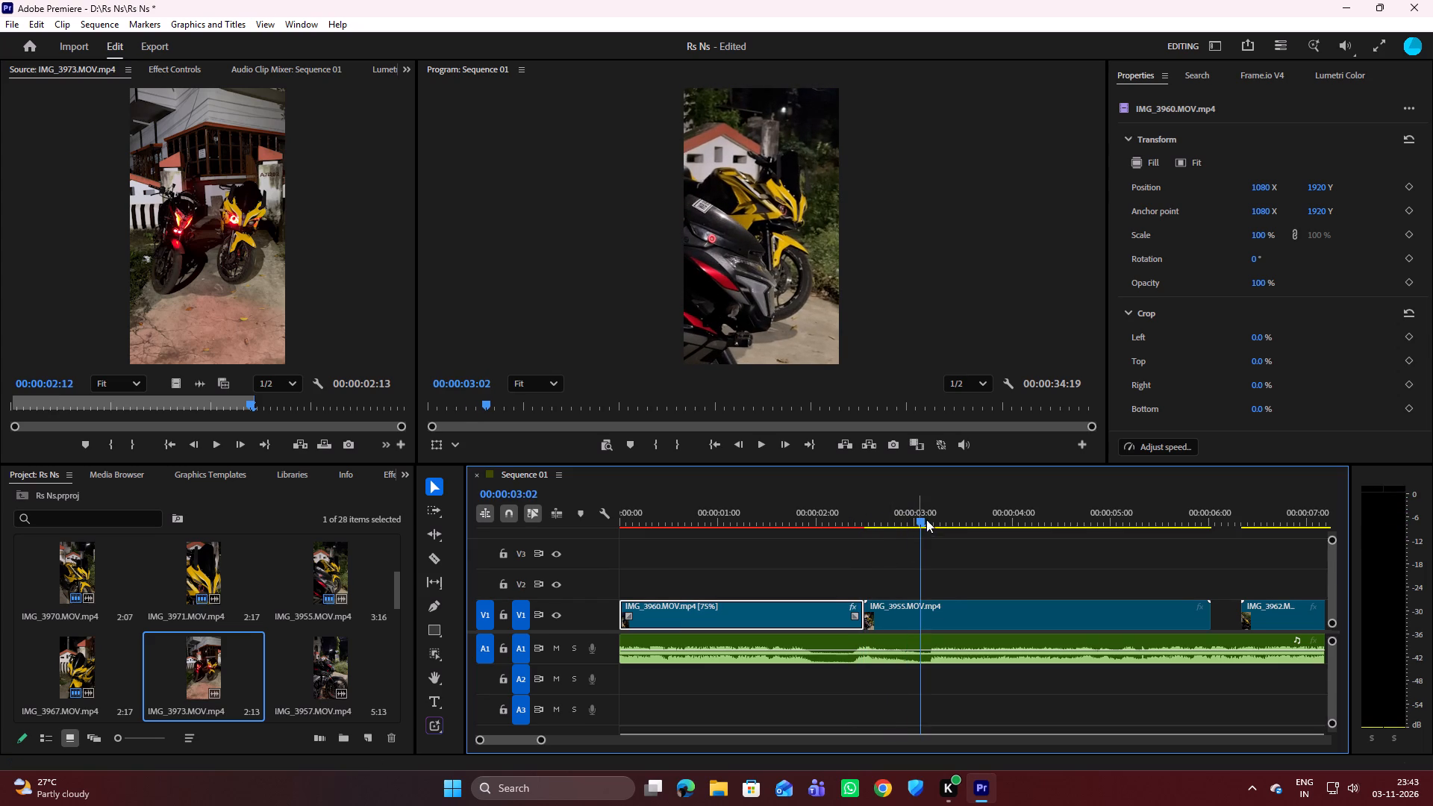
pyautogui.moveTo(917, 522); pyautogui.dragTo(840, 546)
pyautogui.press('space')
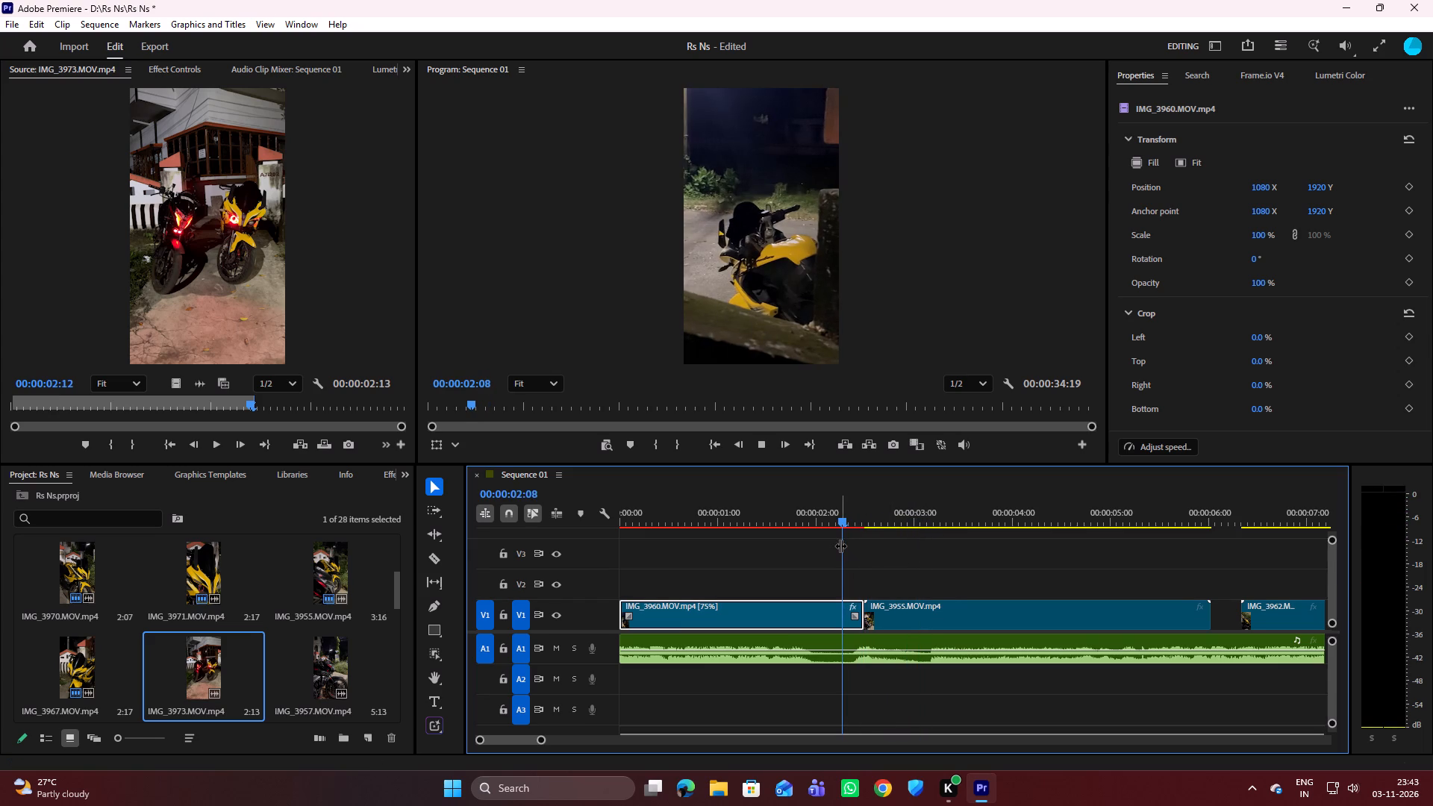
pyautogui.press('space')
pyautogui.moveTo(899, 519); pyautogui.dragTo(776, 552)
pyautogui.press('space')
pyautogui.press('space')
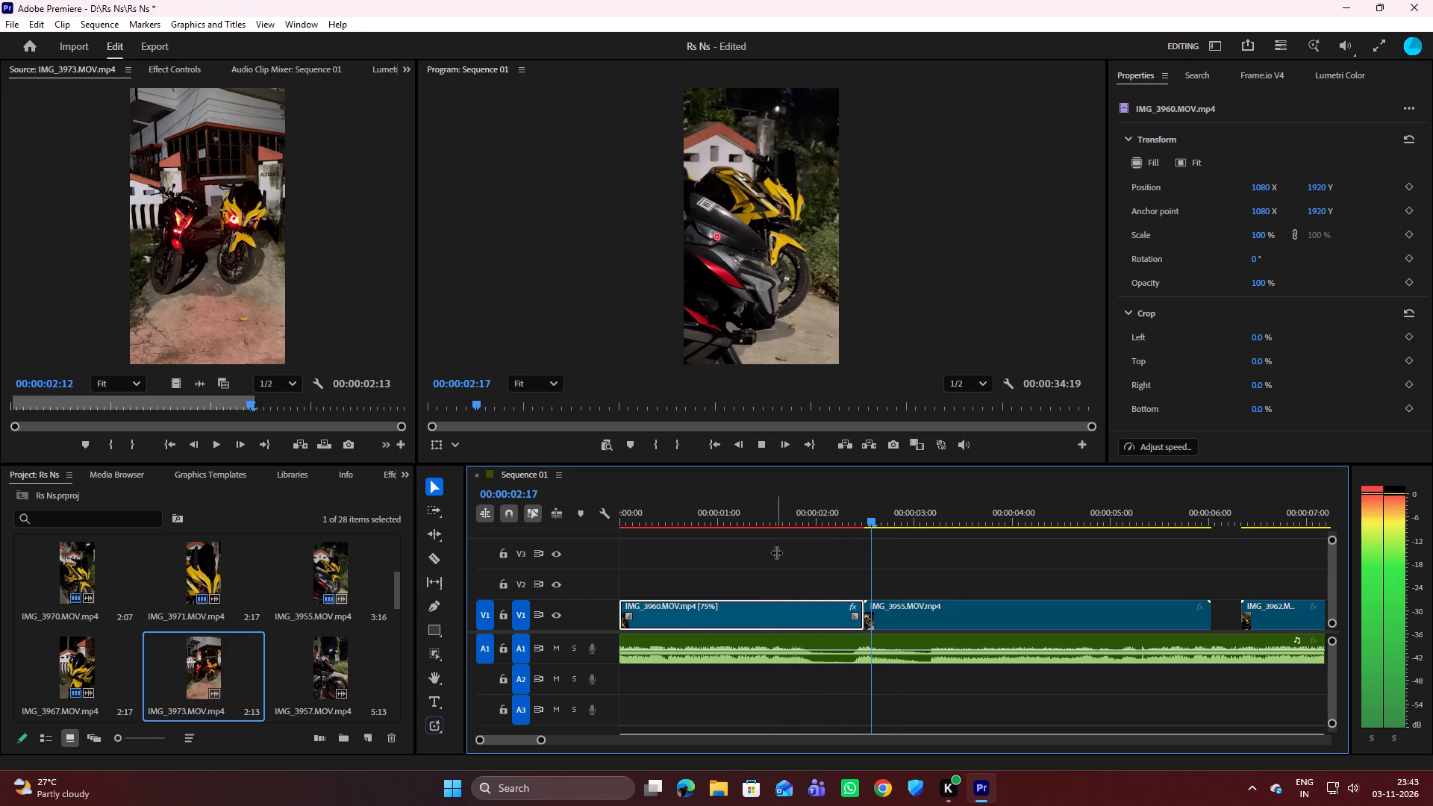
pyautogui.moveTo(873, 520); pyautogui.dragTo(655, 535)
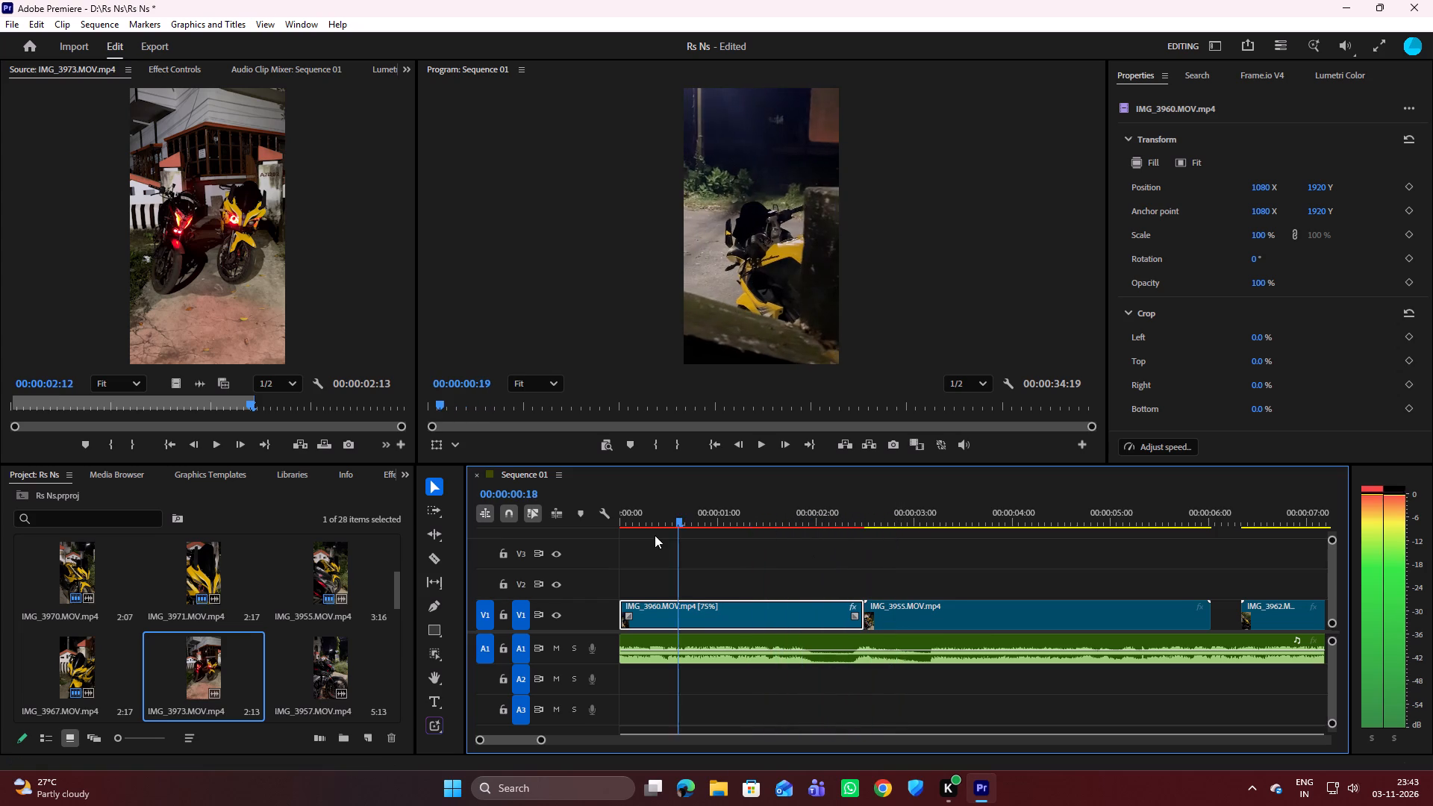
pyautogui.moveTo(655, 535); pyautogui.dragTo(755, 524)
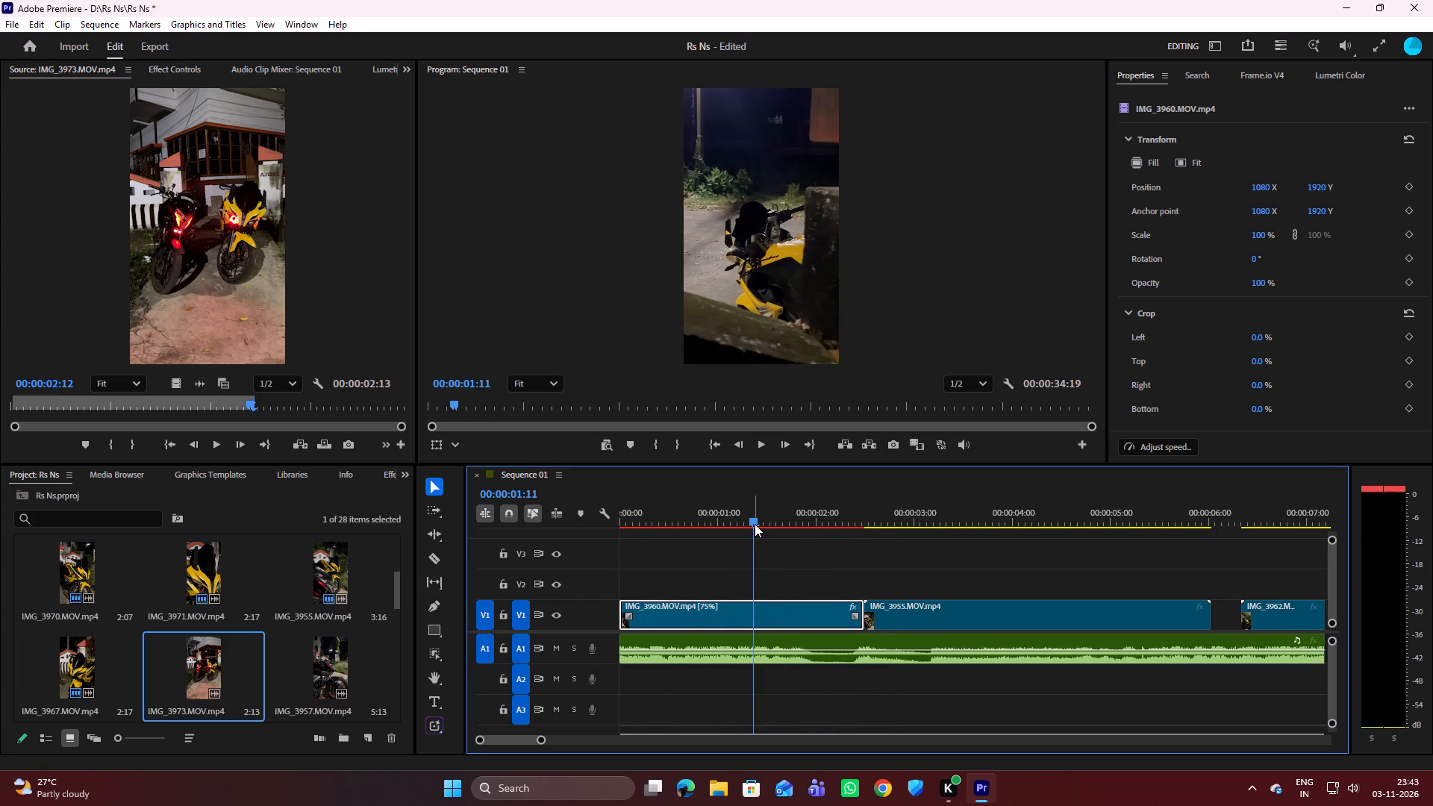
# Set the opening IMG_3960.MOV.mp4 clip's speed to 60%.
pyautogui.click(1147, 448)
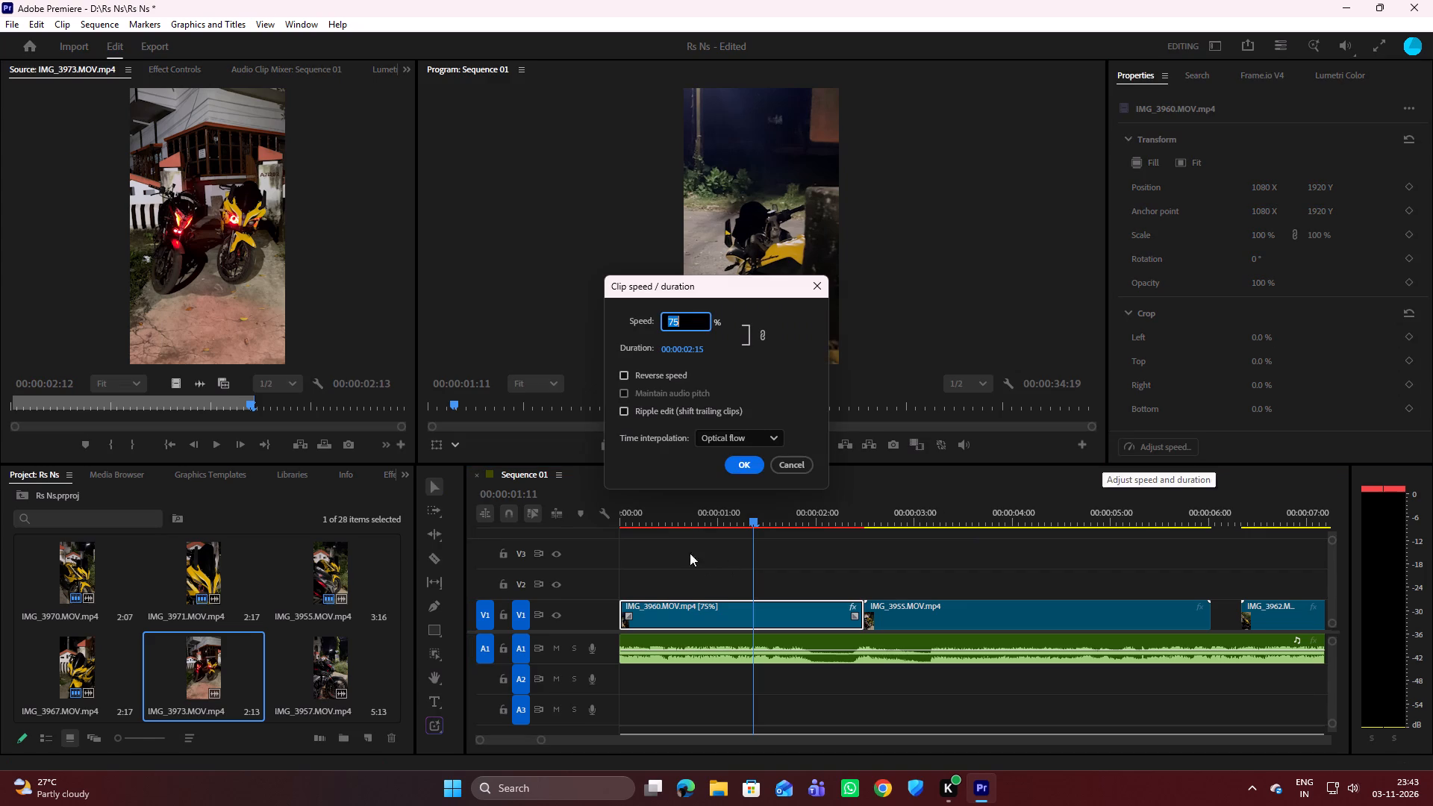
pyautogui.press('BackSpace')
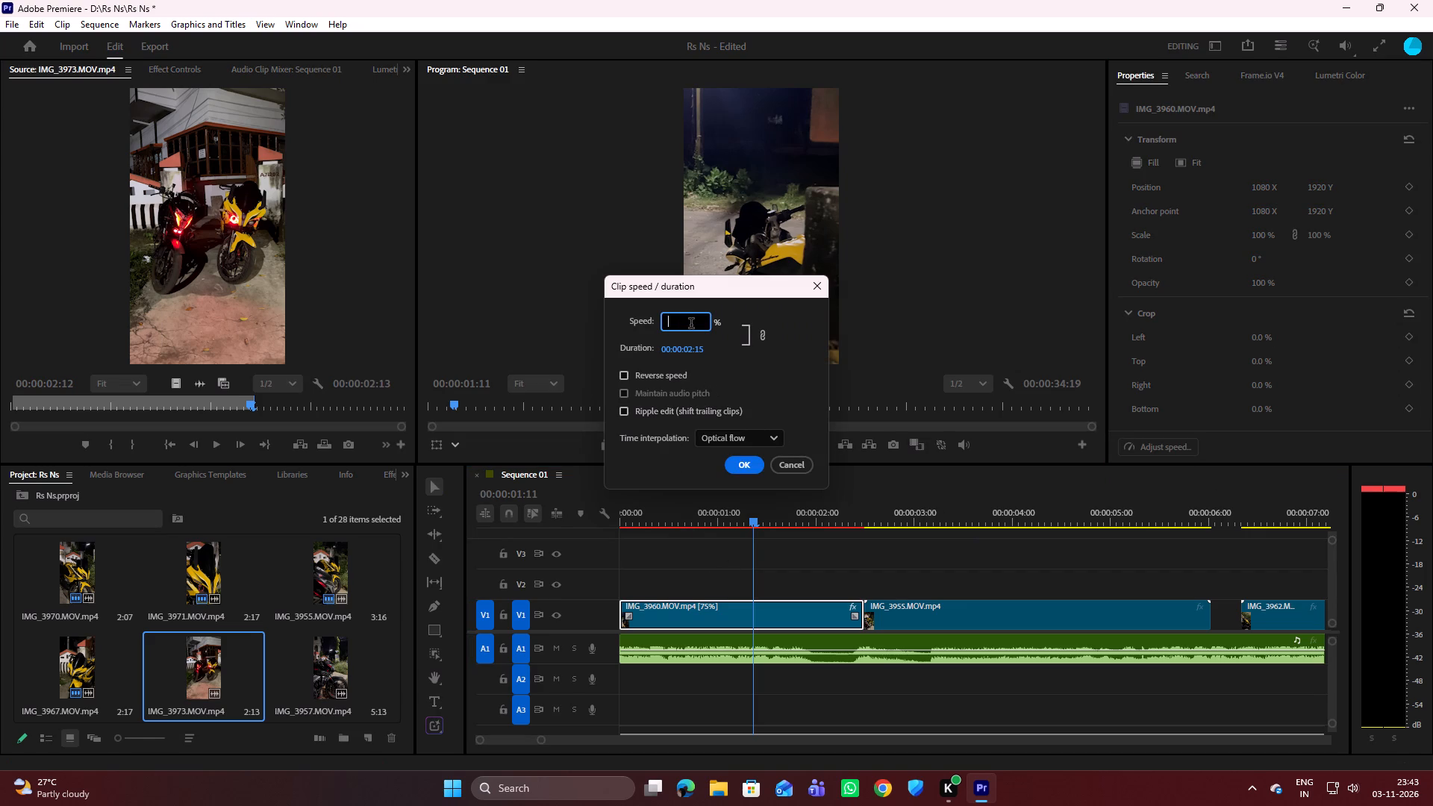
pyautogui.write('60')
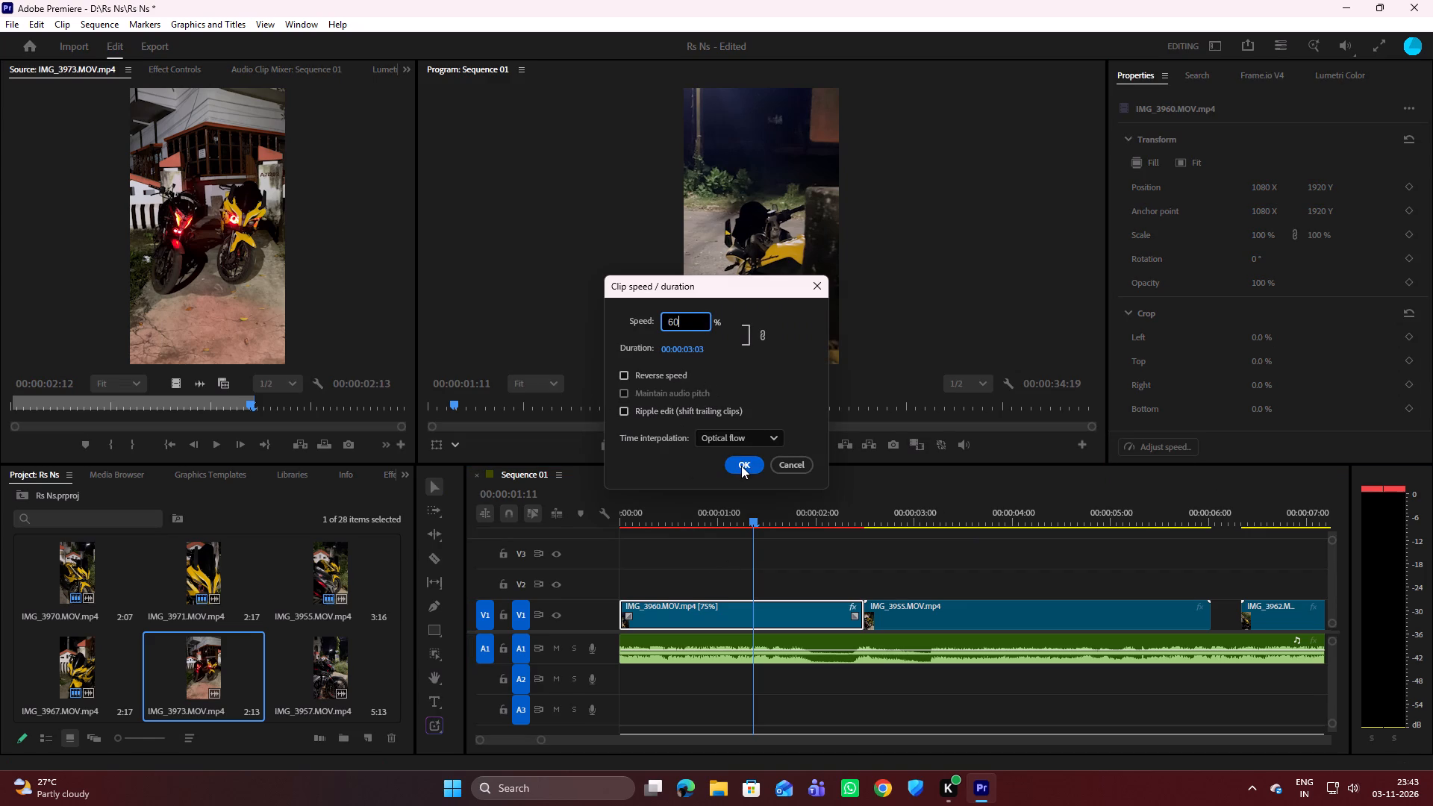
pyautogui.click(741, 465)
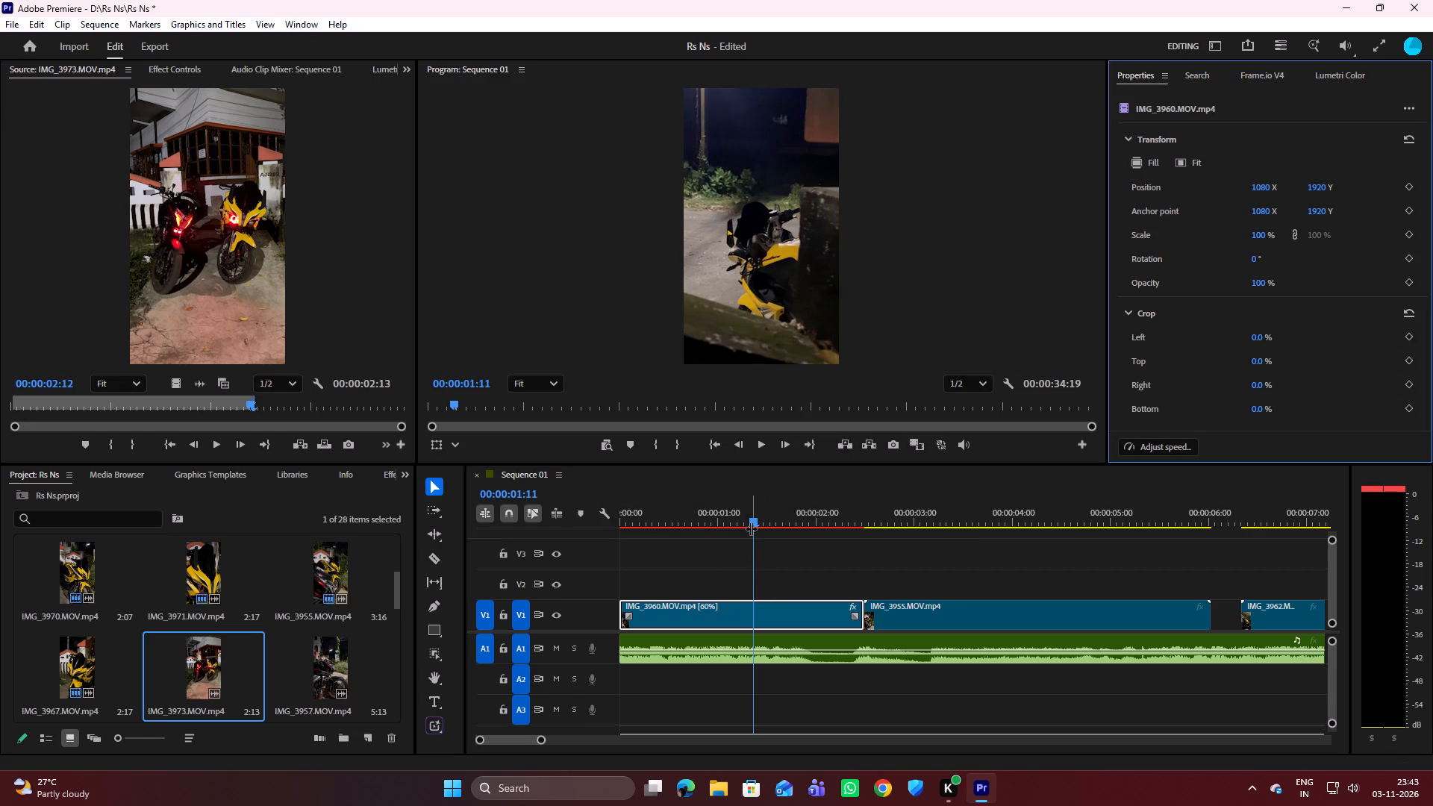
# Play the slowed opening clip from the sequence start through its cut to IMG_3955 to check the timing.
pyautogui.moveTo(750, 528); pyautogui.dragTo(674, 538)
pyautogui.moveTo(747, 523); pyautogui.dragTo(674, 531)
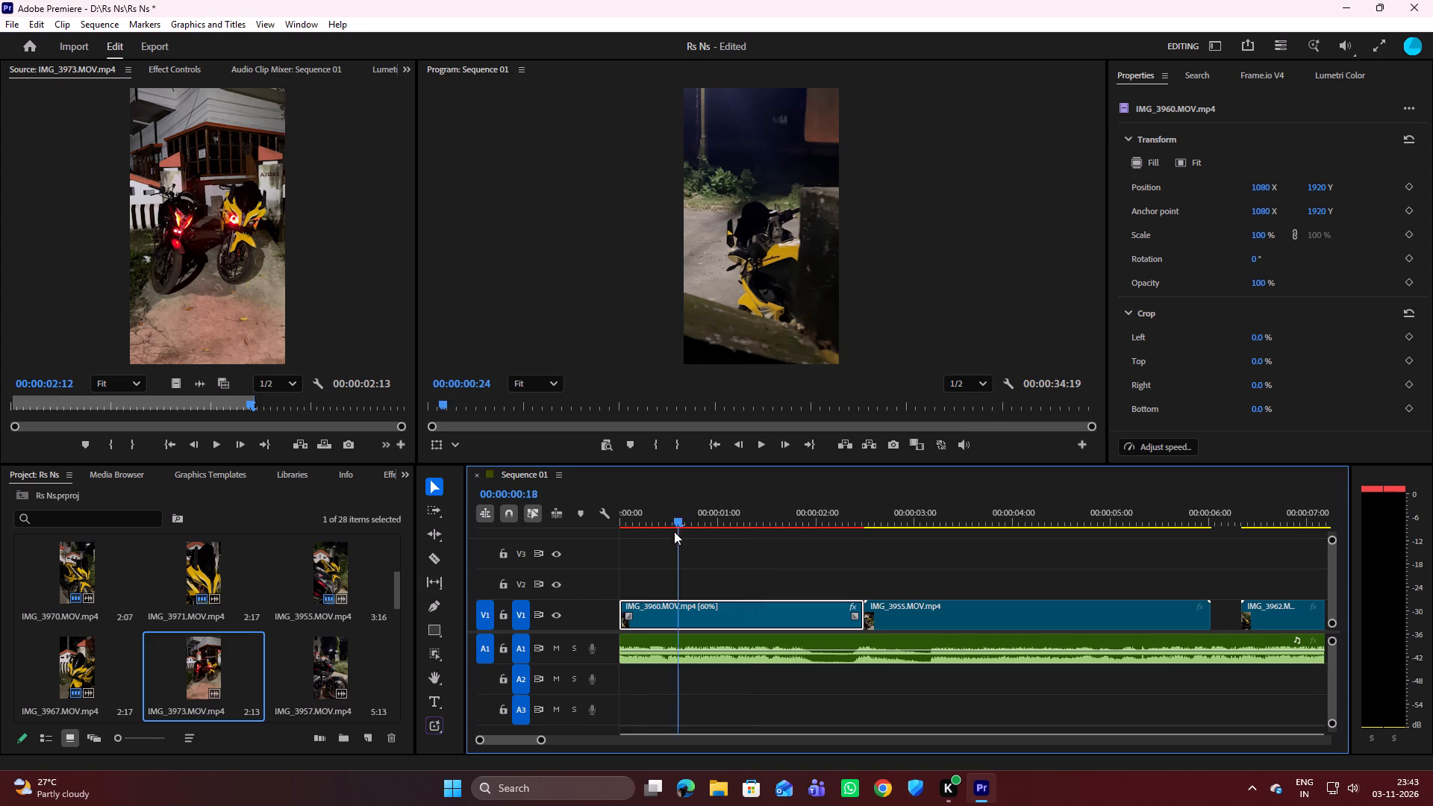
pyautogui.moveTo(674, 531); pyautogui.dragTo(606, 548)
pyautogui.press('space')
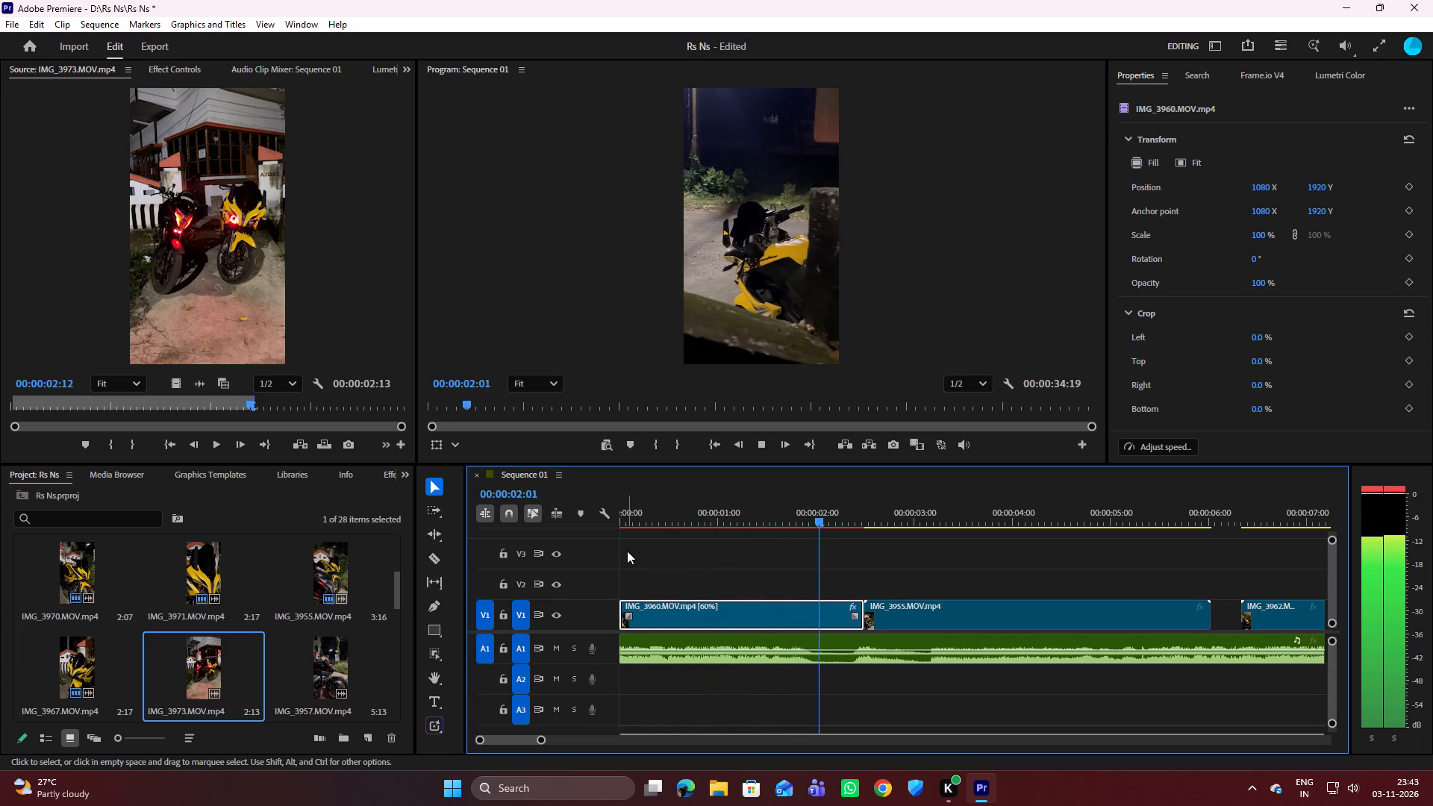
pyautogui.press('space')
pyautogui.press('space')
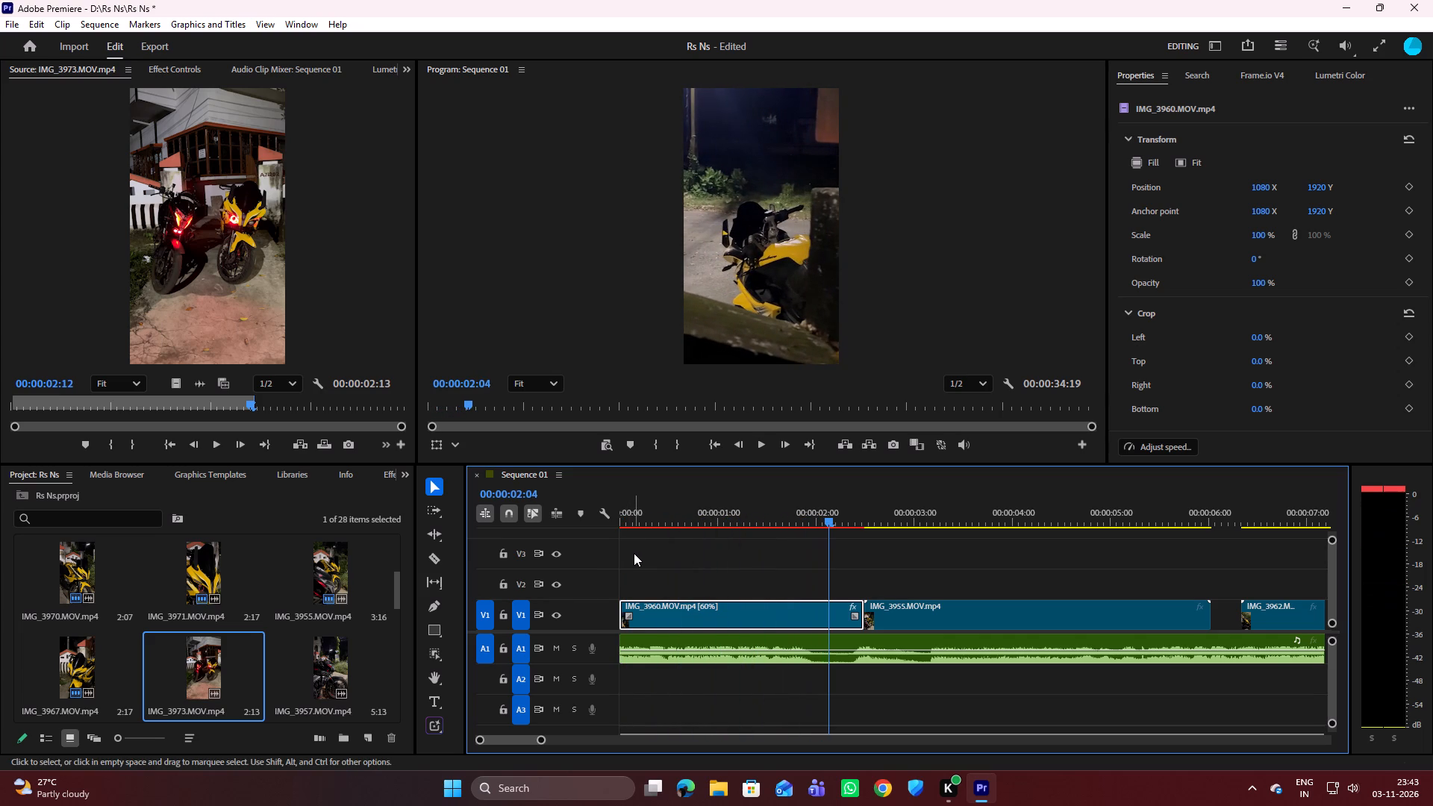
pyautogui.press('space')
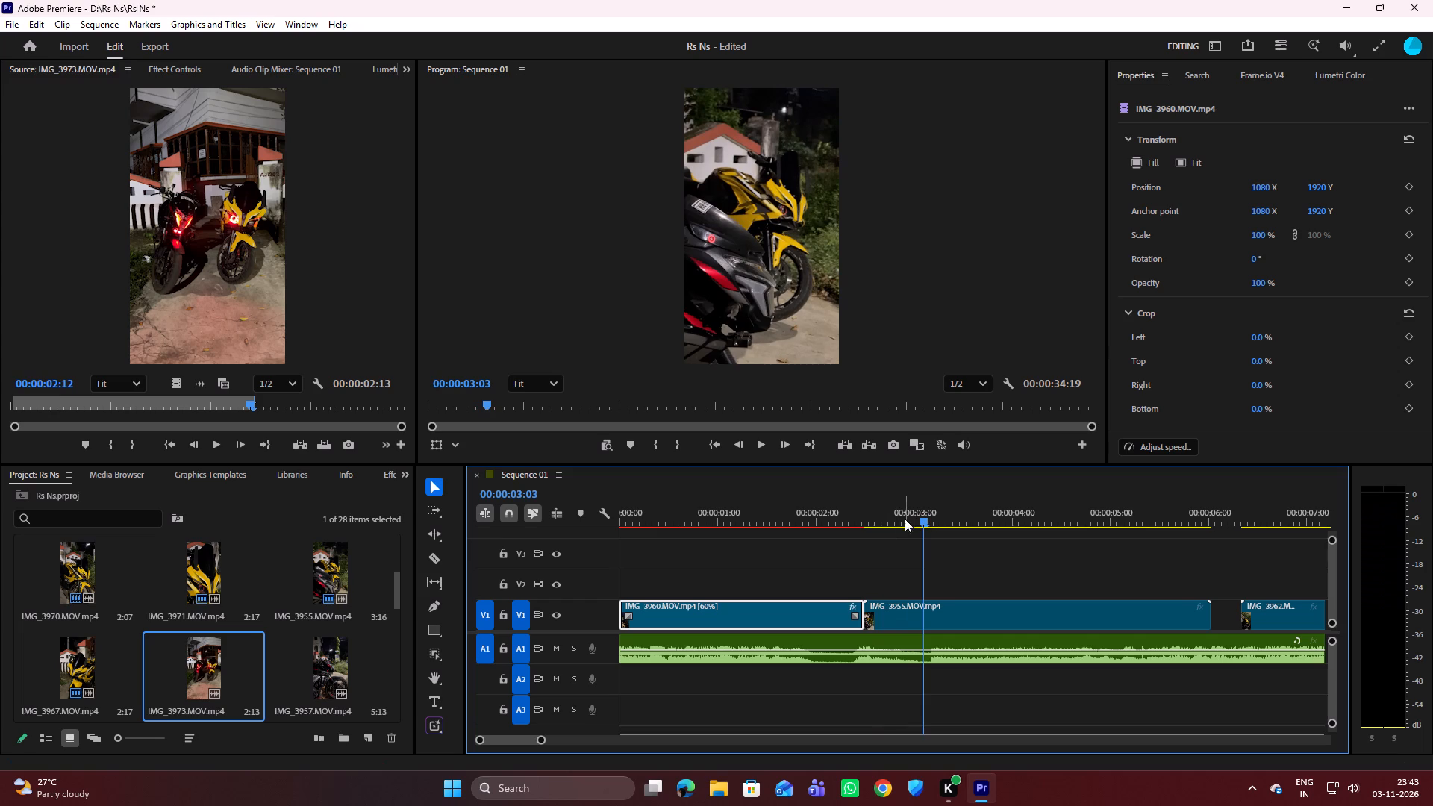
# Replay and scrub the opening IMG_3960.MOV.mp4 clip through its cut to IMG_3955 to judge where the shot should start.
pyautogui.moveTo(915, 519); pyautogui.dragTo(781, 525)
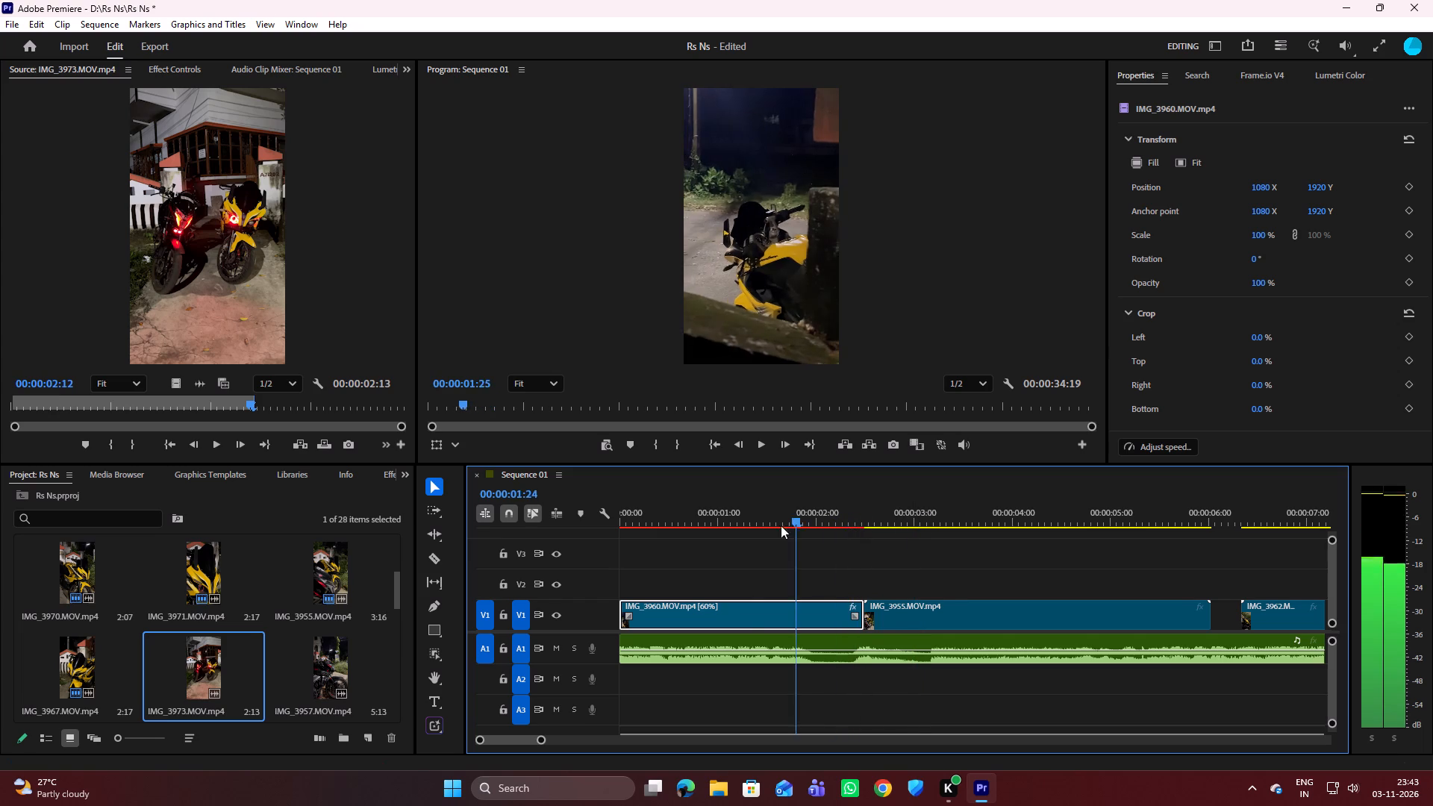
pyautogui.moveTo(781, 525); pyautogui.dragTo(621, 560)
pyautogui.press('space')
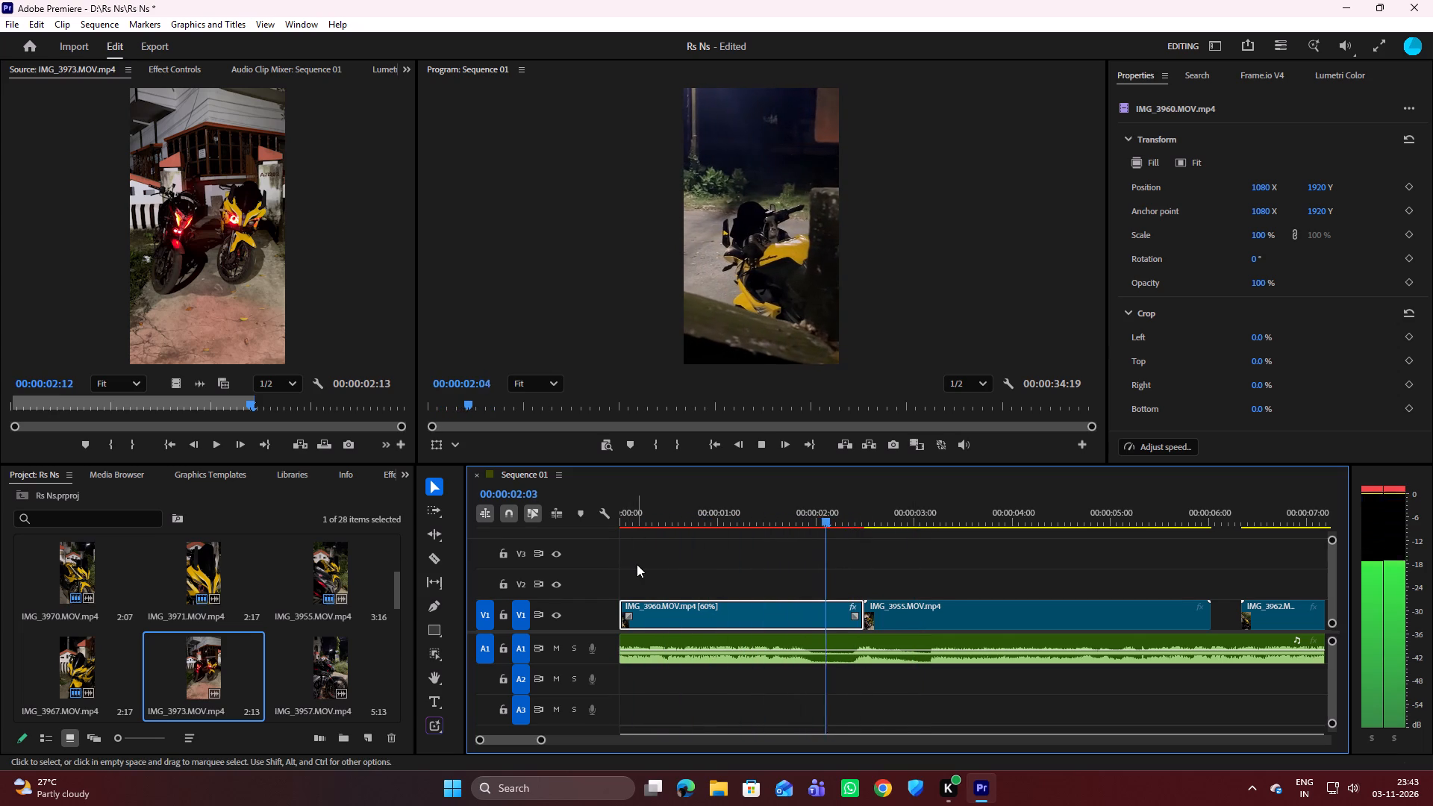
pyautogui.press('space')
pyautogui.press('space')
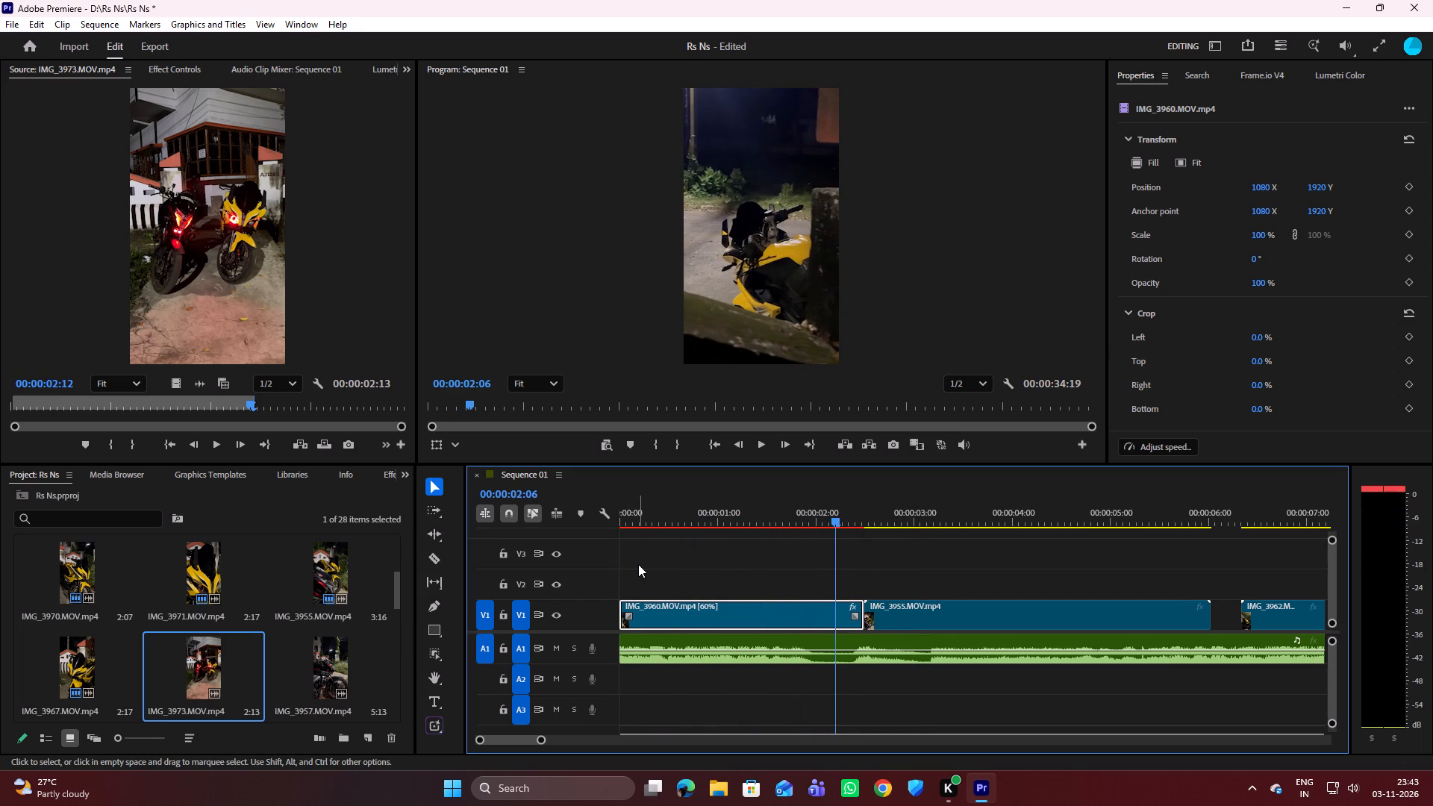
pyautogui.press('space')
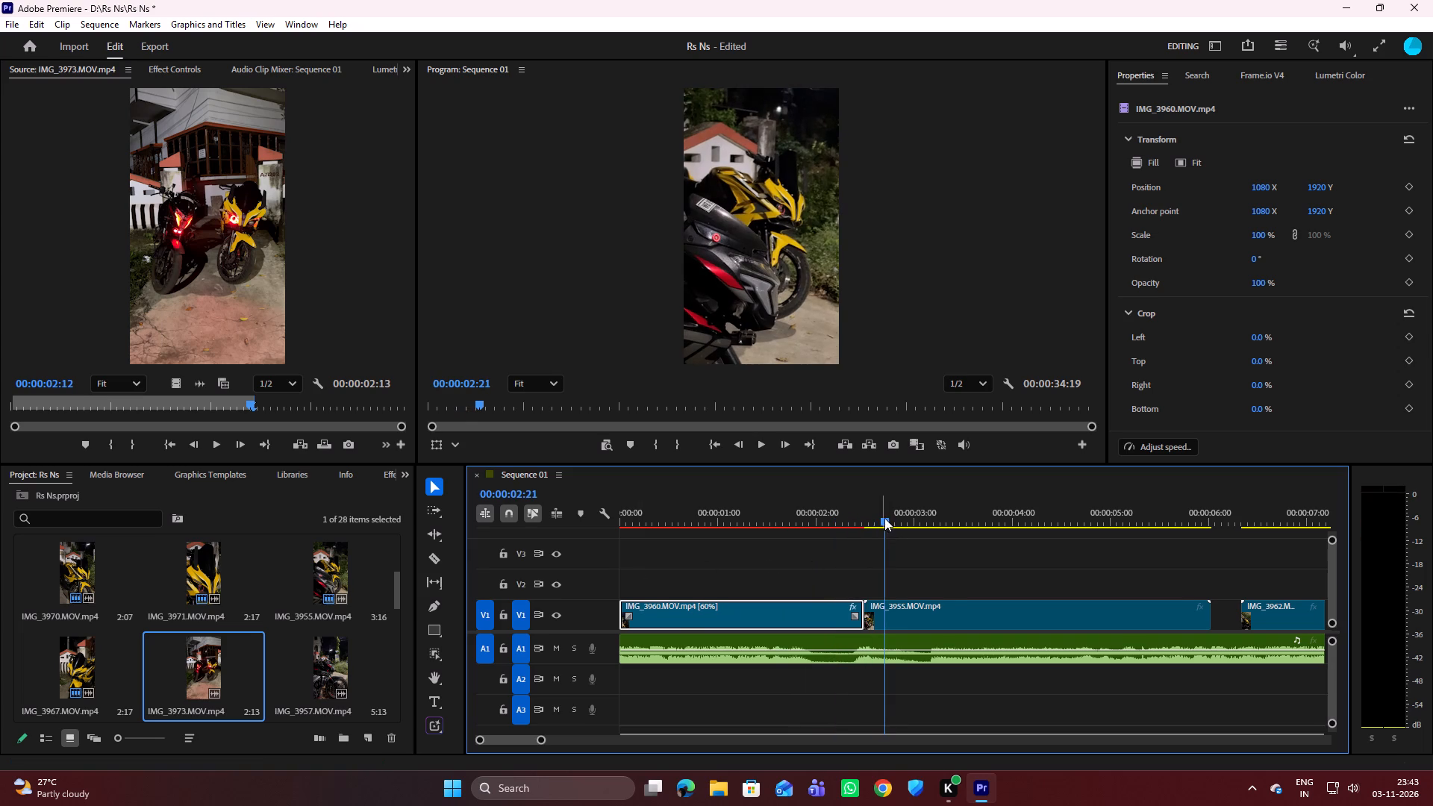
pyautogui.moveTo(882, 517); pyautogui.dragTo(837, 506)
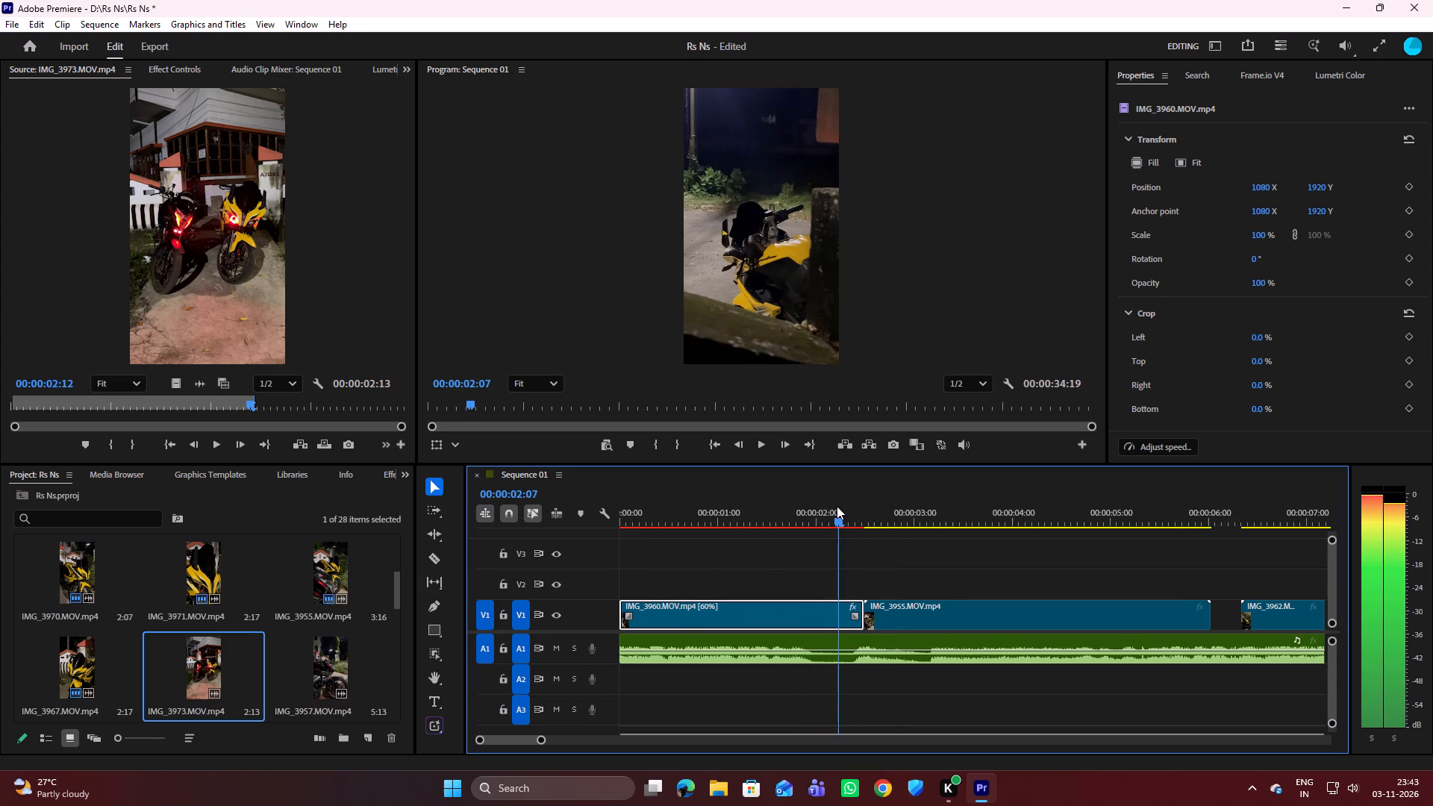
pyautogui.moveTo(837, 506); pyautogui.dragTo(632, 550)
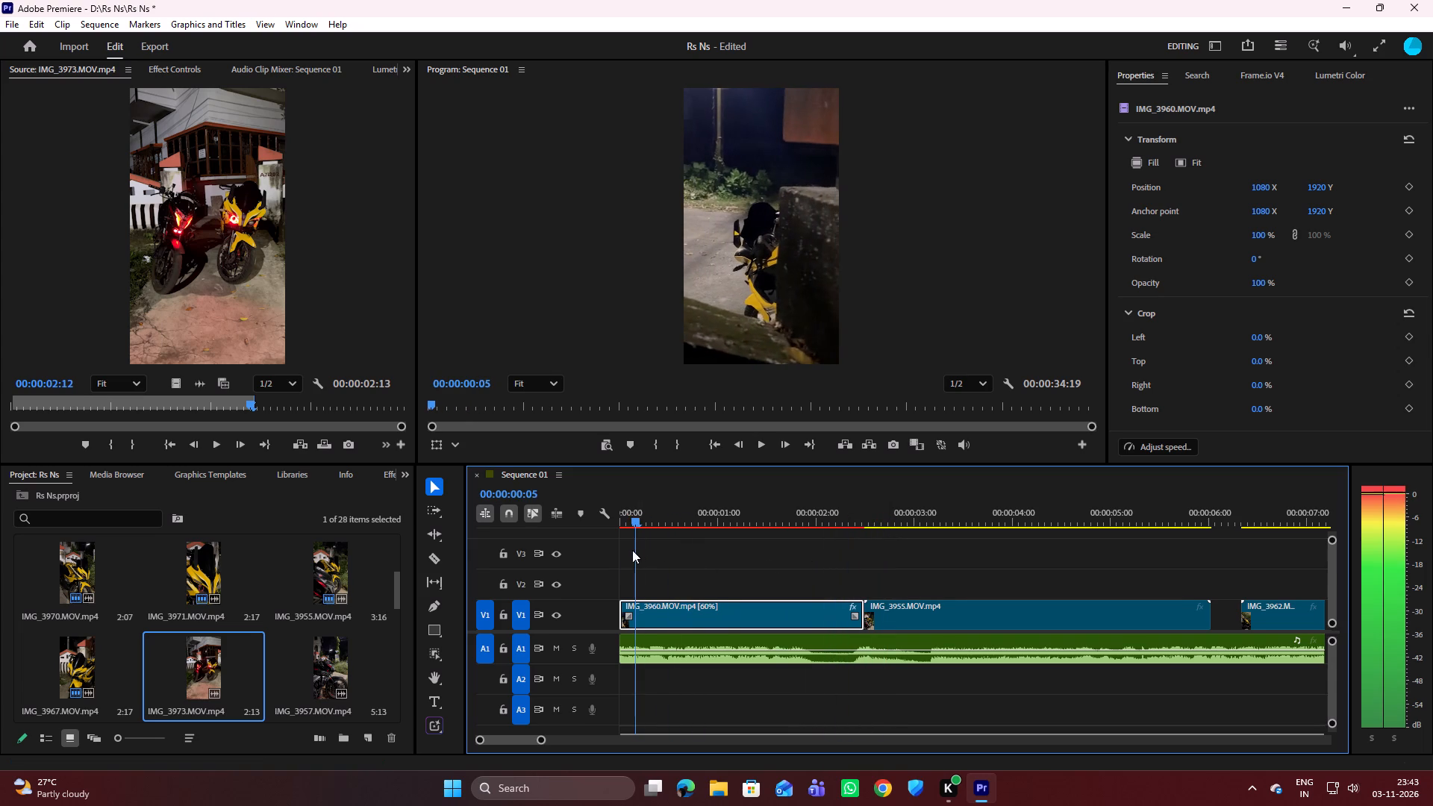
pyautogui.moveTo(632, 550); pyautogui.dragTo(633, 546)
pyautogui.moveTo(633, 546); pyautogui.dragTo(830, 519)
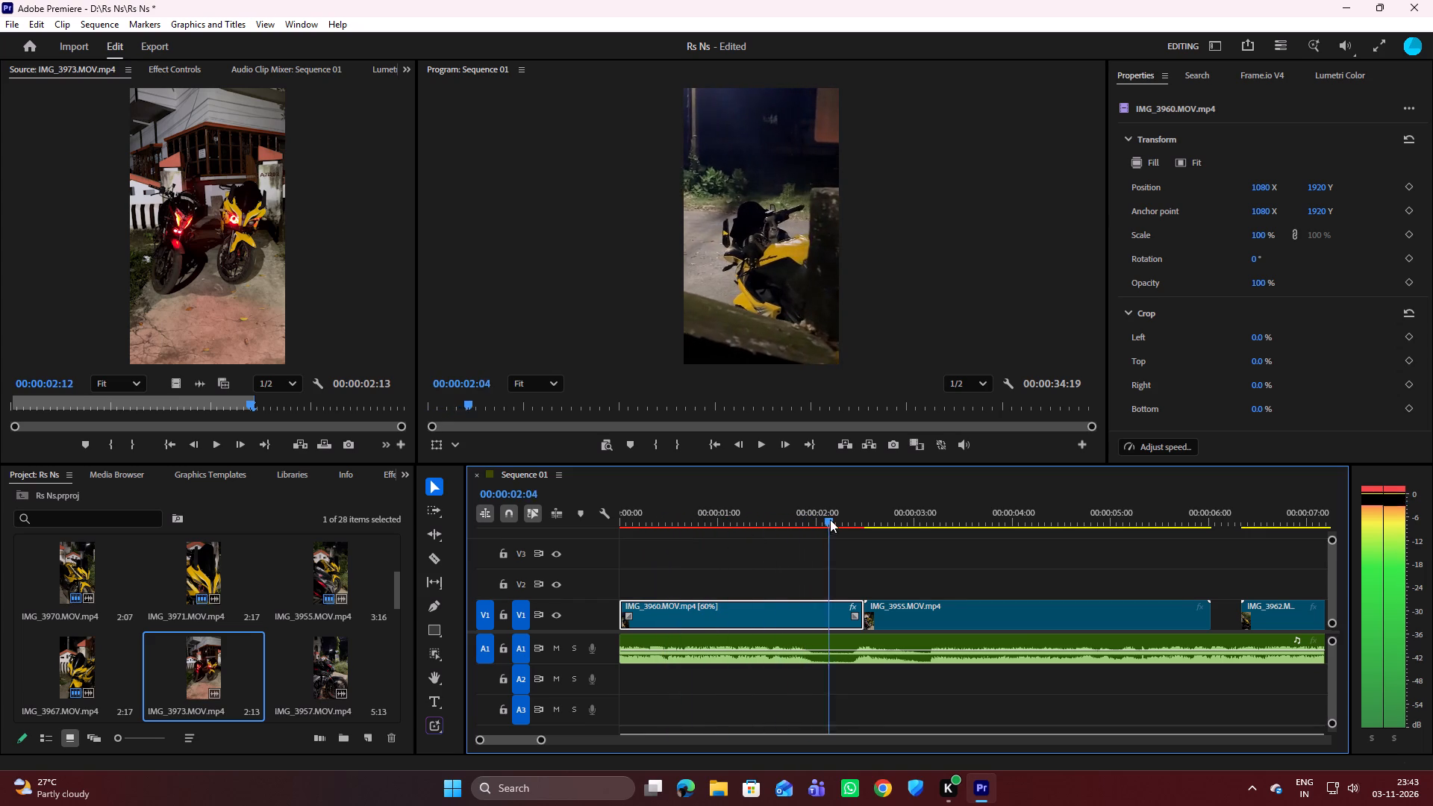
pyautogui.moveTo(830, 519); pyautogui.dragTo(855, 513)
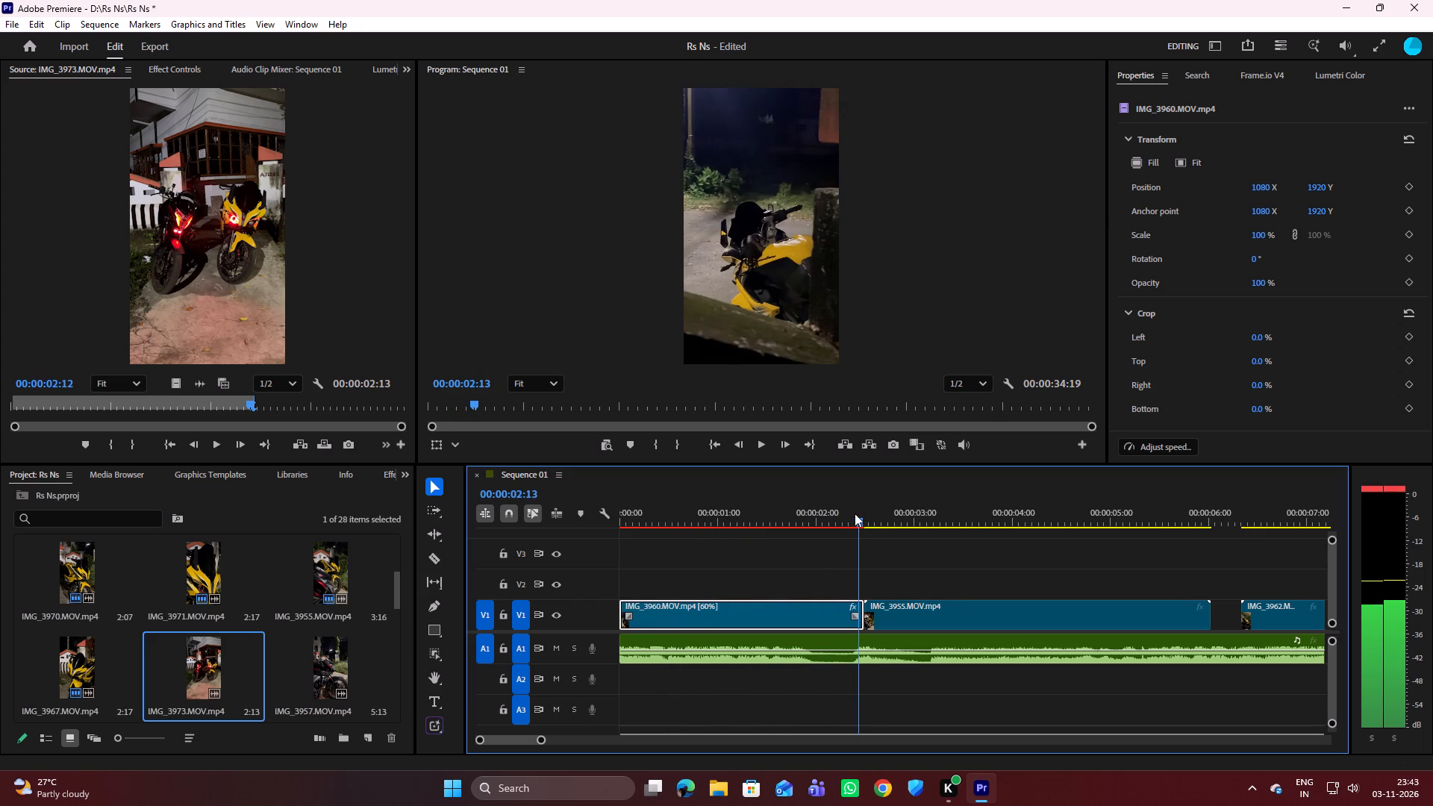
pyautogui.moveTo(855, 513); pyautogui.dragTo(623, 537)
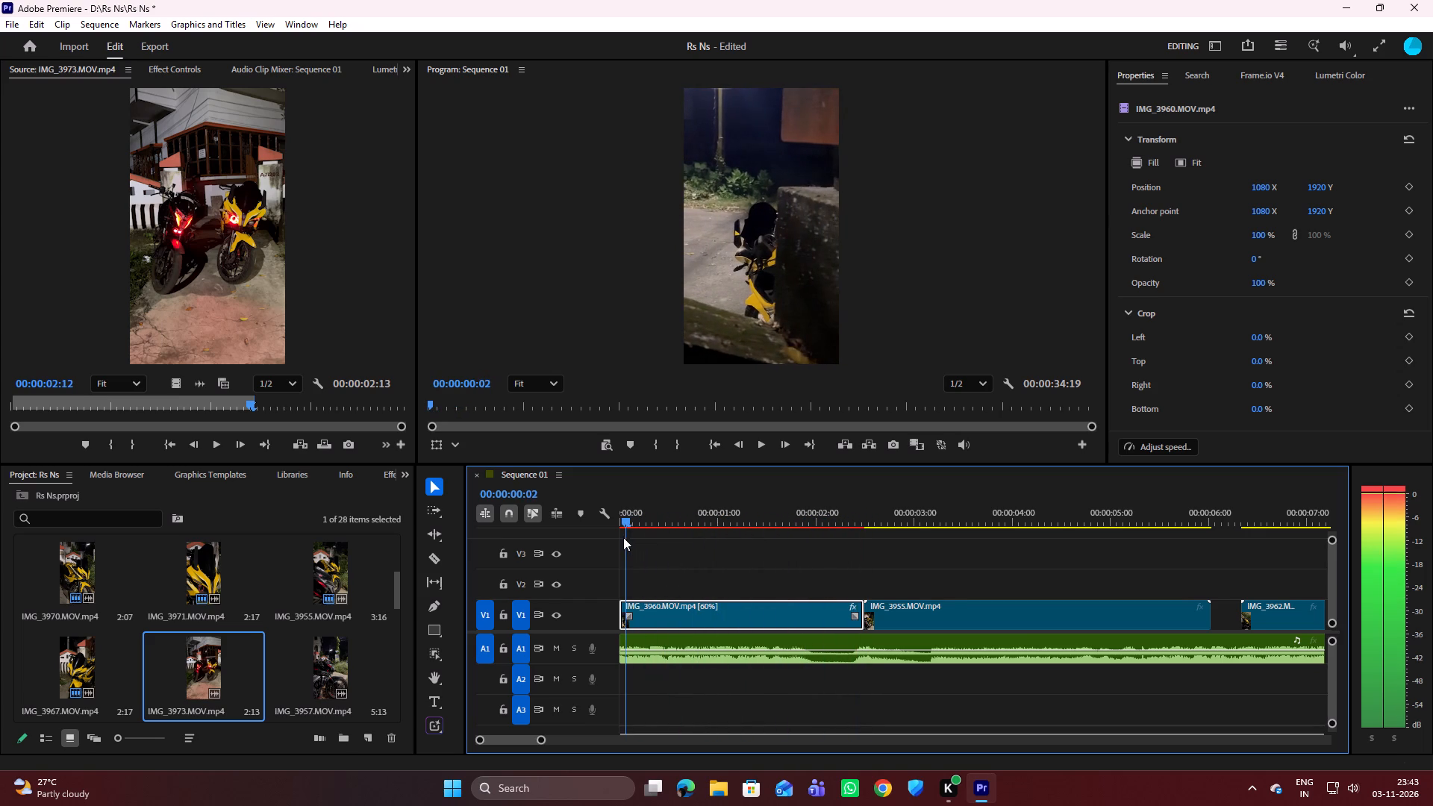
pyautogui.moveTo(623, 537); pyautogui.dragTo(613, 534)
pyautogui.press('space')
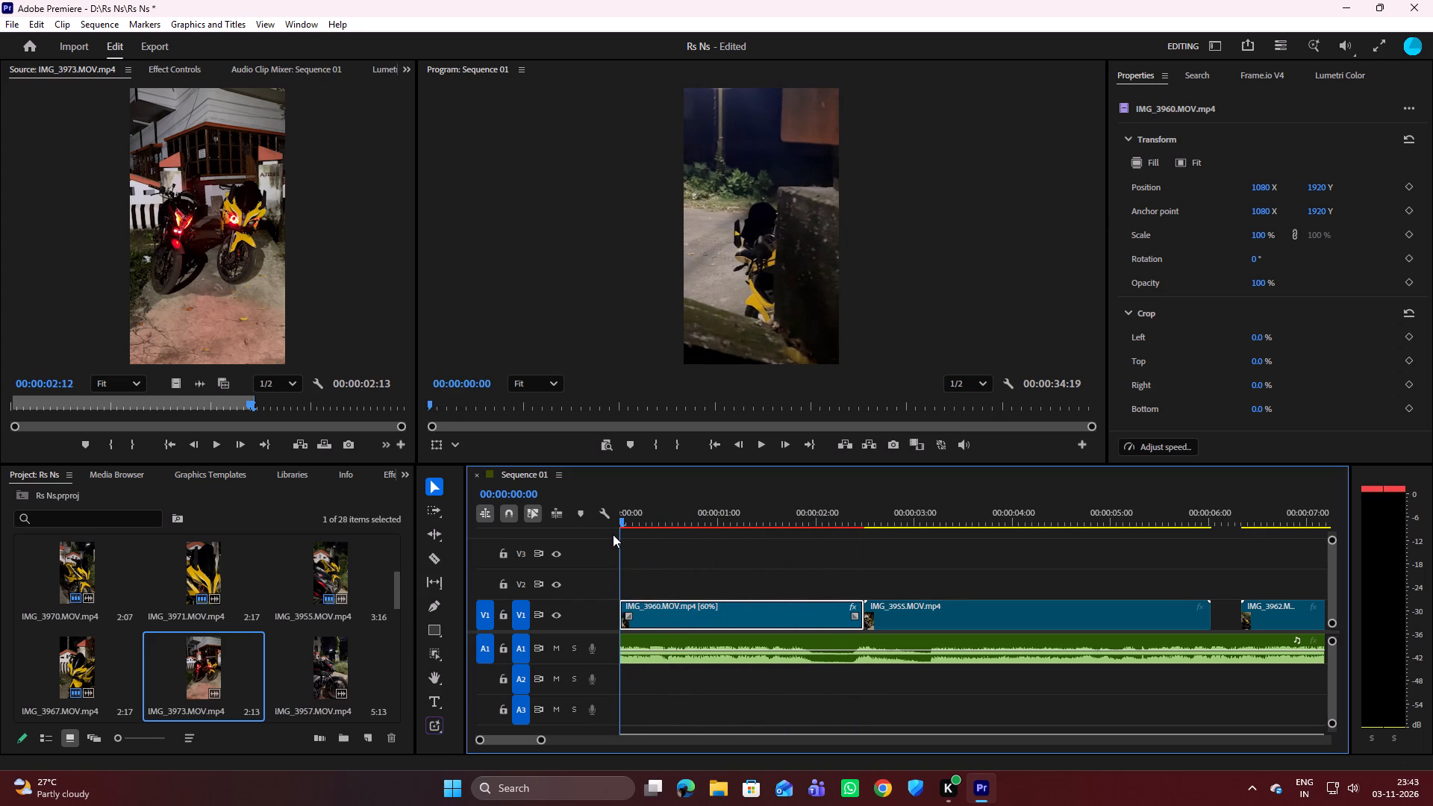
pyautogui.press('space')
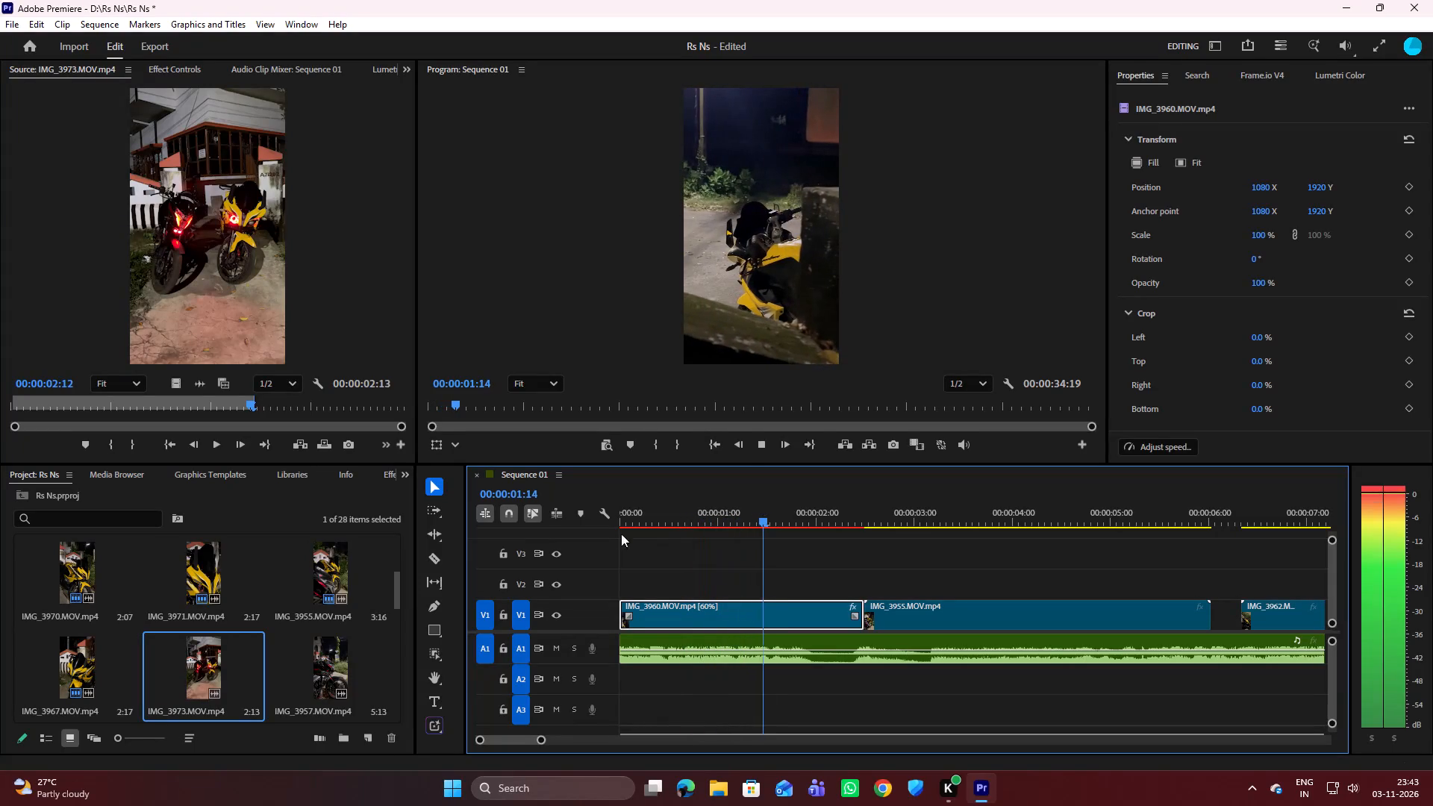
pyautogui.moveTo(767, 525); pyautogui.dragTo(705, 527)
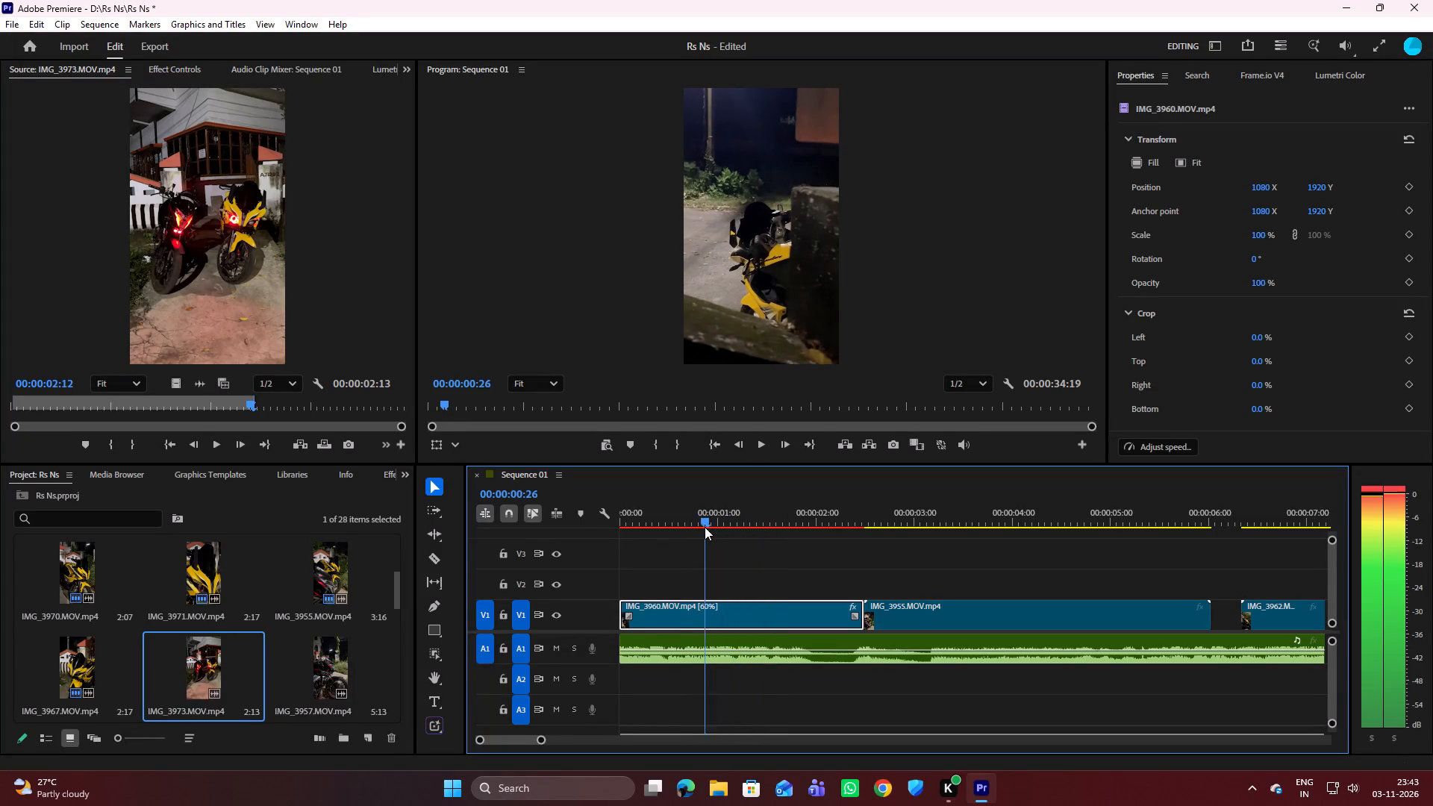
pyautogui.moveTo(705, 527); pyautogui.dragTo(646, 541)
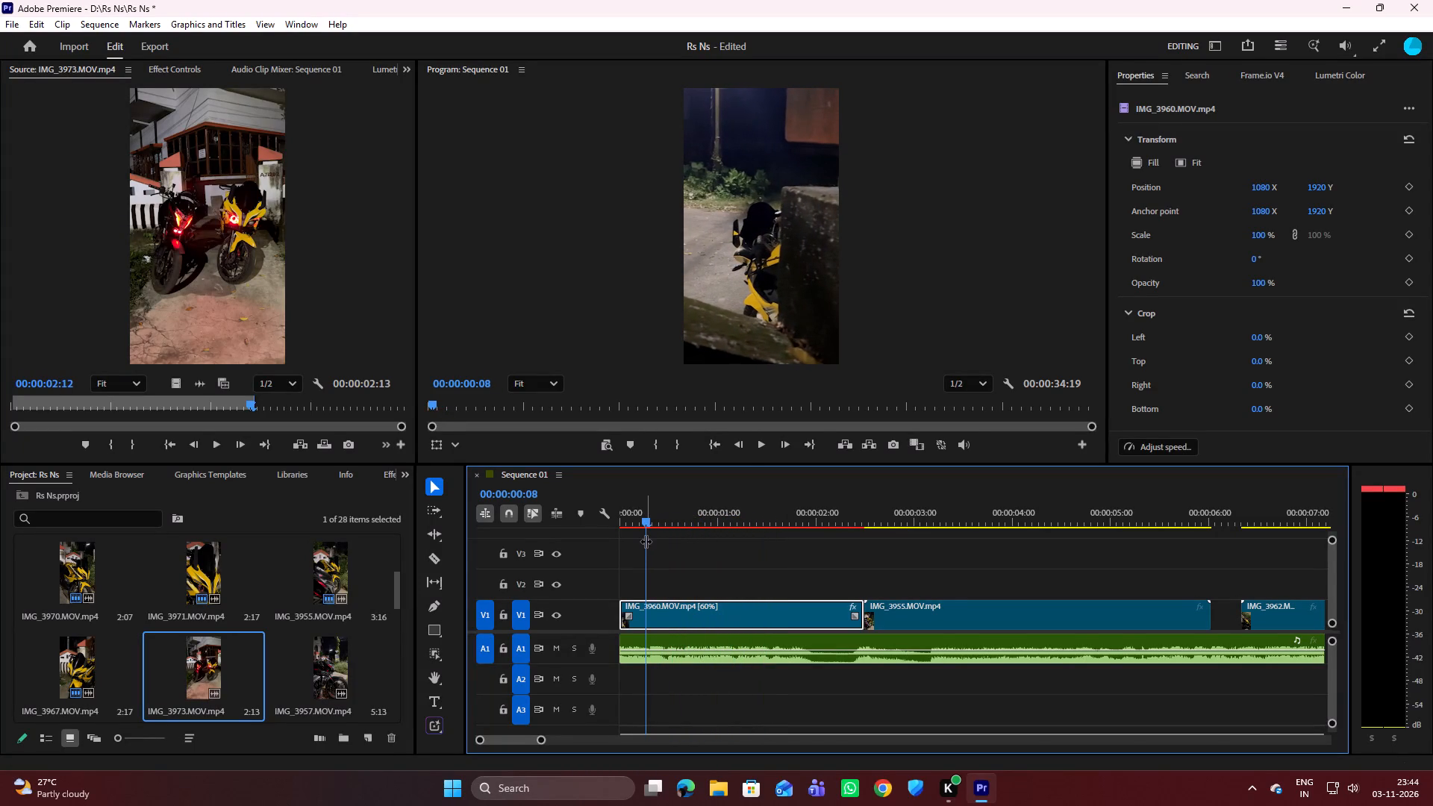
# Split the opening IMG_3960.MOV.mp4 clip at 00:00:00:05 and delete the short piece before the cut.
pyautogui.moveTo(643, 519); pyautogui.dragTo(634, 521)
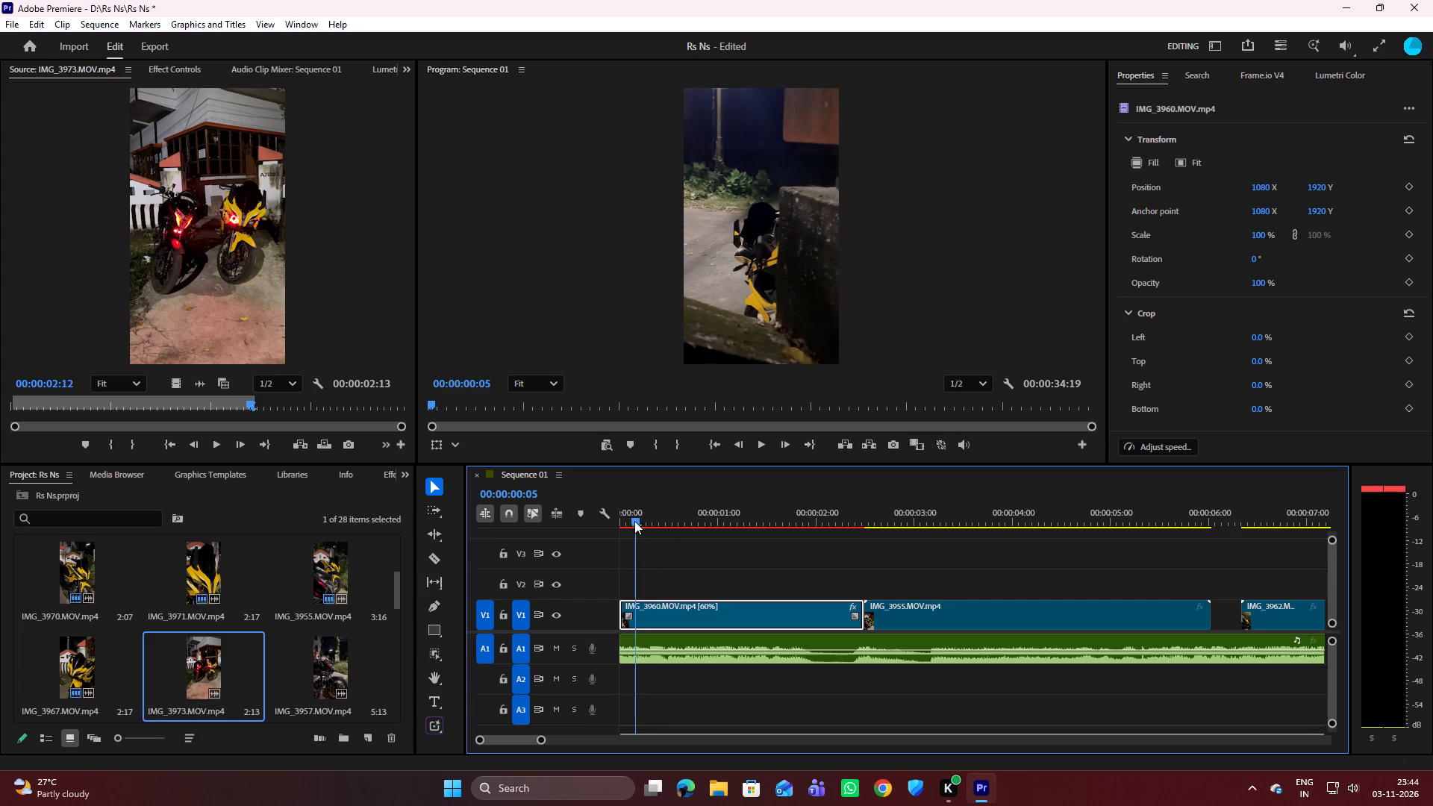
pyautogui.moveTo(634, 521); pyautogui.dragTo(634, 522)
pyautogui.press('c')
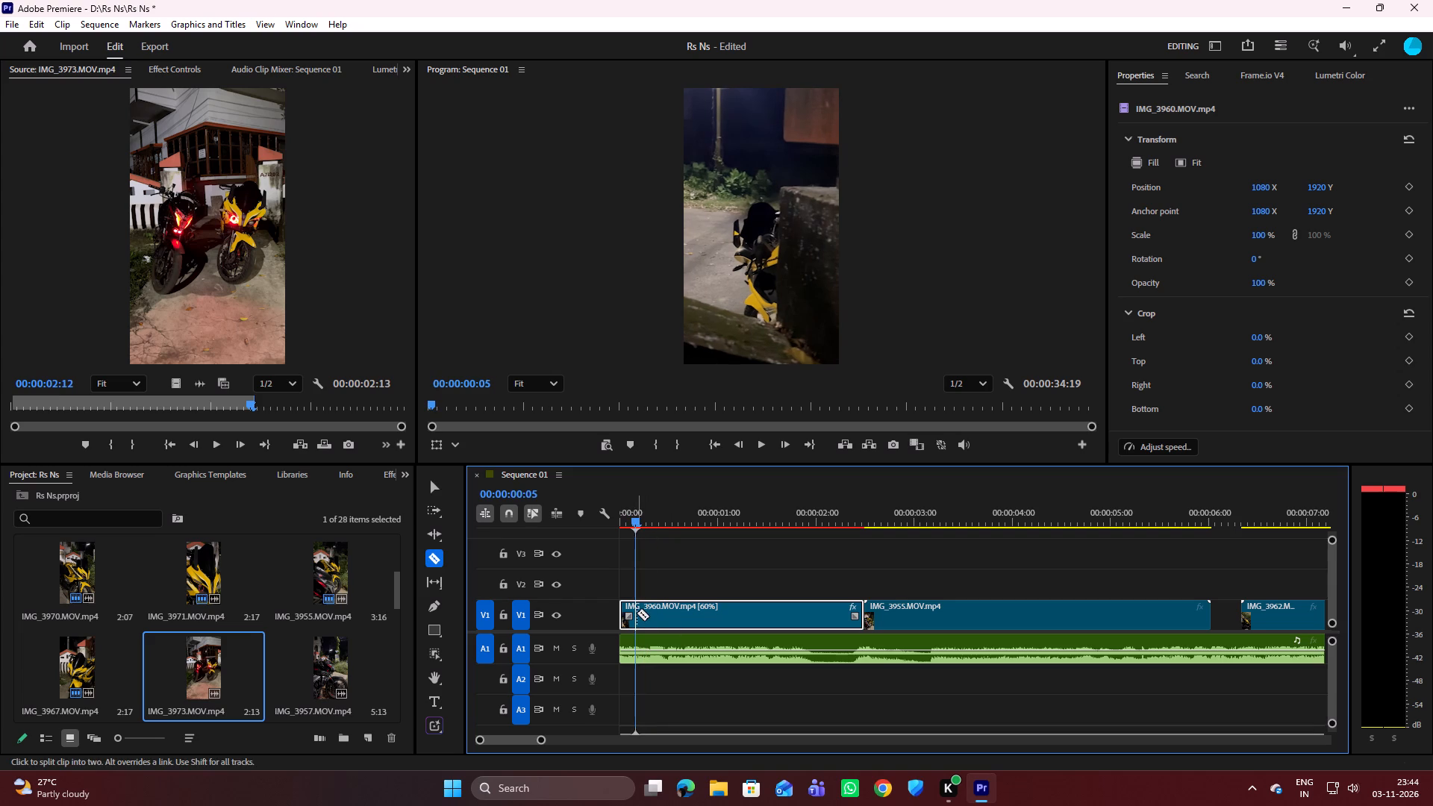
pyautogui.click(635, 610)
pyautogui.press('v')
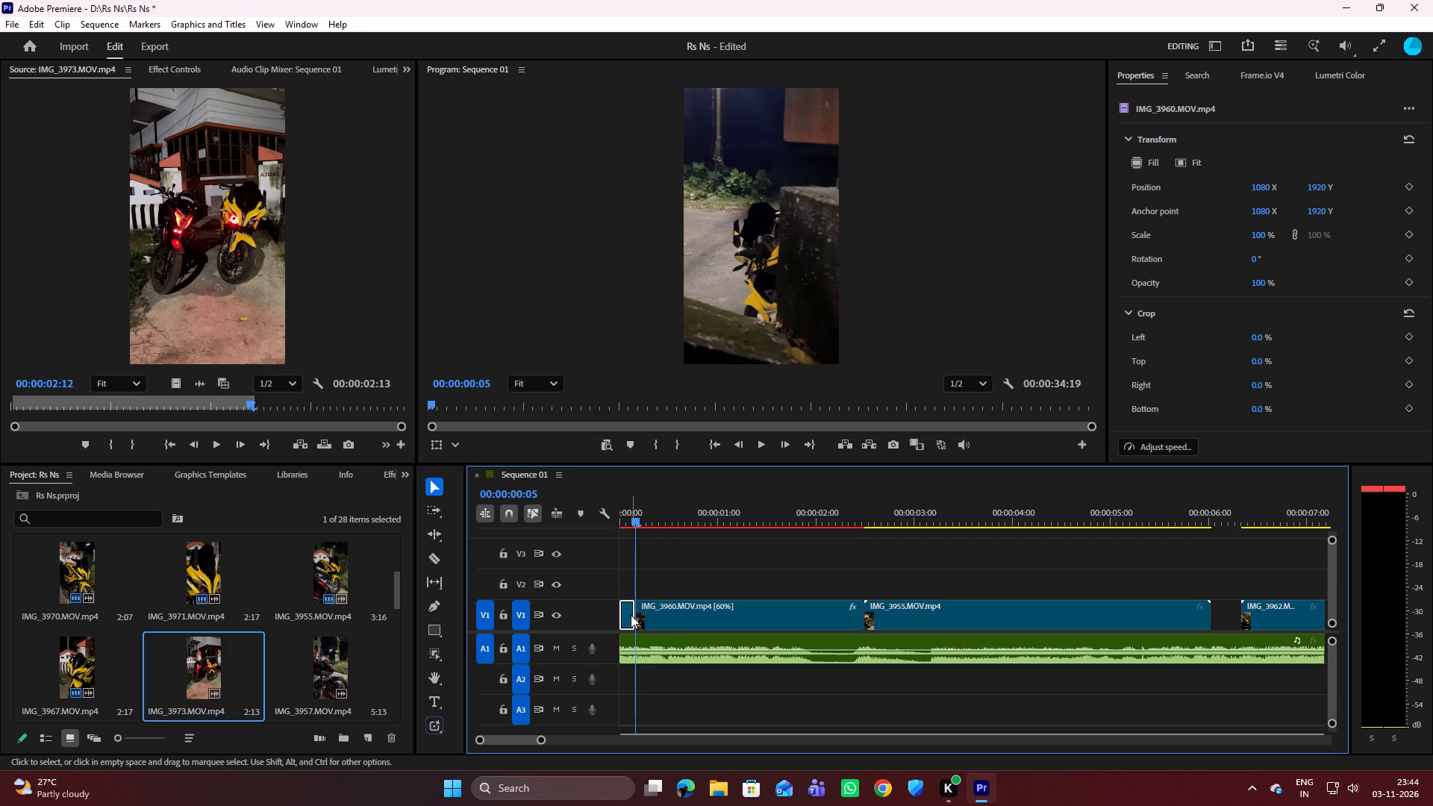
pyautogui.click(627, 609)
pyautogui.press('Delete')
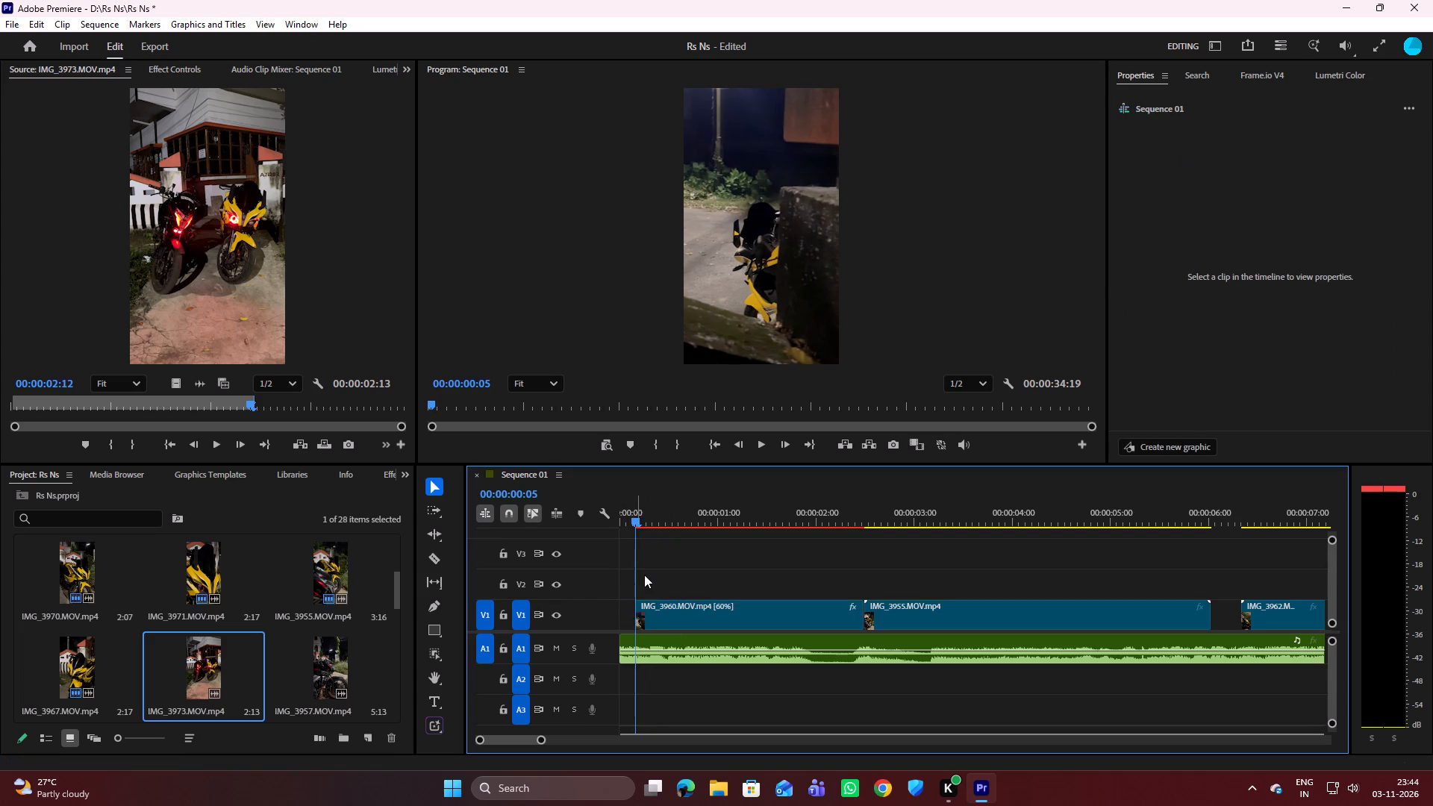
# Move the trimmed IMG_3960 and IMG_3955 clips together back to the sequence start, closing the gap.
pyautogui.moveTo(646, 573); pyautogui.dragTo(1128, 605)
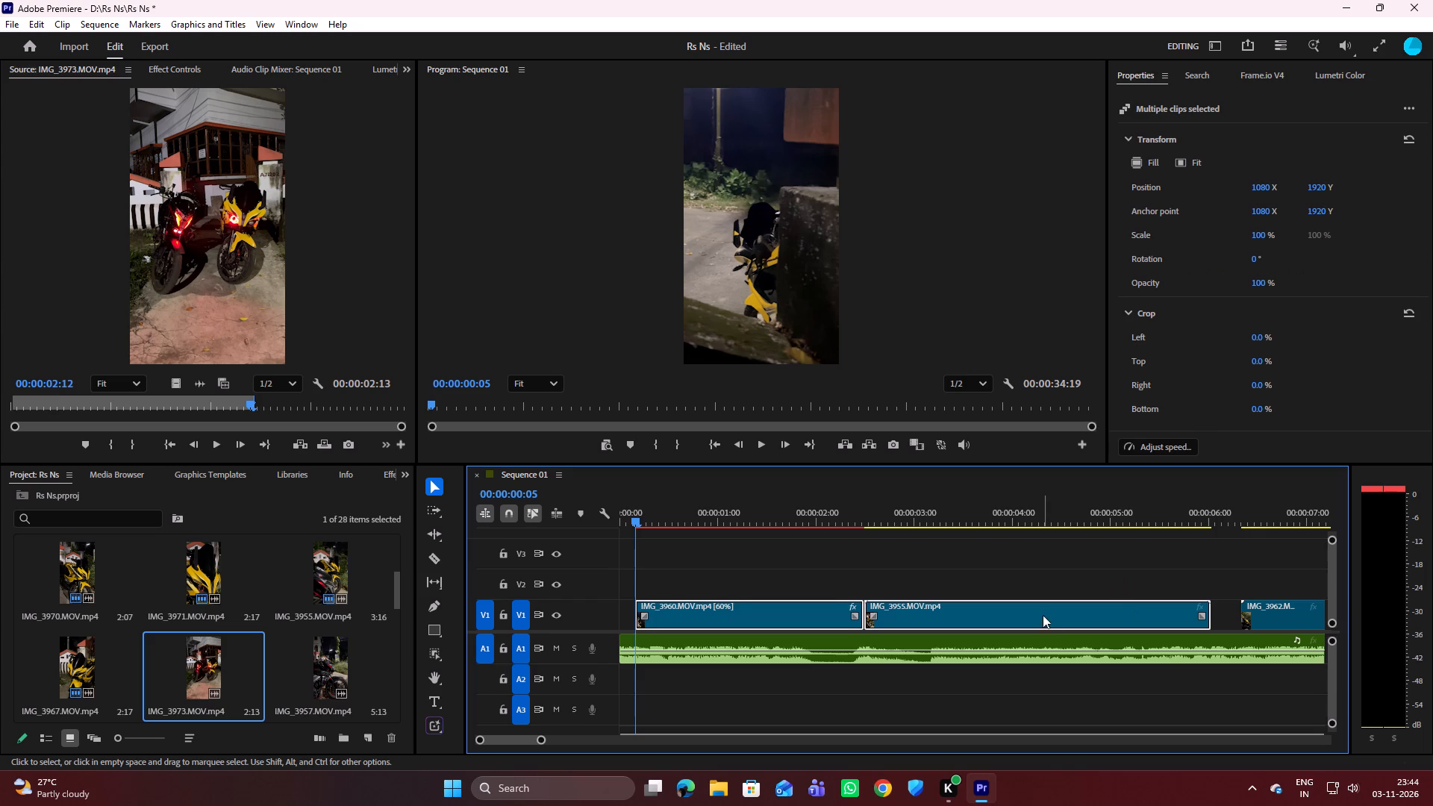
pyautogui.moveTo(1032, 609); pyautogui.dragTo(996, 613)
# Play the sequence from the start through the last V1 clip to review the clip order against the song.
pyautogui.moveTo(636, 515); pyautogui.dragTo(608, 524)
pyautogui.press('space')
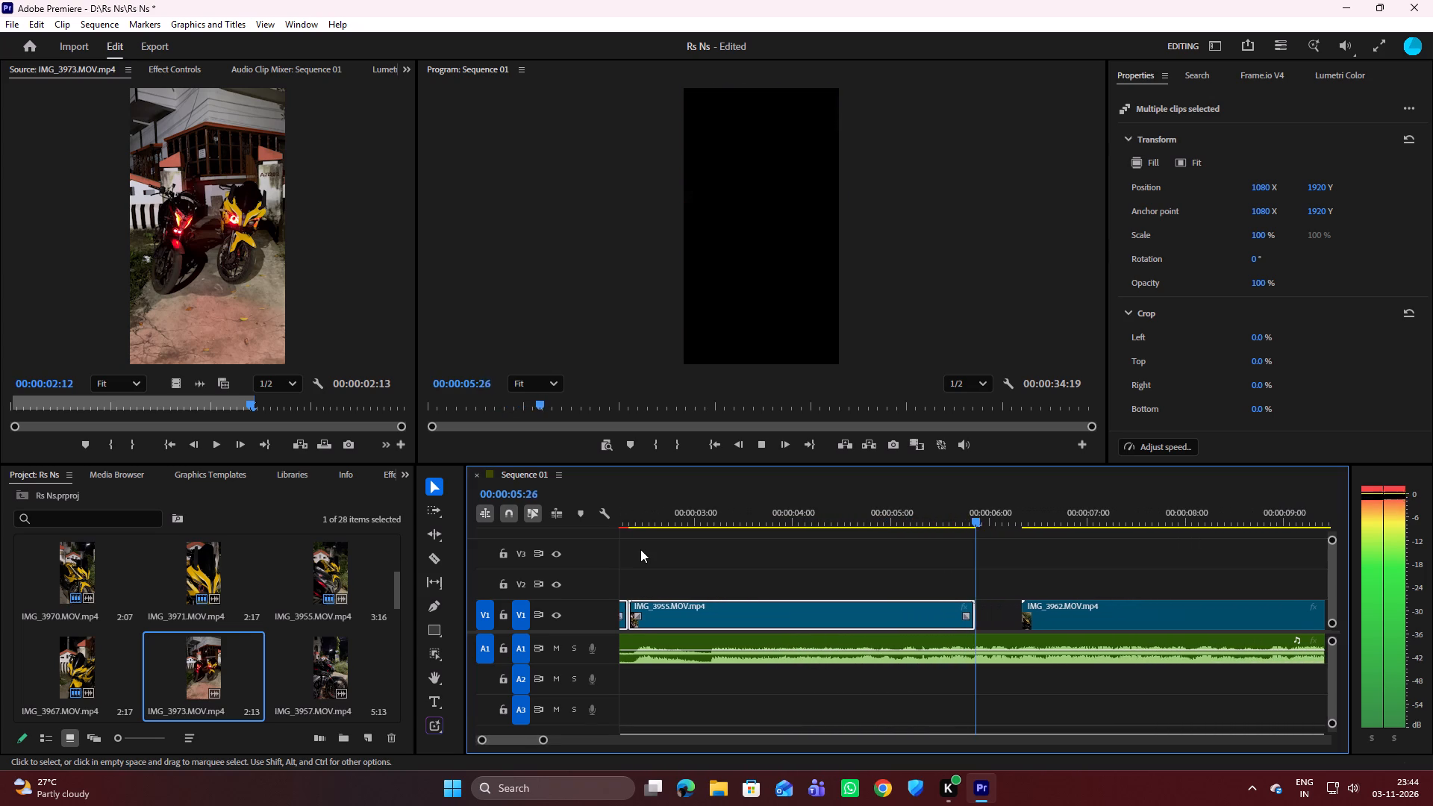
pyautogui.press('space')
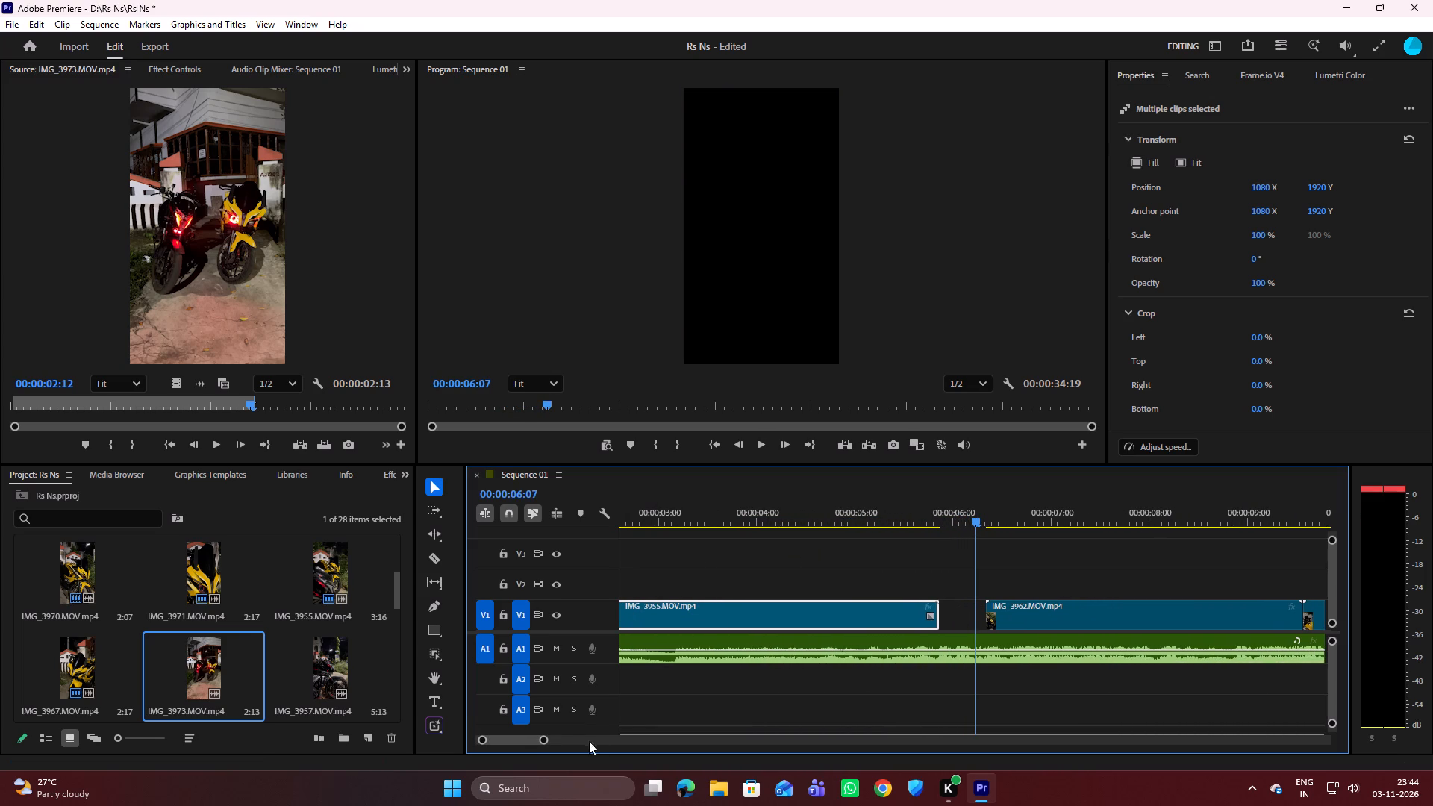
pyautogui.moveTo(542, 743); pyautogui.dragTo(610, 731)
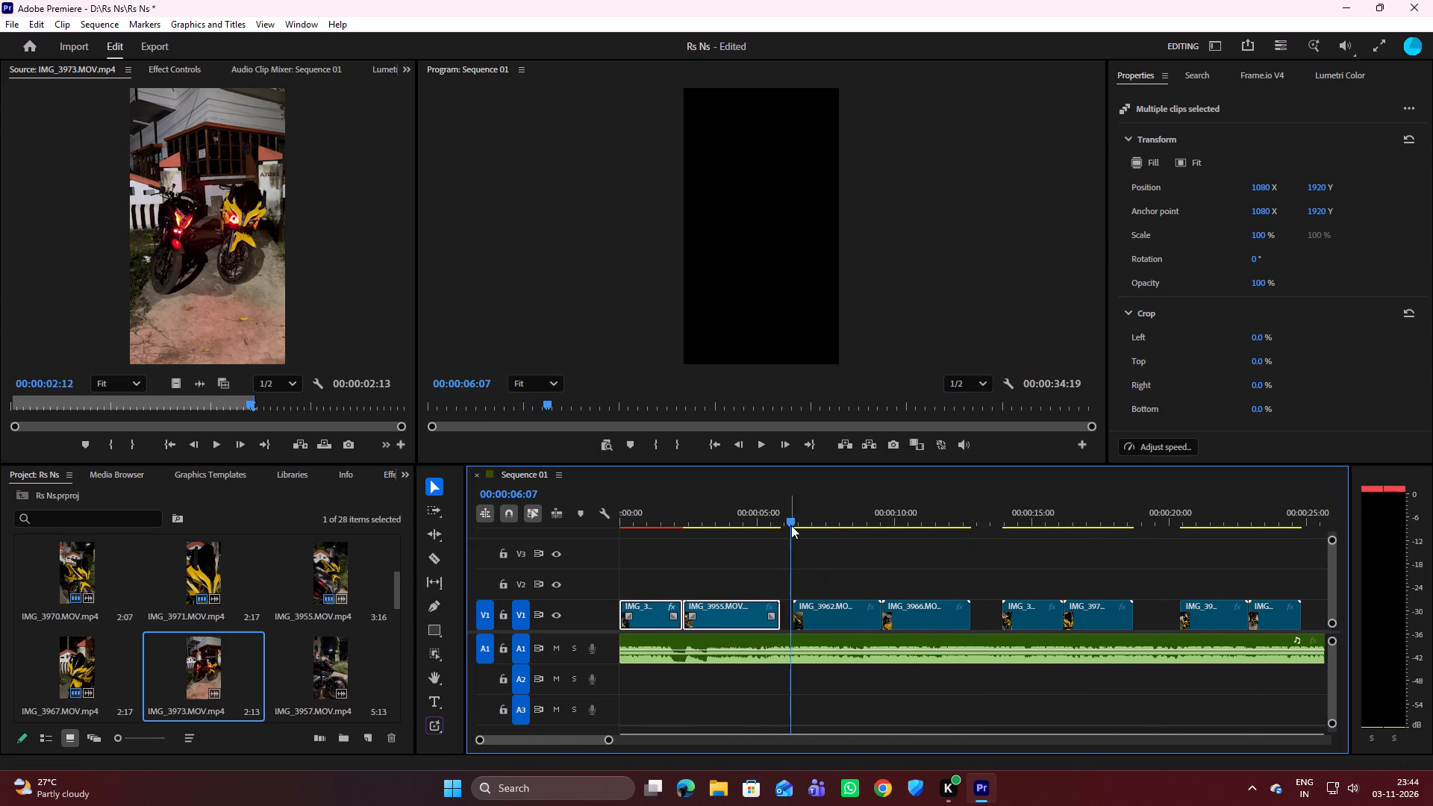
pyautogui.moveTo(791, 524); pyautogui.dragTo(776, 521)
pyautogui.press('space')
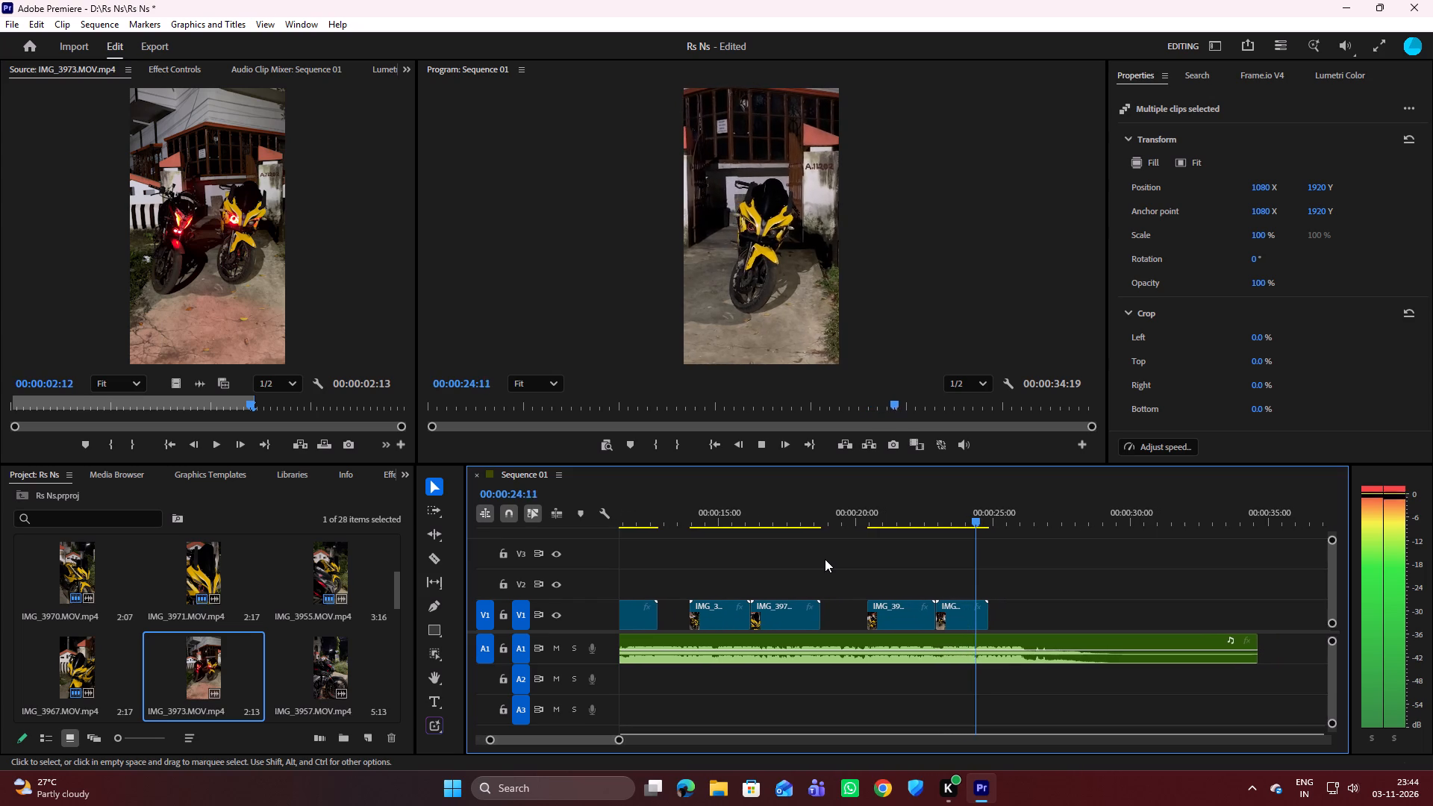
pyautogui.press('space')
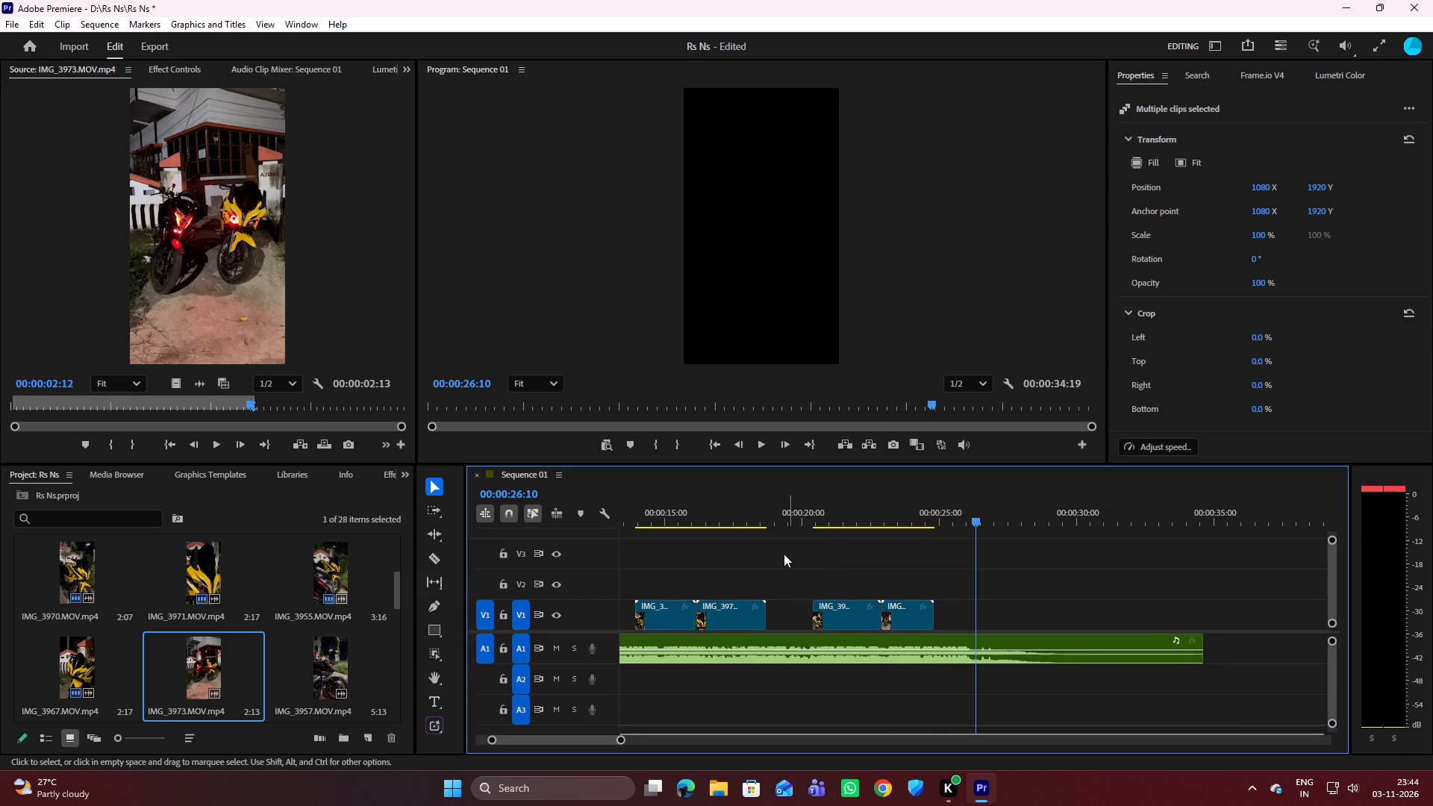
# Return to the sequence start and replay the IMG_3960 and IMG_3955 clips to judge how the second shot fits.
pyautogui.scroll(20, 775, 569)
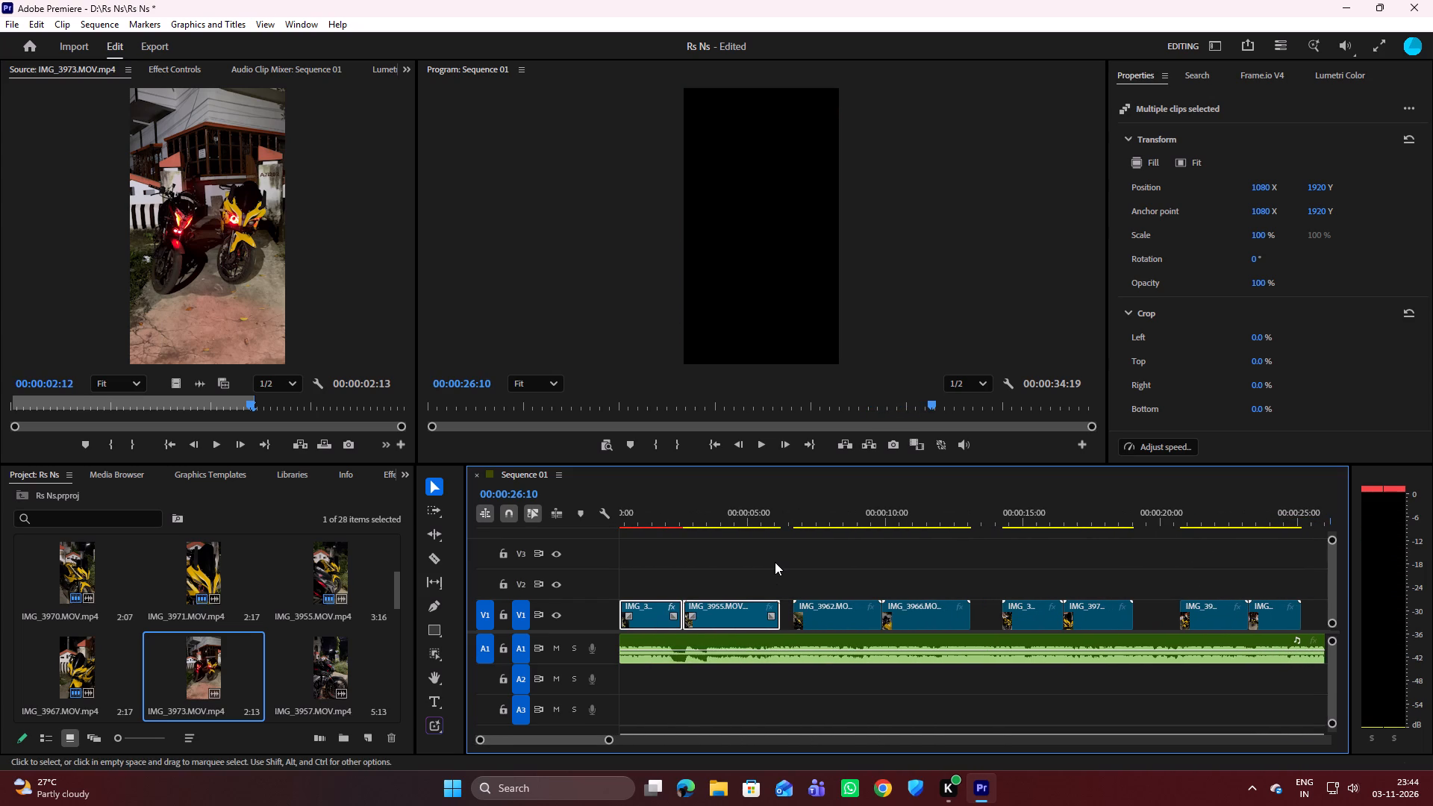
pyautogui.scroll(1, 775, 562)
pyautogui.scroll(-8, 1108, 564)
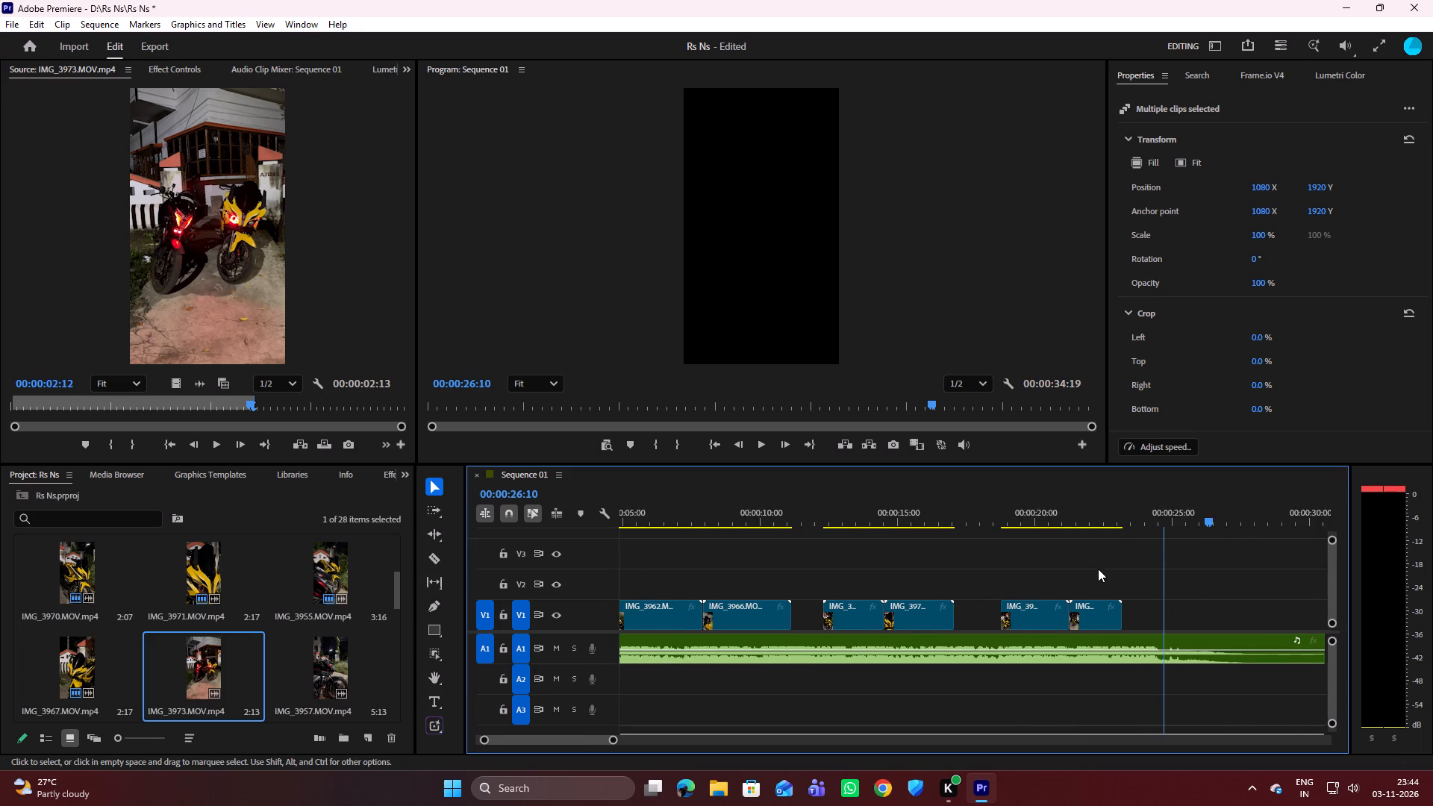
pyautogui.moveTo(1162, 522); pyautogui.dragTo(638, 563)
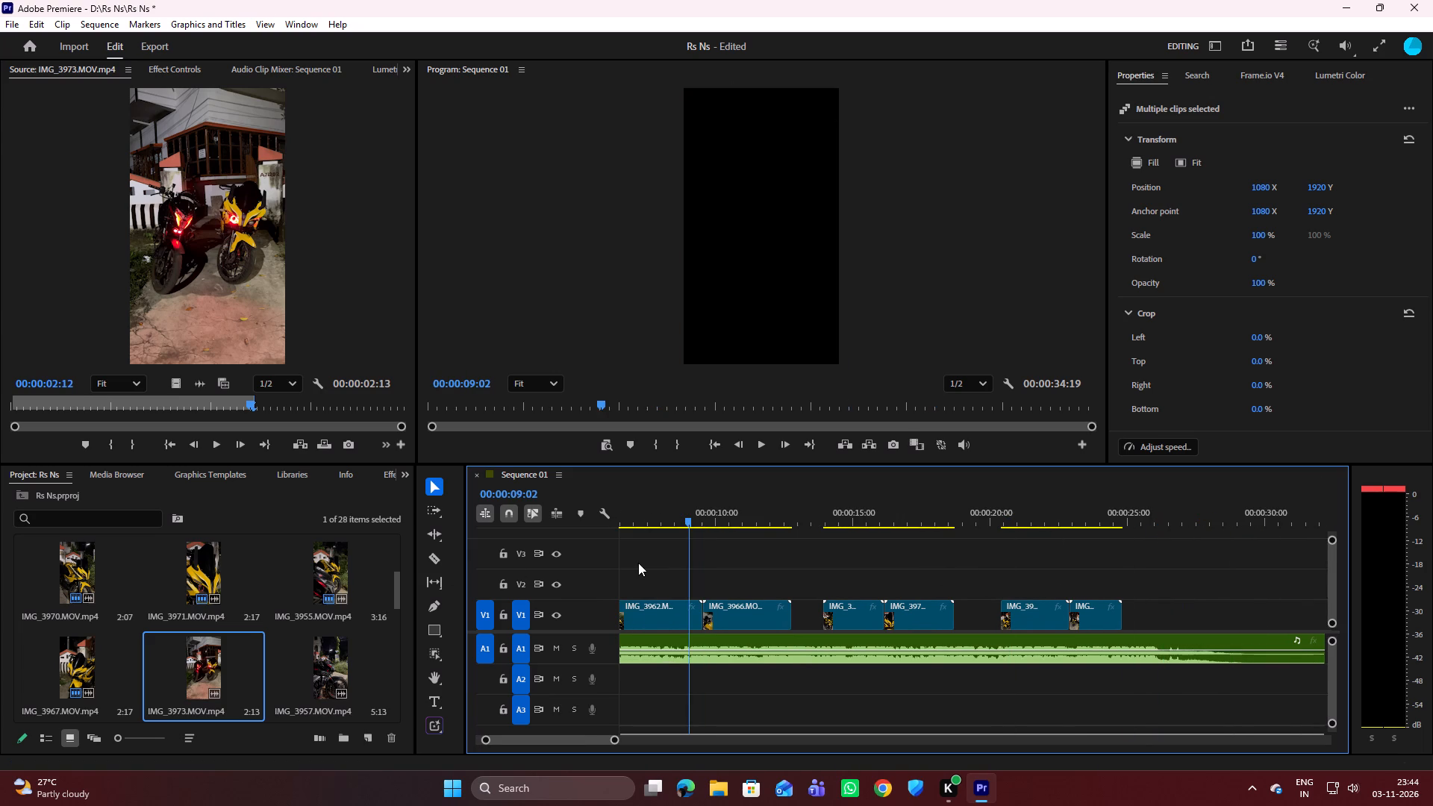
pyautogui.moveTo(638, 563); pyautogui.dragTo(528, 567)
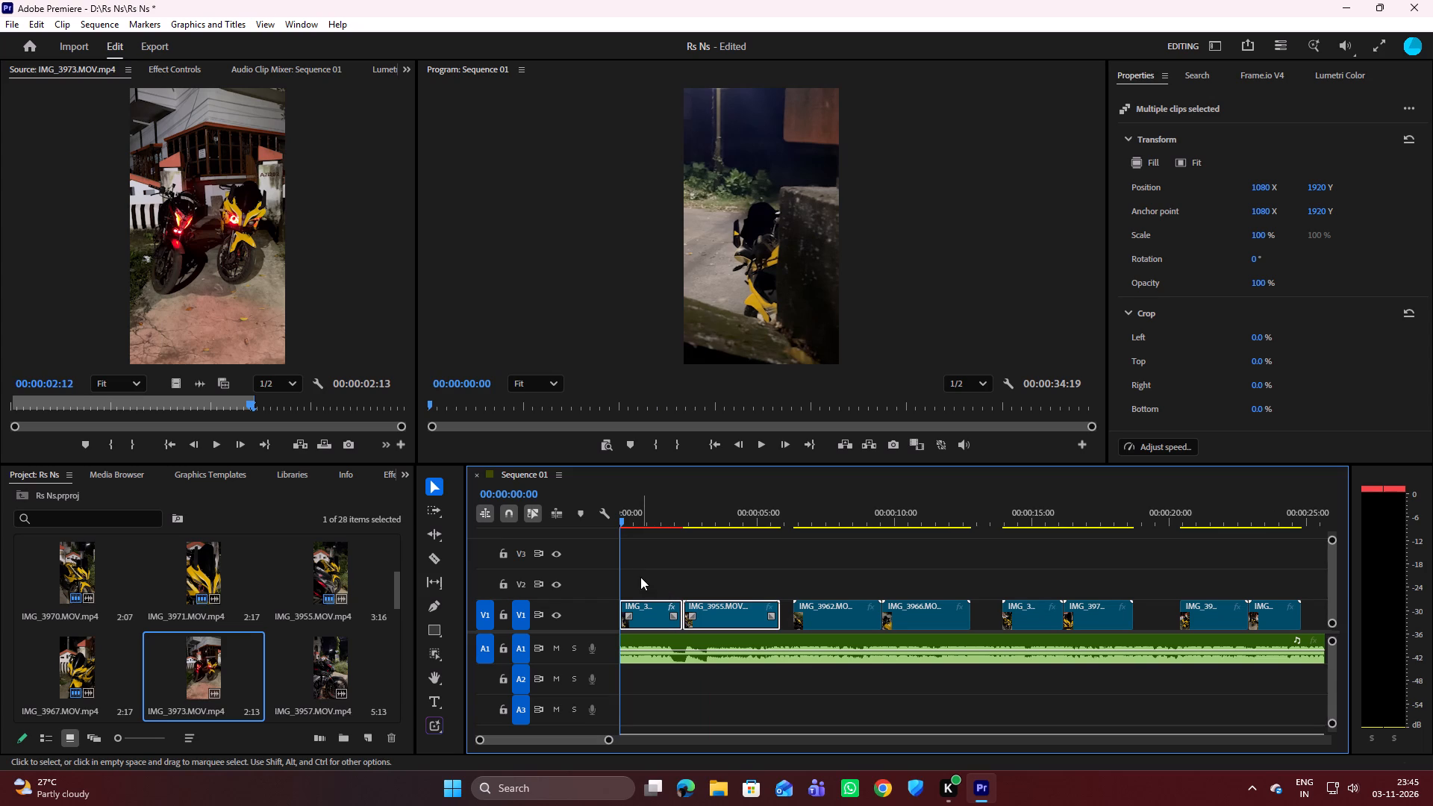
pyautogui.press('space')
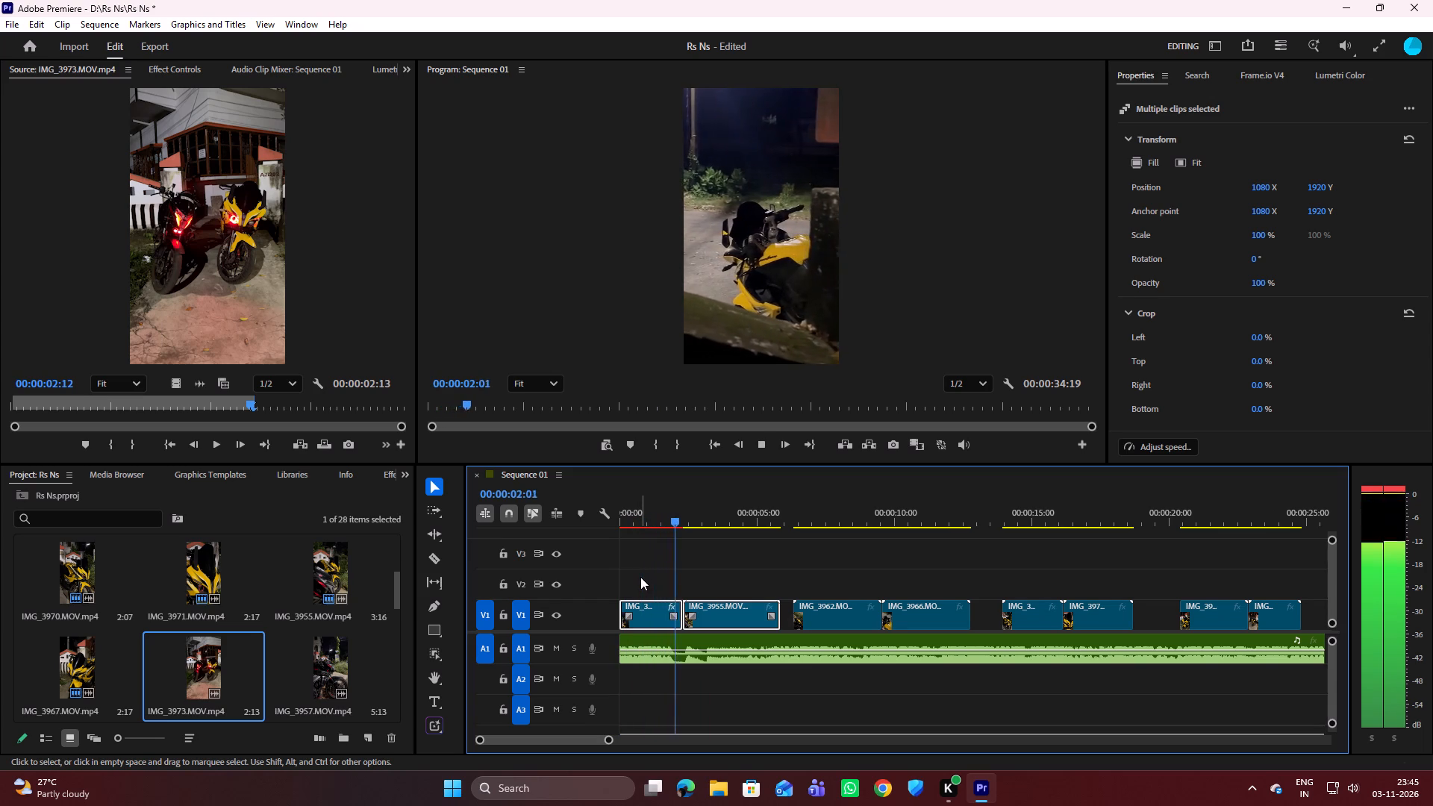
pyautogui.press('space')
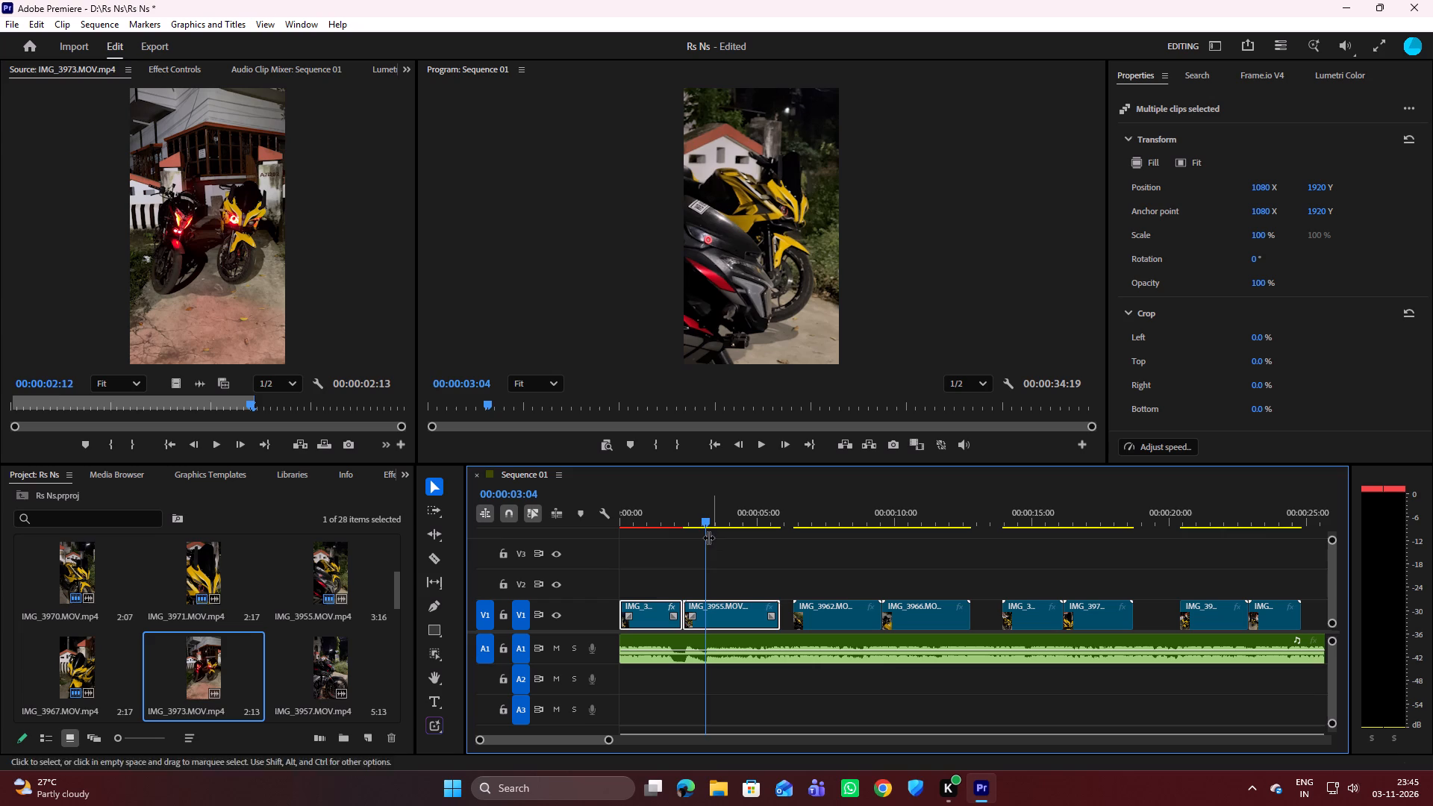
pyautogui.press('space')
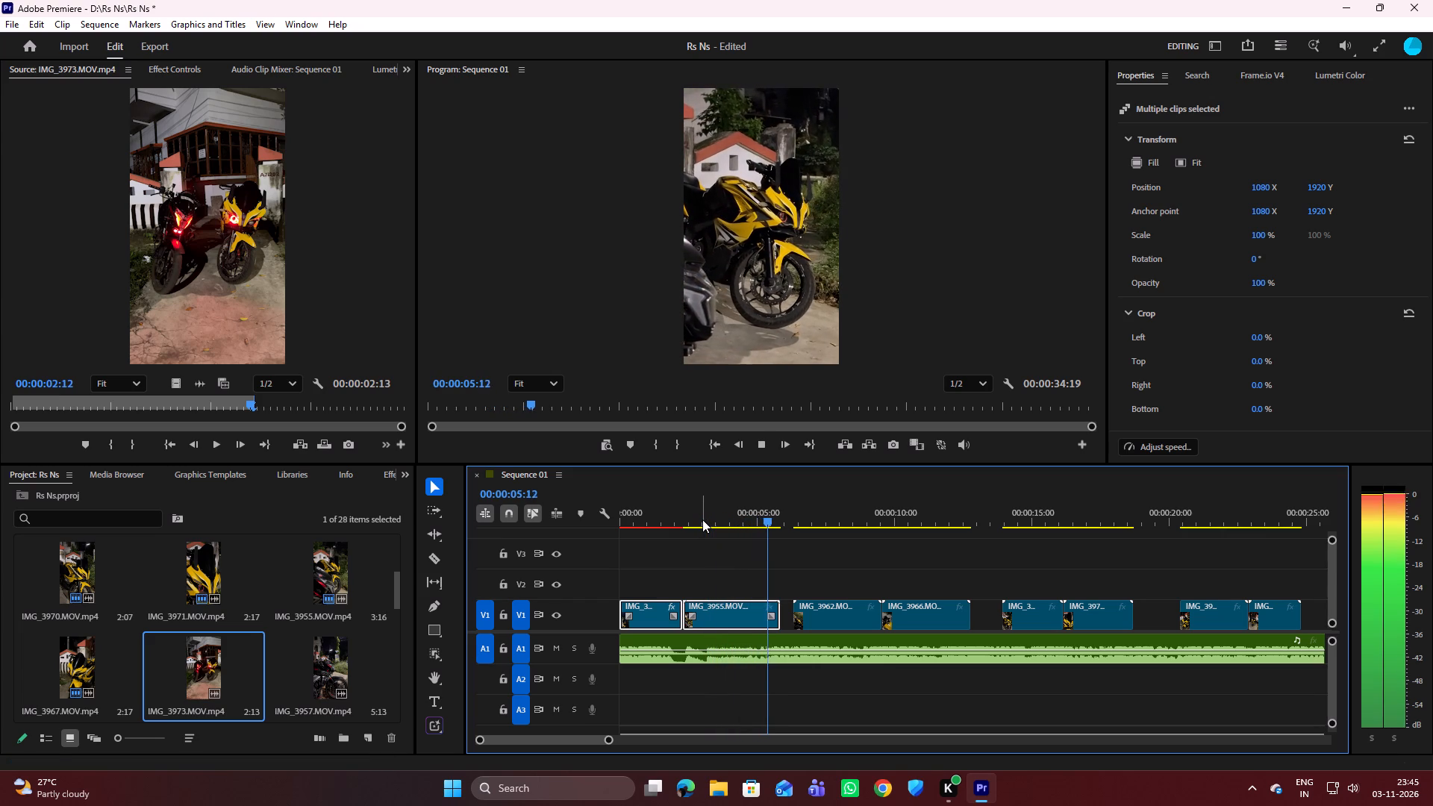
pyautogui.press('space')
# Delete the IMG_3955.MOV.mp4 clip that follows the opening clip on V1.
pyautogui.click(728, 610)
pyautogui.click(708, 563)
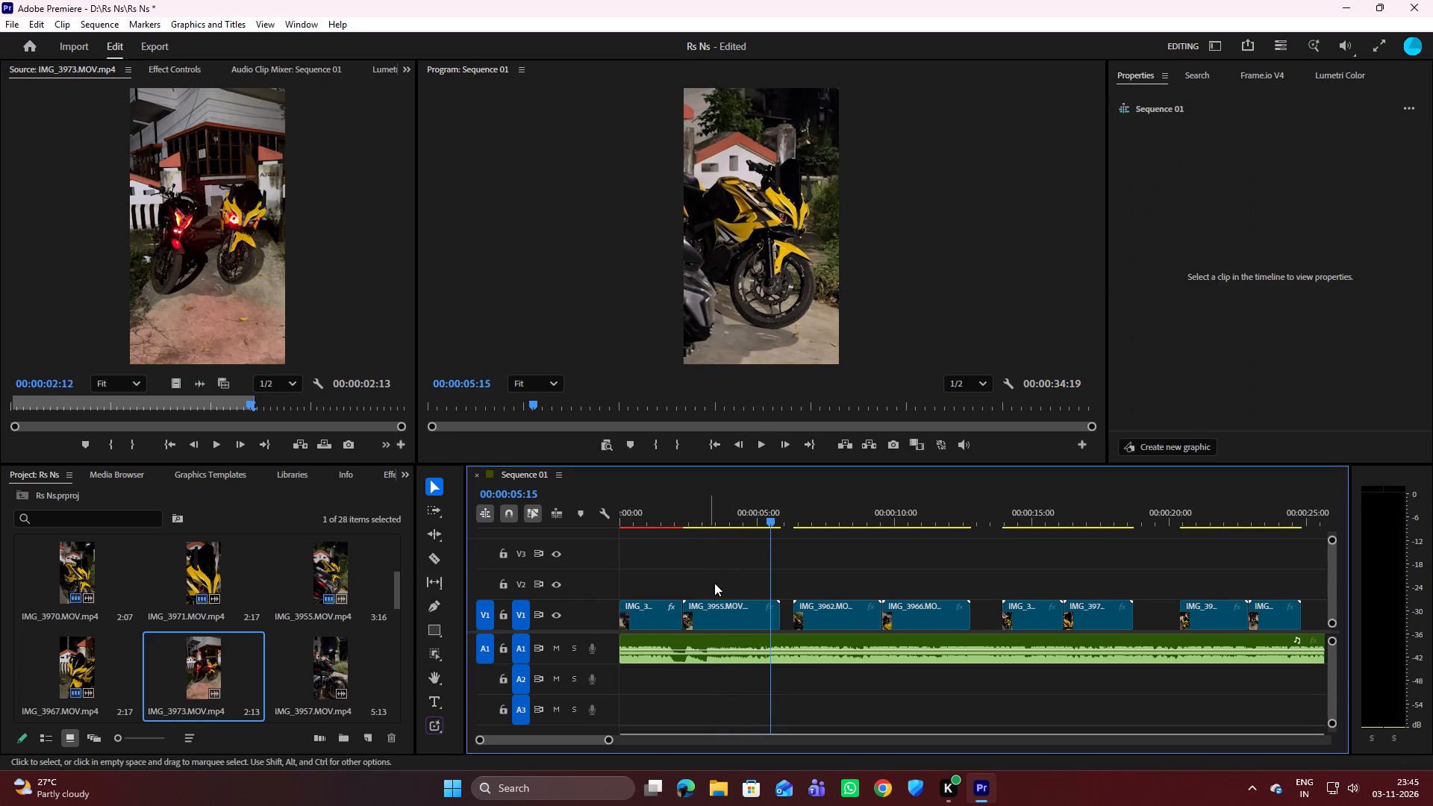
pyautogui.click(722, 604)
pyautogui.press('Delete')
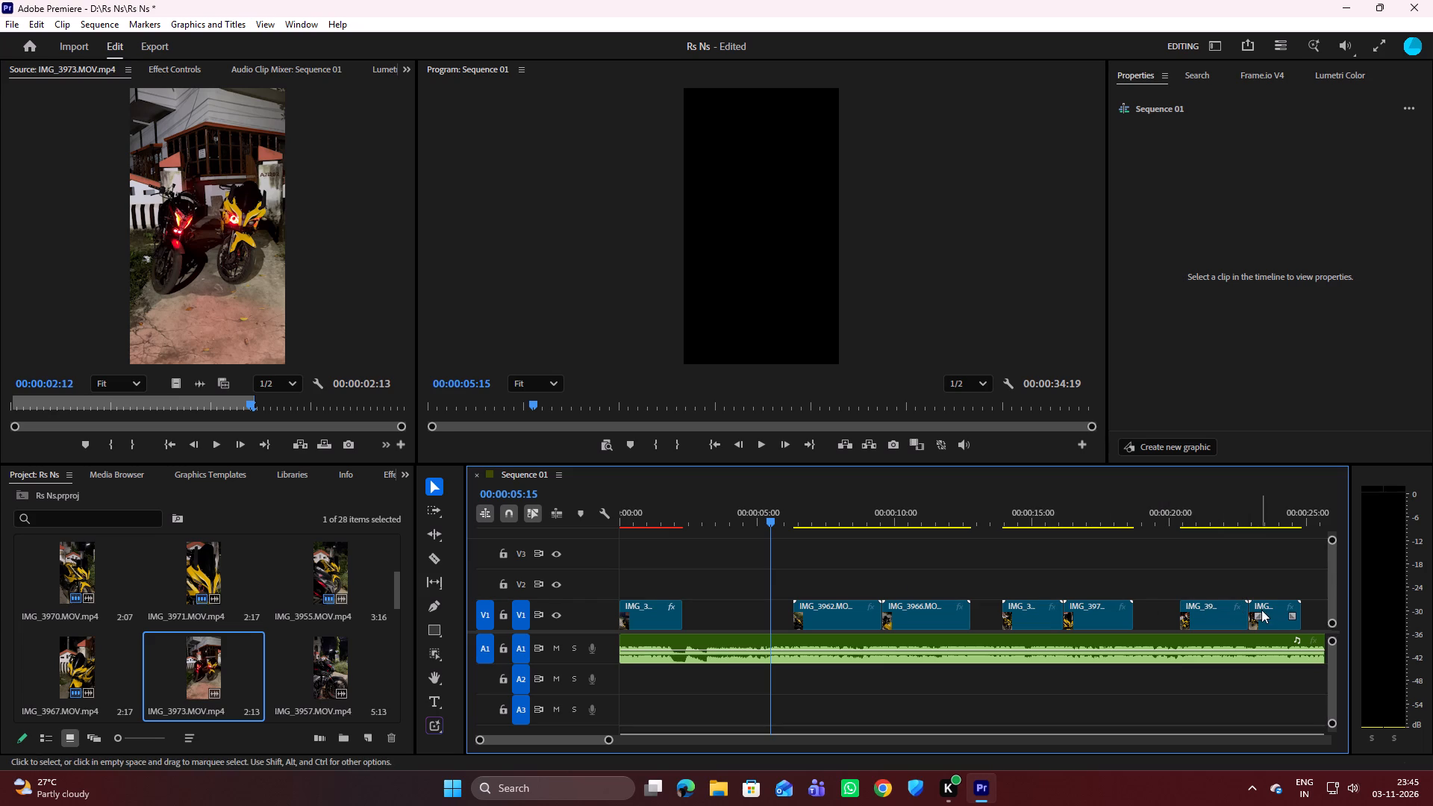
# Move the IMG_3953.MOV.mp4 clip from the end of V1 to directly after the opening IMG_3960 clip.
pyautogui.moveTo(1267, 611); pyautogui.dragTo(714, 606)
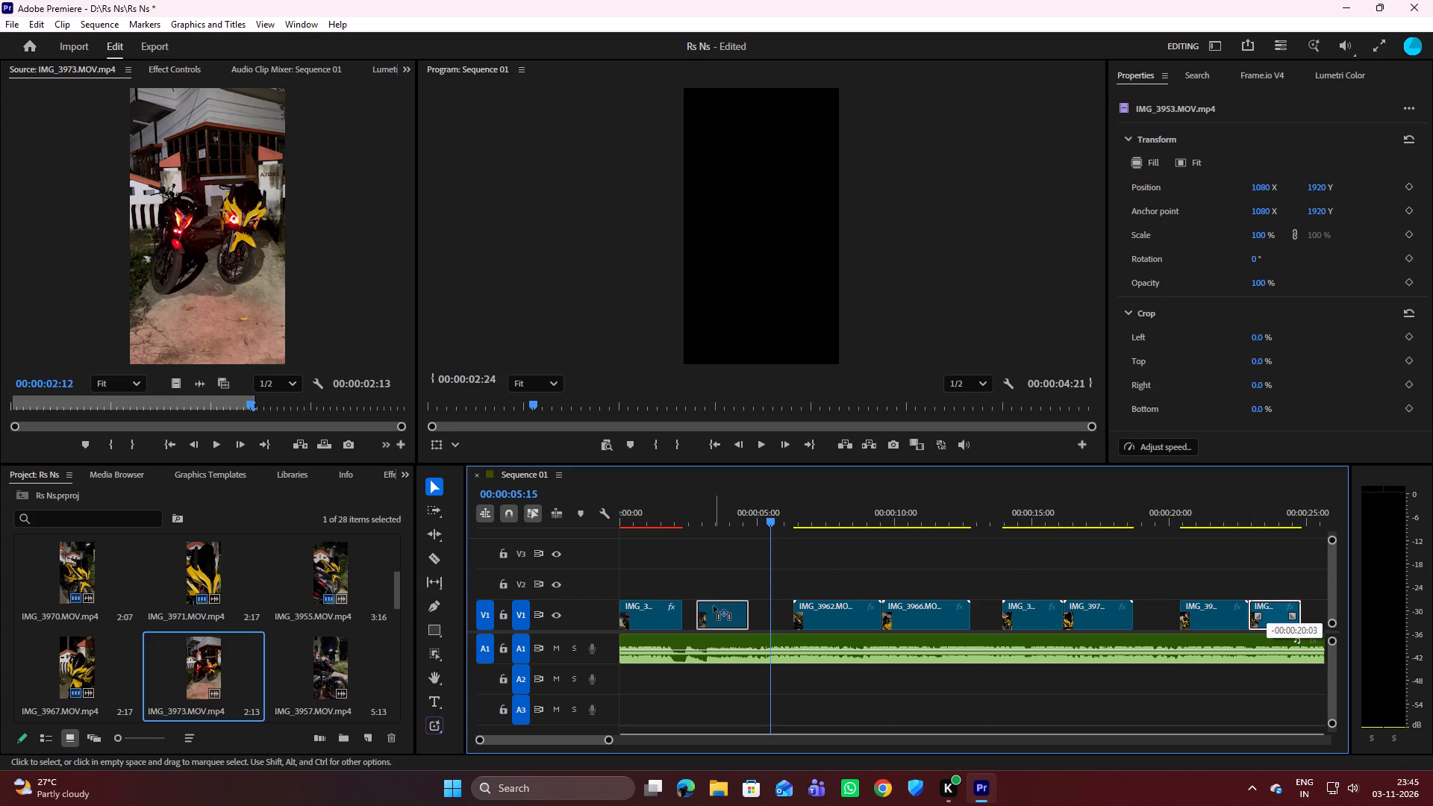
pyautogui.moveTo(714, 606); pyautogui.dragTo(708, 606)
pyautogui.moveTo(773, 518); pyautogui.dragTo(722, 525)
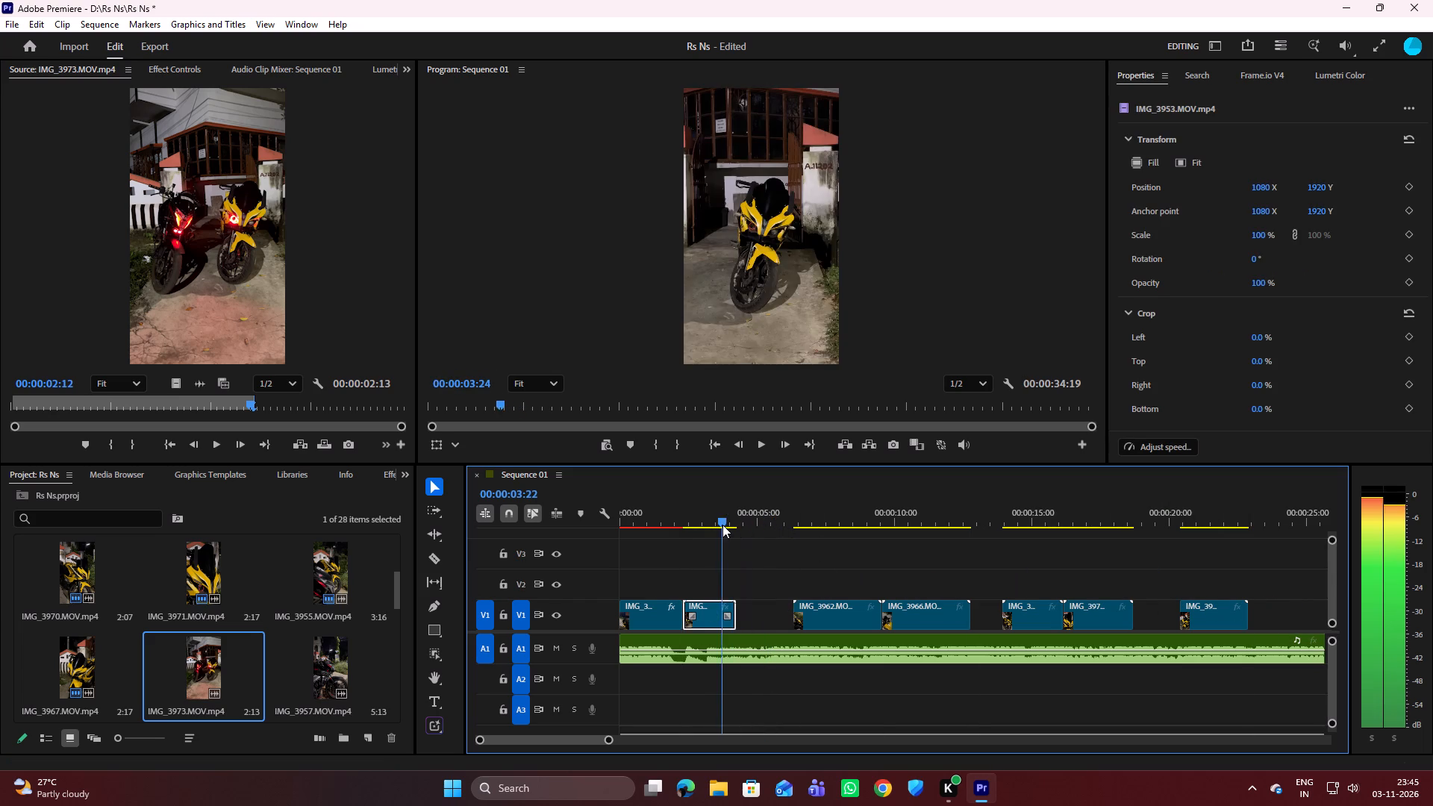
# Replay the IMG_3953 clip and move the IMG_3970.MOV.mp4 clip from later on V1 to directly after it.
pyautogui.moveTo(722, 525); pyautogui.dragTo(679, 525)
pyautogui.press('space')
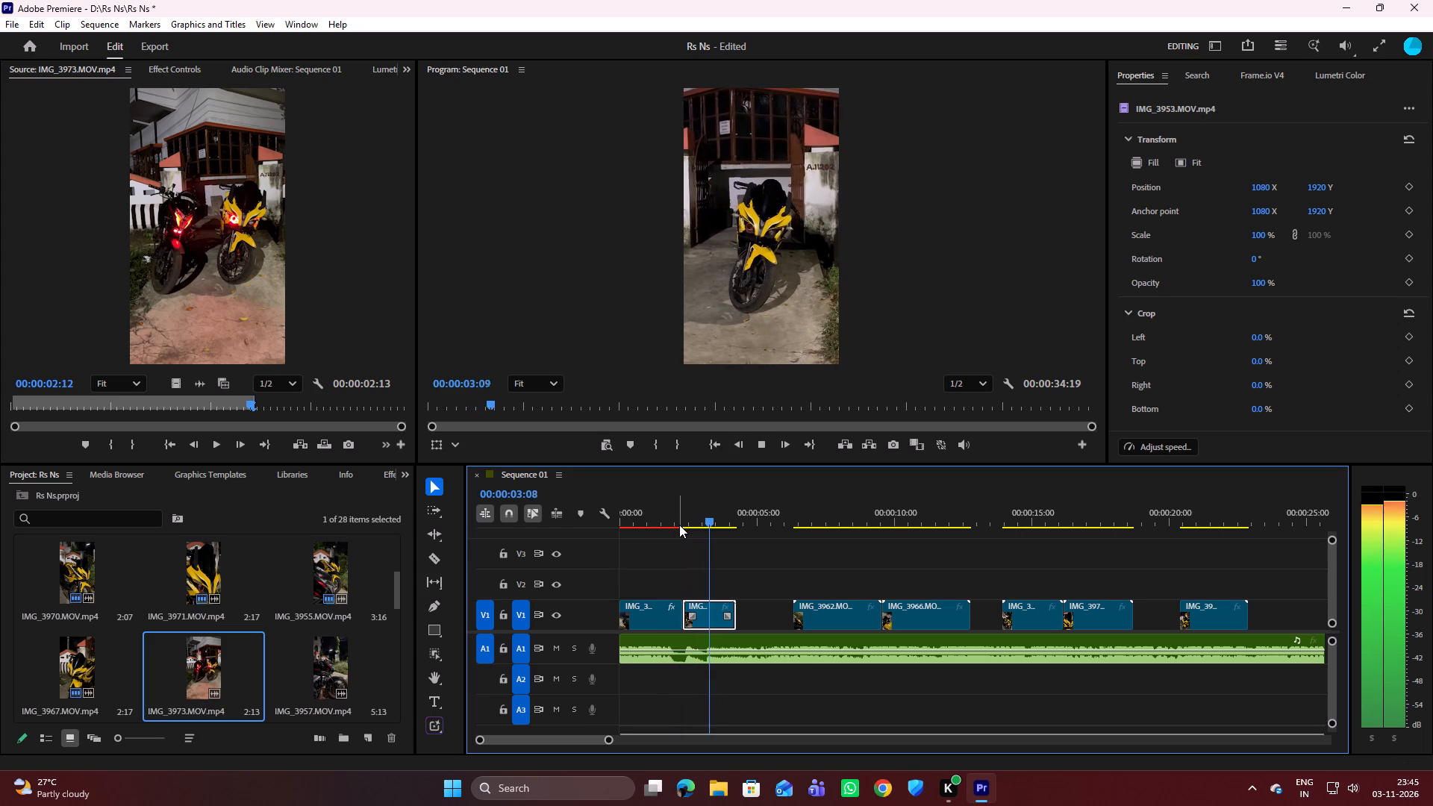
pyautogui.press('space')
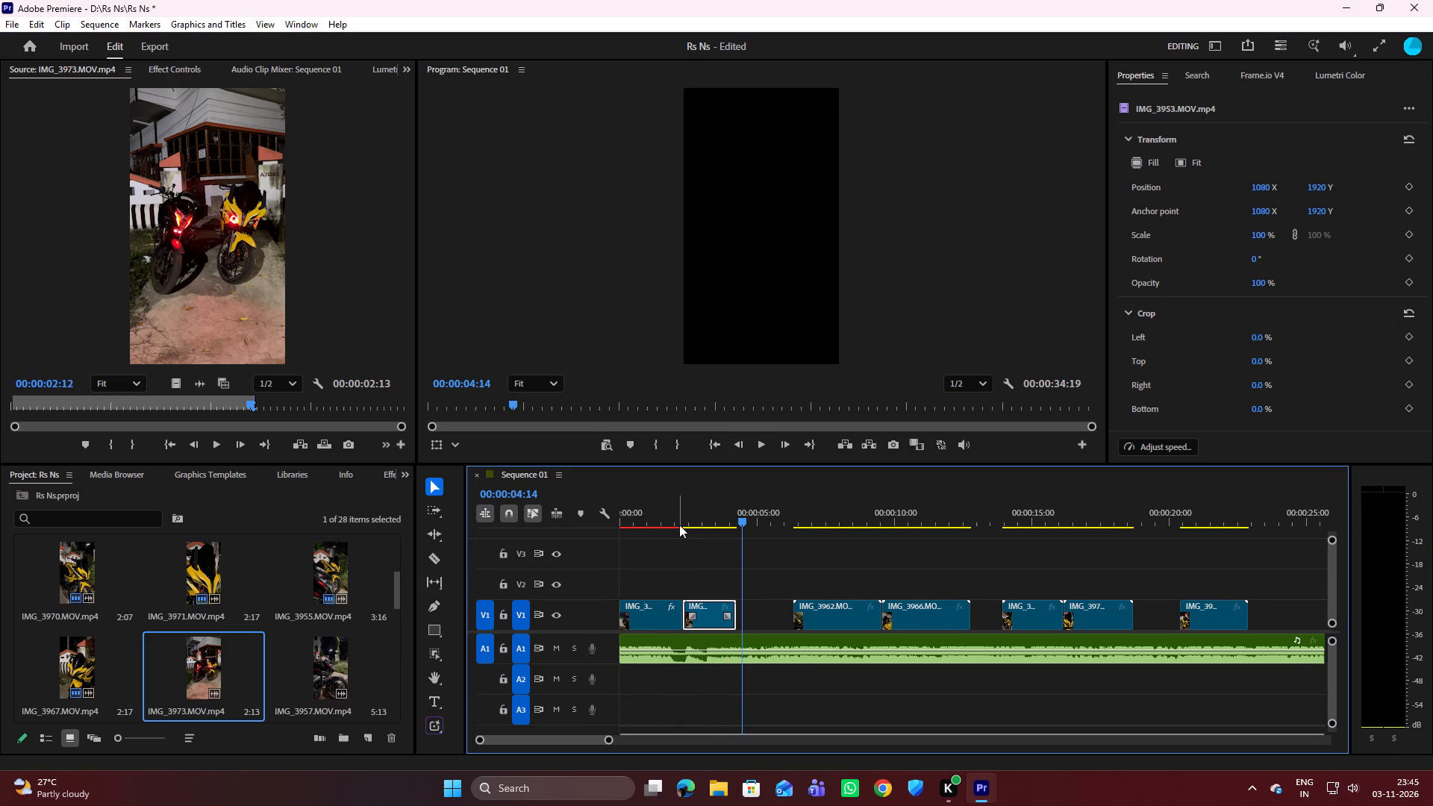
pyautogui.moveTo(1038, 618); pyautogui.dragTo(1029, 603)
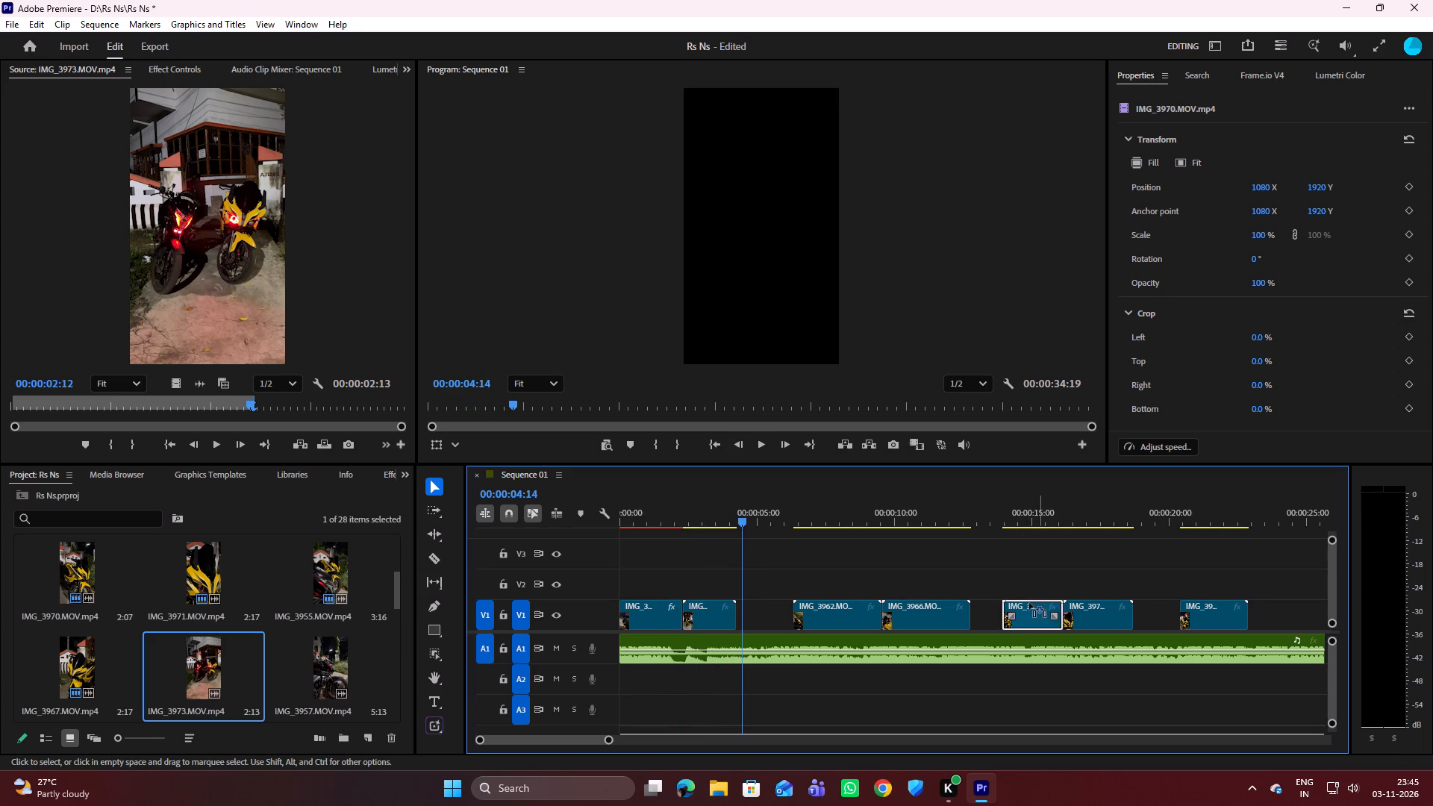
pyautogui.moveTo(1029, 603); pyautogui.dragTo(772, 608)
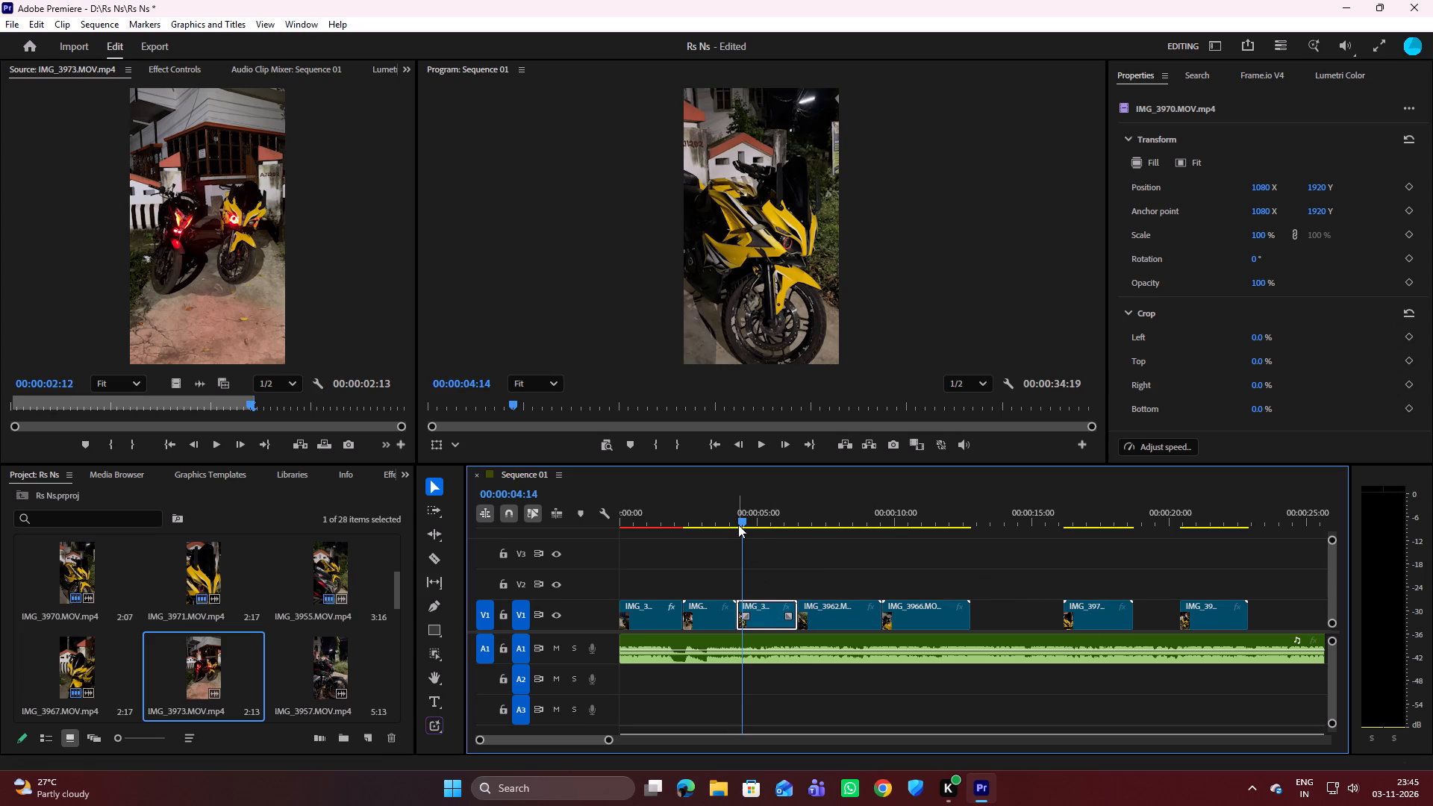
# Play from the end of the IMG_3953 clip through IMG_3970, IMG_3962 and IMG_3966 to check the new order against the song.
pyautogui.moveTo(741, 519); pyautogui.dragTo(715, 525)
pyautogui.press('space')
pyautogui.click(696, 547)
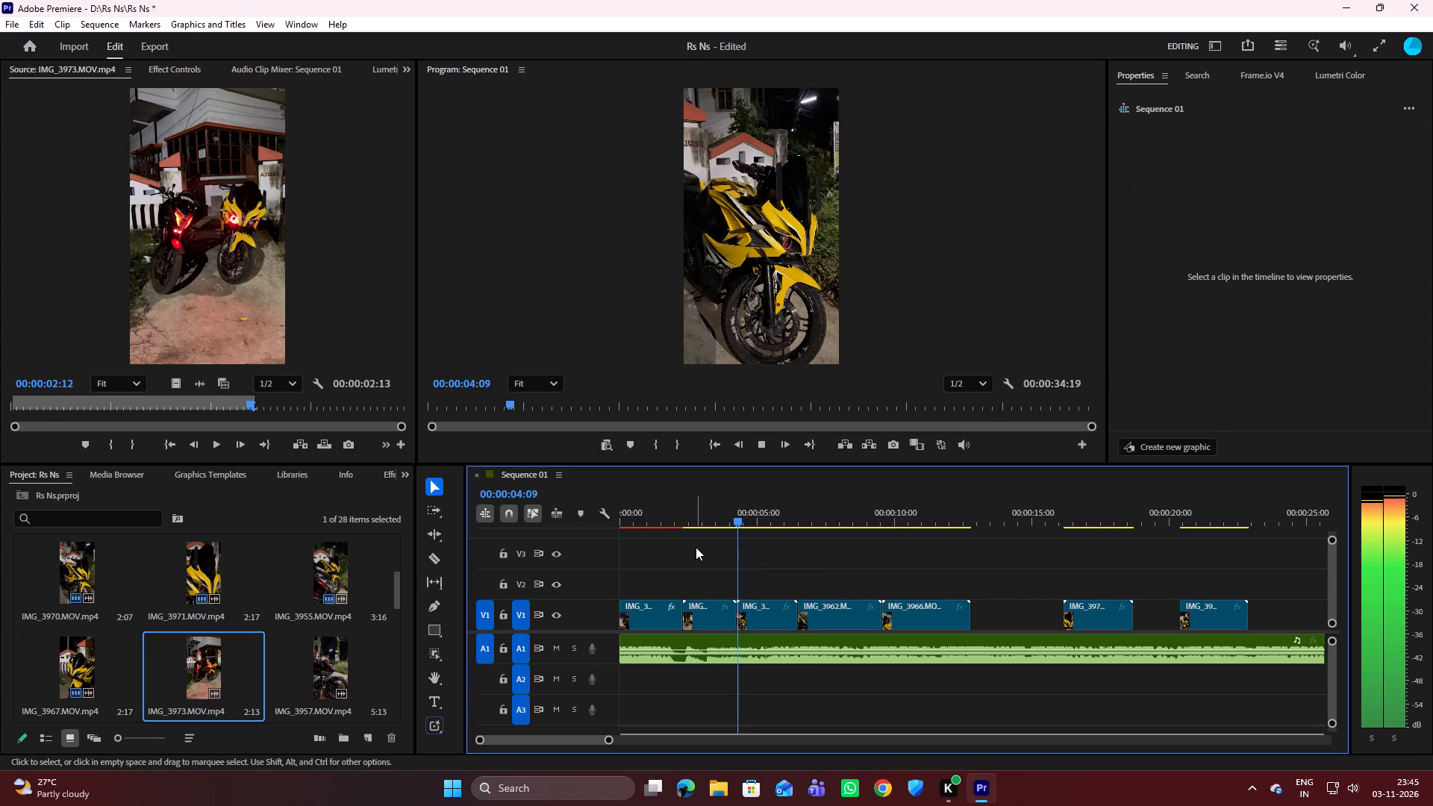
pyautogui.press('space')
pyautogui.moveTo(761, 522); pyautogui.dragTo(759, 522)
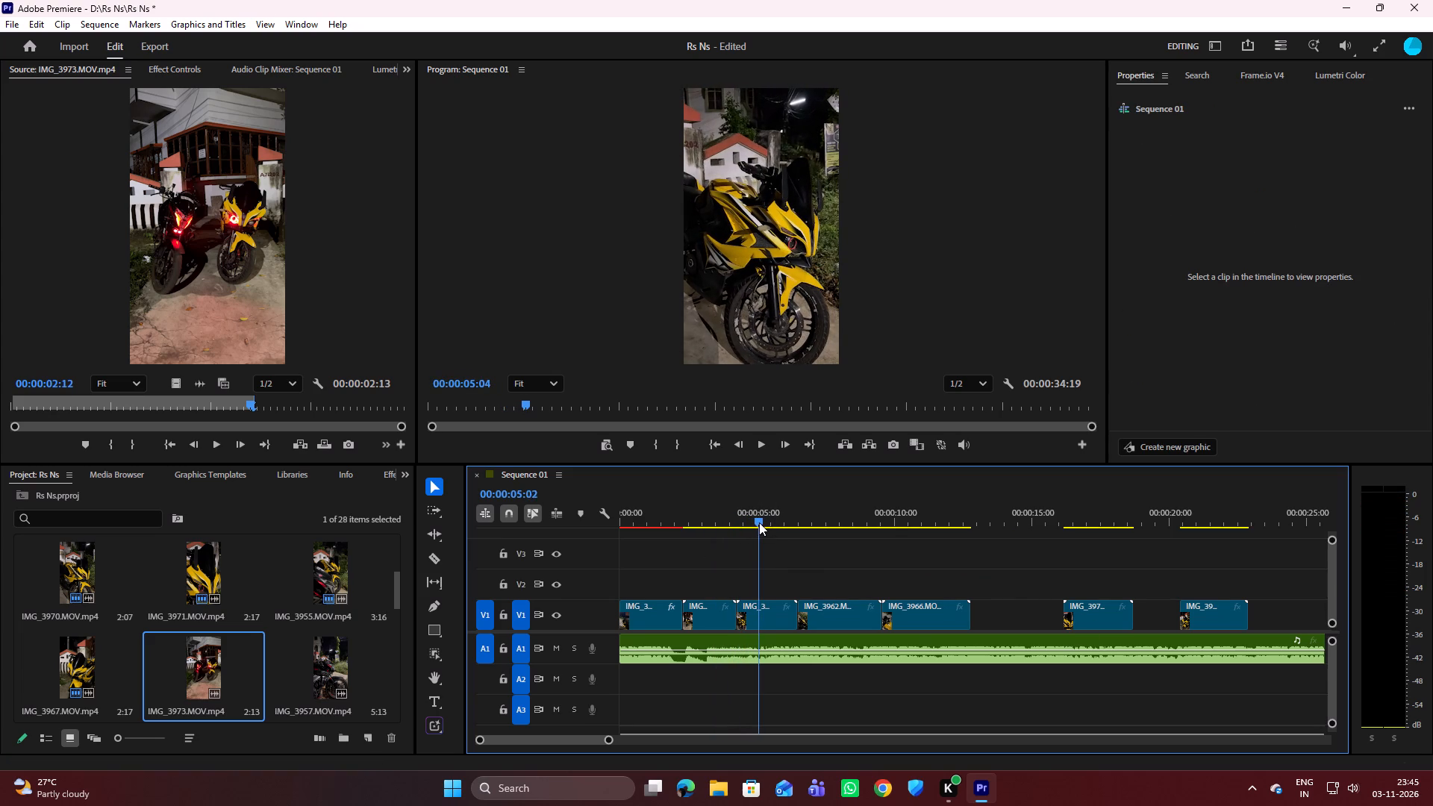
pyautogui.moveTo(759, 522); pyautogui.dragTo(740, 530)
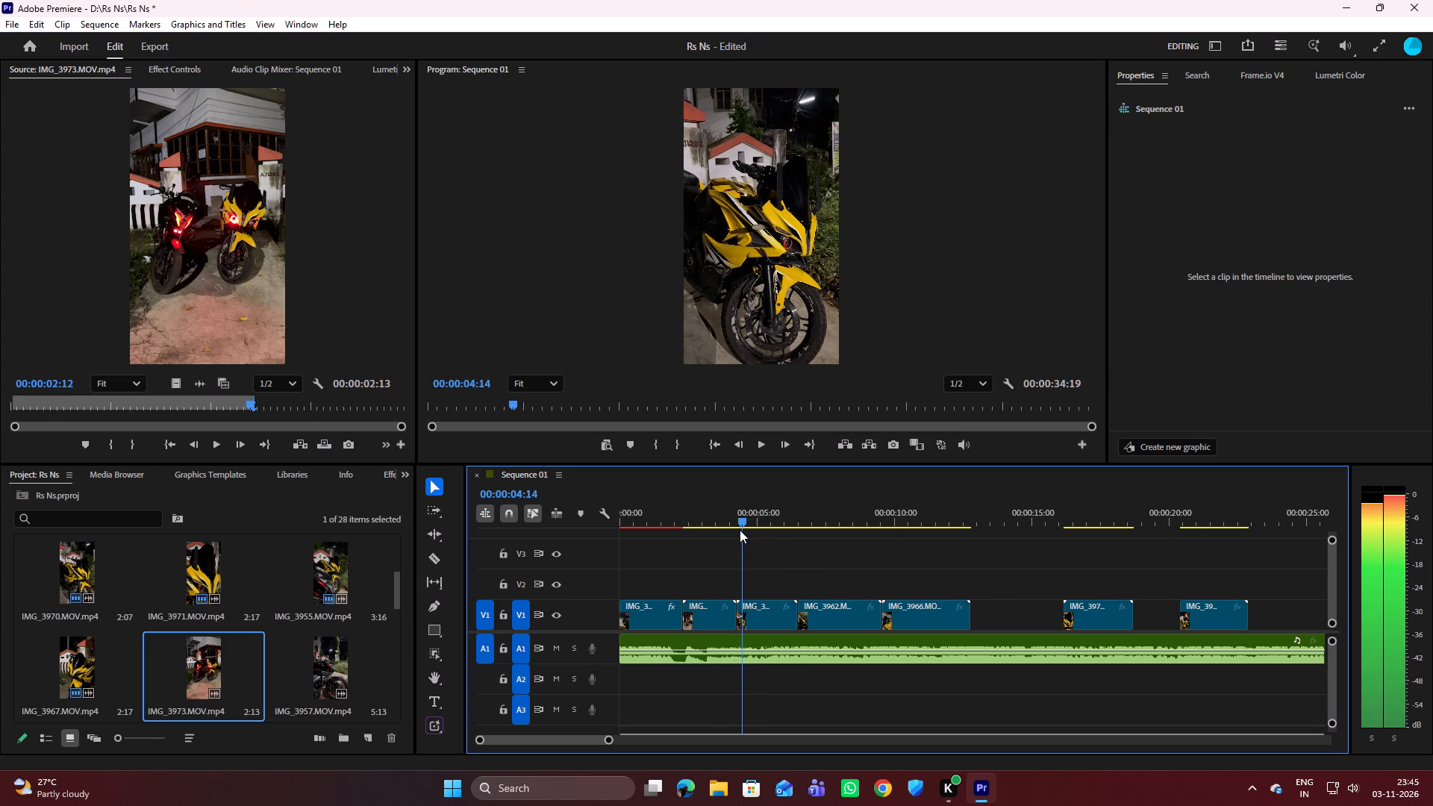
pyautogui.moveTo(740, 530); pyautogui.dragTo(731, 526)
pyautogui.press('space')
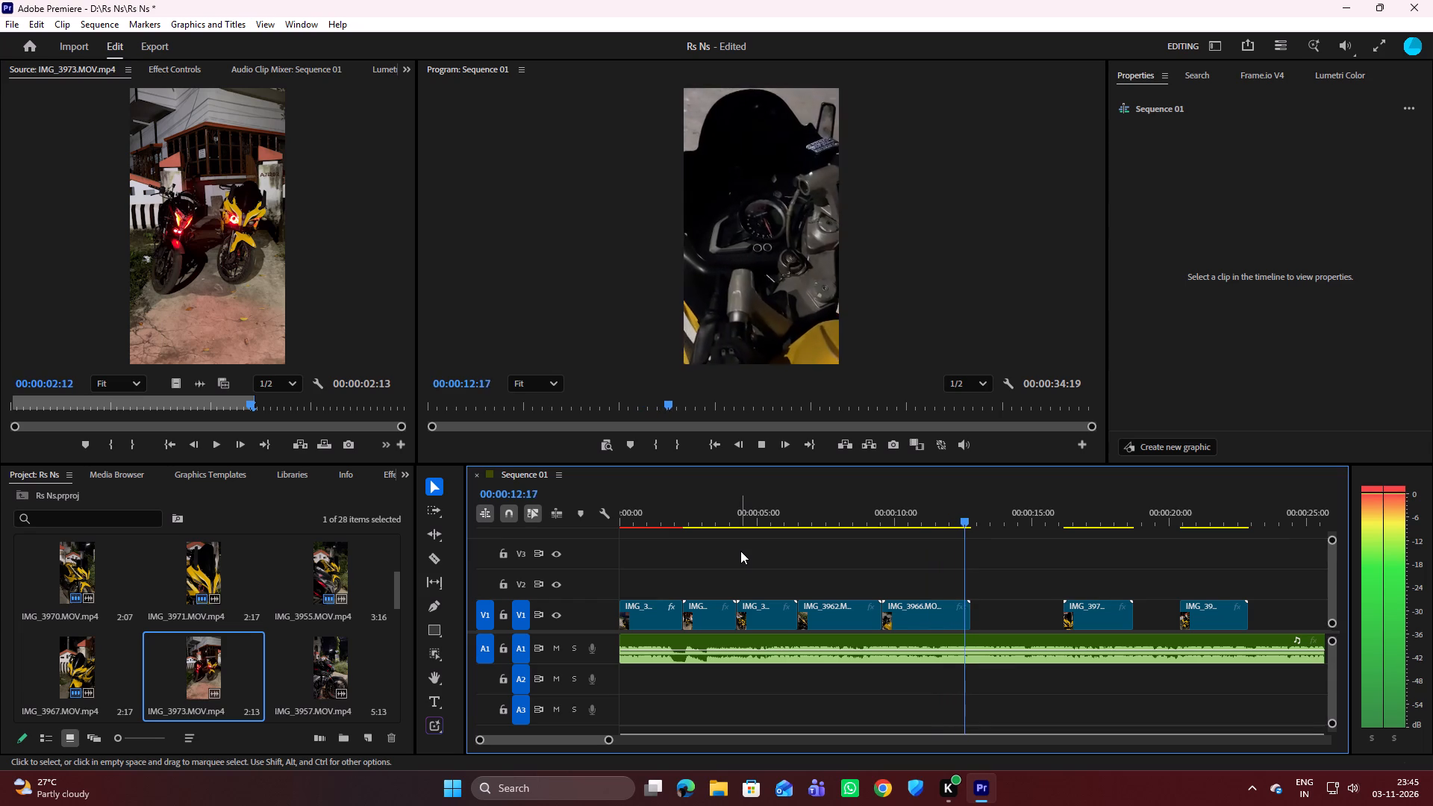
pyautogui.press('space')
# Close the gaps on V1 by moving the last two clips up to the end of IMG_3966 and butting IMG_3967.MOV.mp4 against the clip before it.
pyautogui.moveTo(1030, 552); pyautogui.dragTo(1209, 613)
pyautogui.moveTo(1199, 612); pyautogui.dragTo(1114, 616)
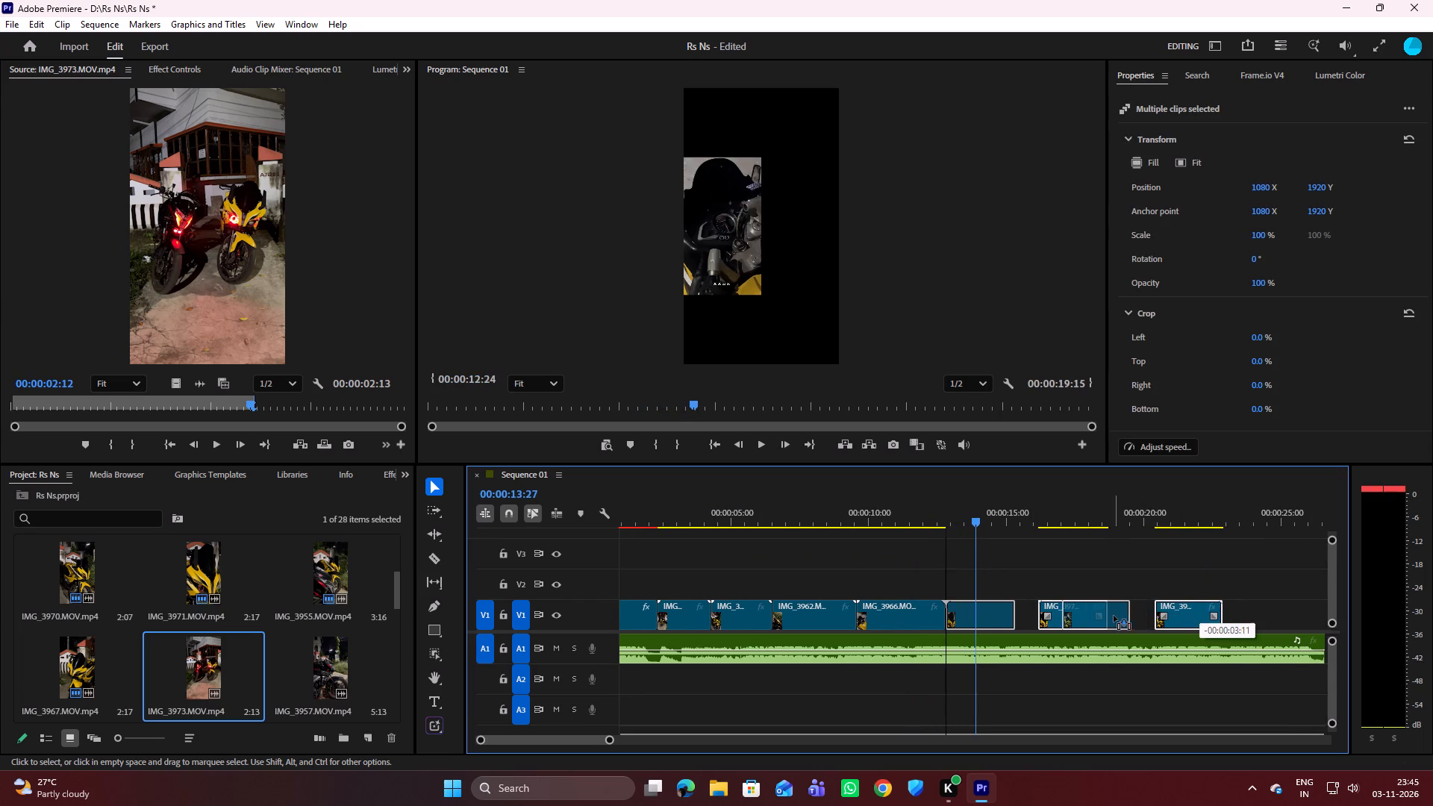
pyautogui.moveTo(1114, 616); pyautogui.dragTo(1112, 616)
pyautogui.click(1097, 611)
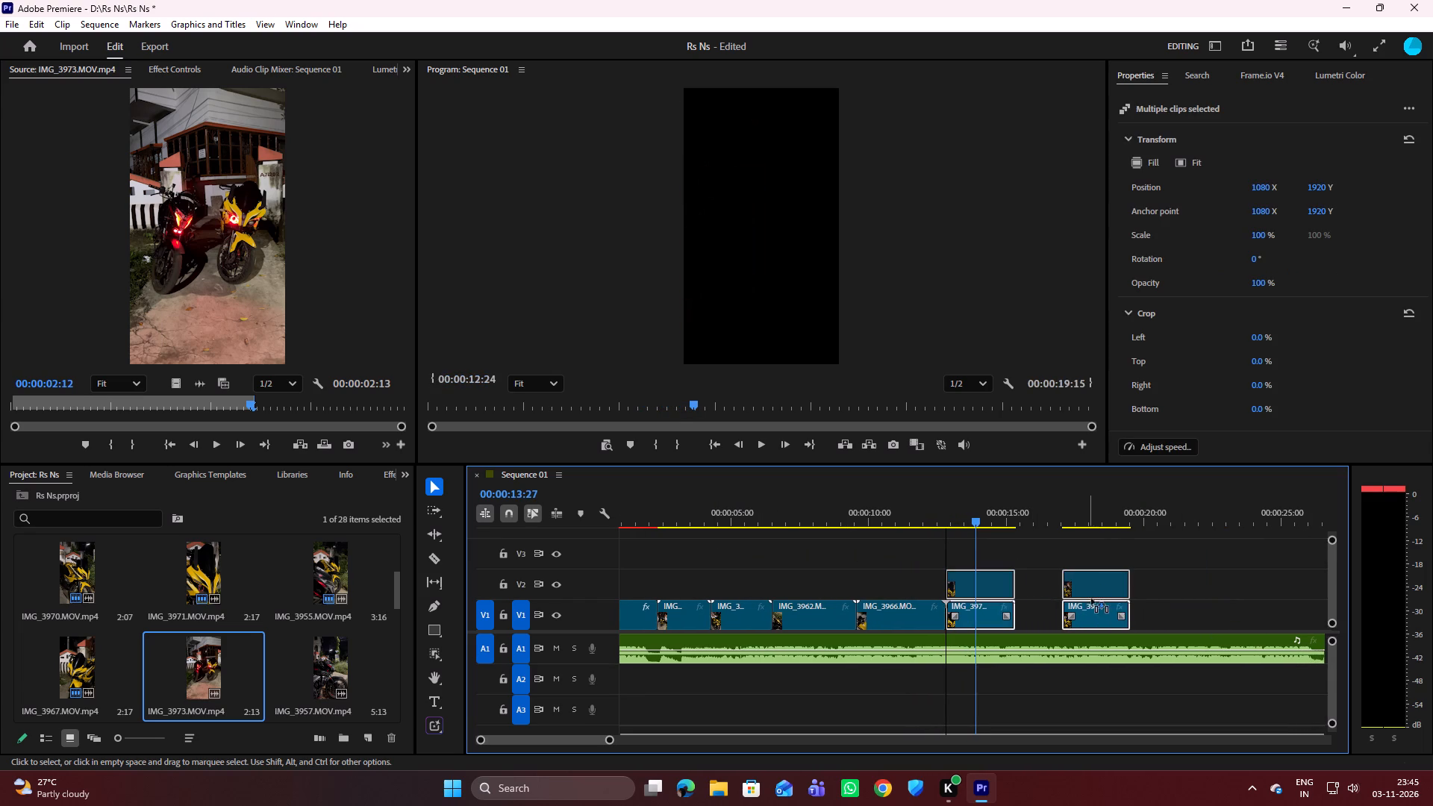
pyautogui.click(1075, 545)
pyautogui.moveTo(1102, 604); pyautogui.dragTo(1064, 602)
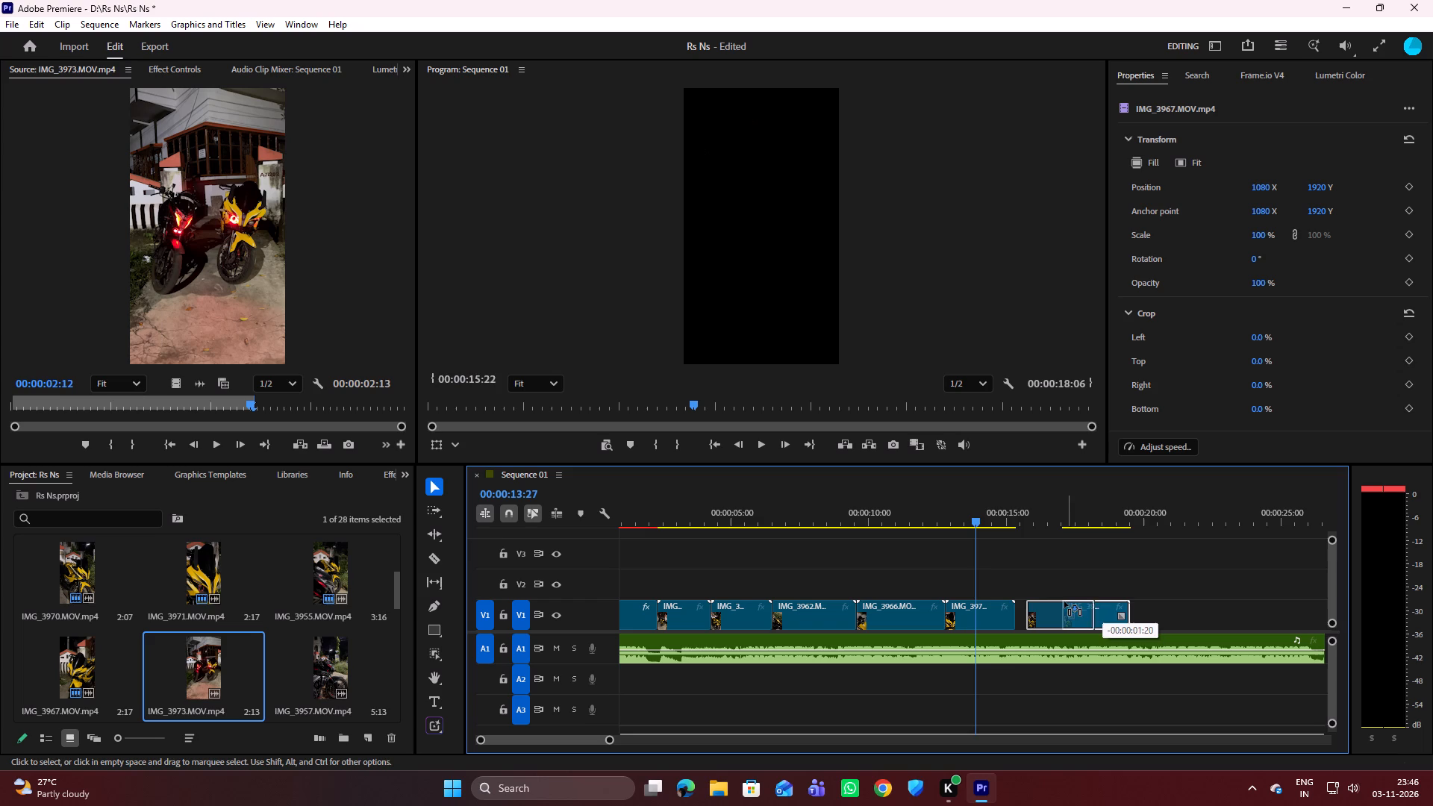
pyautogui.moveTo(1064, 602); pyautogui.dragTo(1061, 601)
# Play from the end of the IMG_3966 clip through IMG_3967 to check the closed-up ending against the song.
pyautogui.moveTo(976, 522); pyautogui.dragTo(933, 518)
pyautogui.press('space')
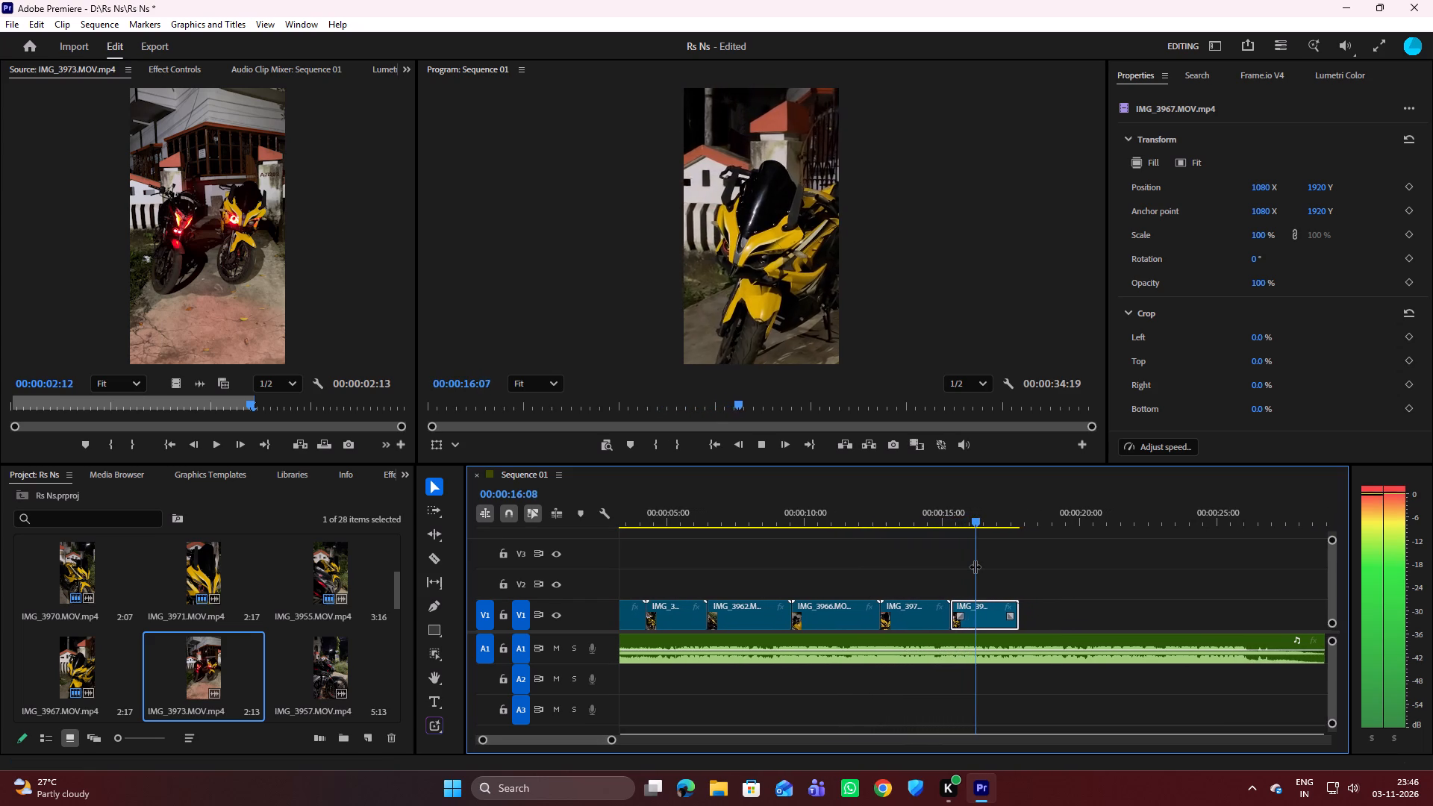
pyautogui.press('space')
pyautogui.press('space')
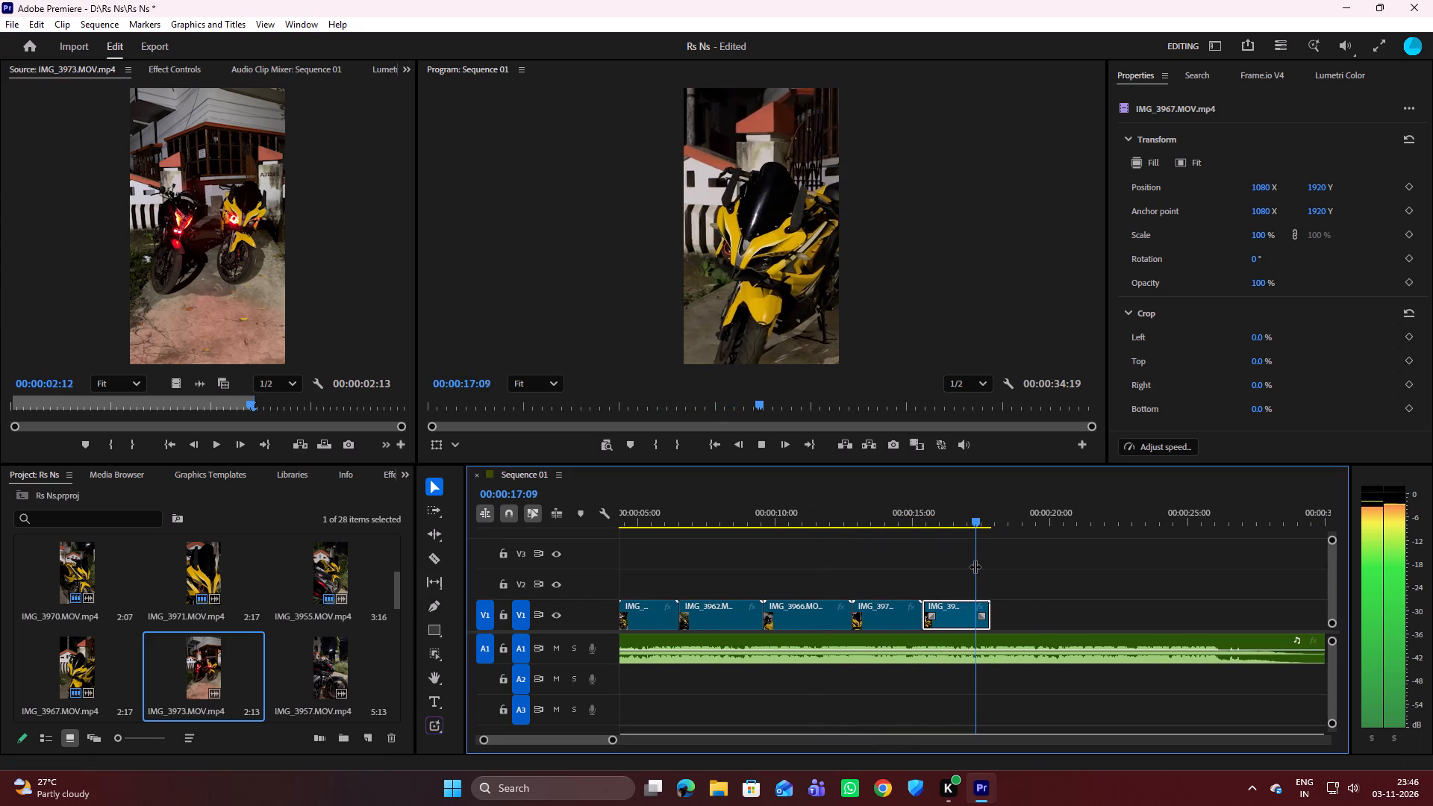
pyautogui.press('space')
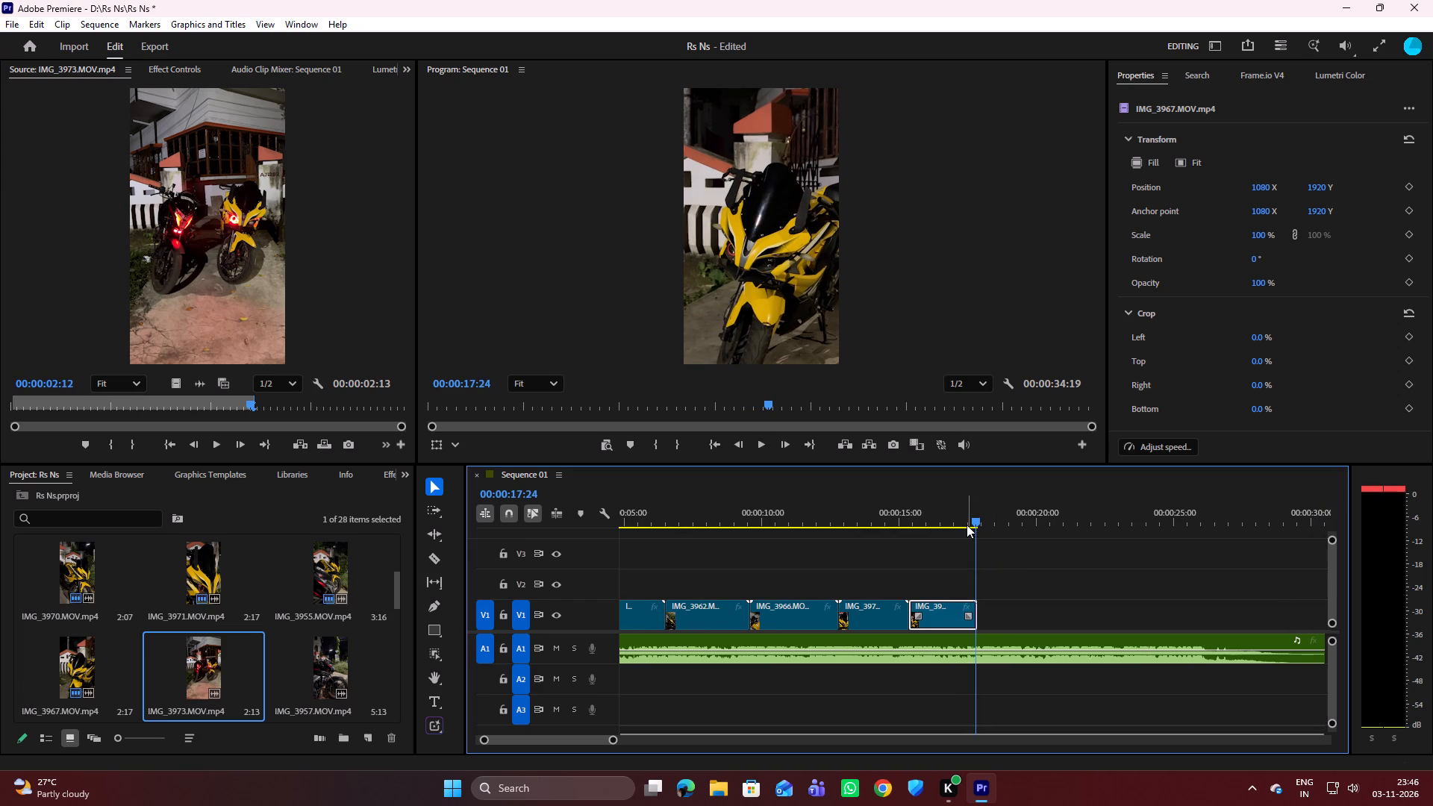
# Return to the sequence start and play through the IMG_3966 clip to review the gap-free edit against the song.
pyautogui.moveTo(974, 516); pyautogui.dragTo(455, 575)
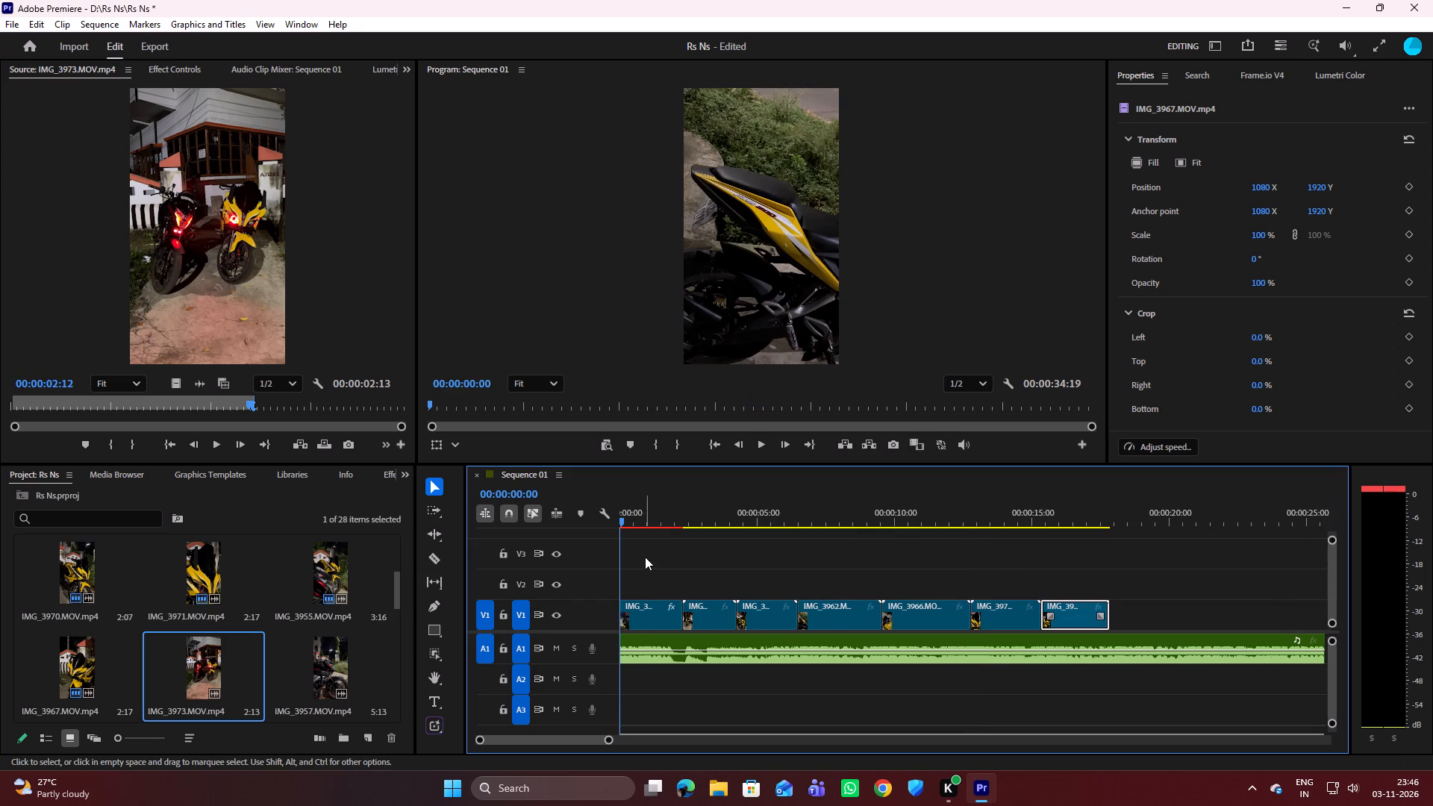
pyautogui.moveTo(614, 517); pyautogui.dragTo(607, 516)
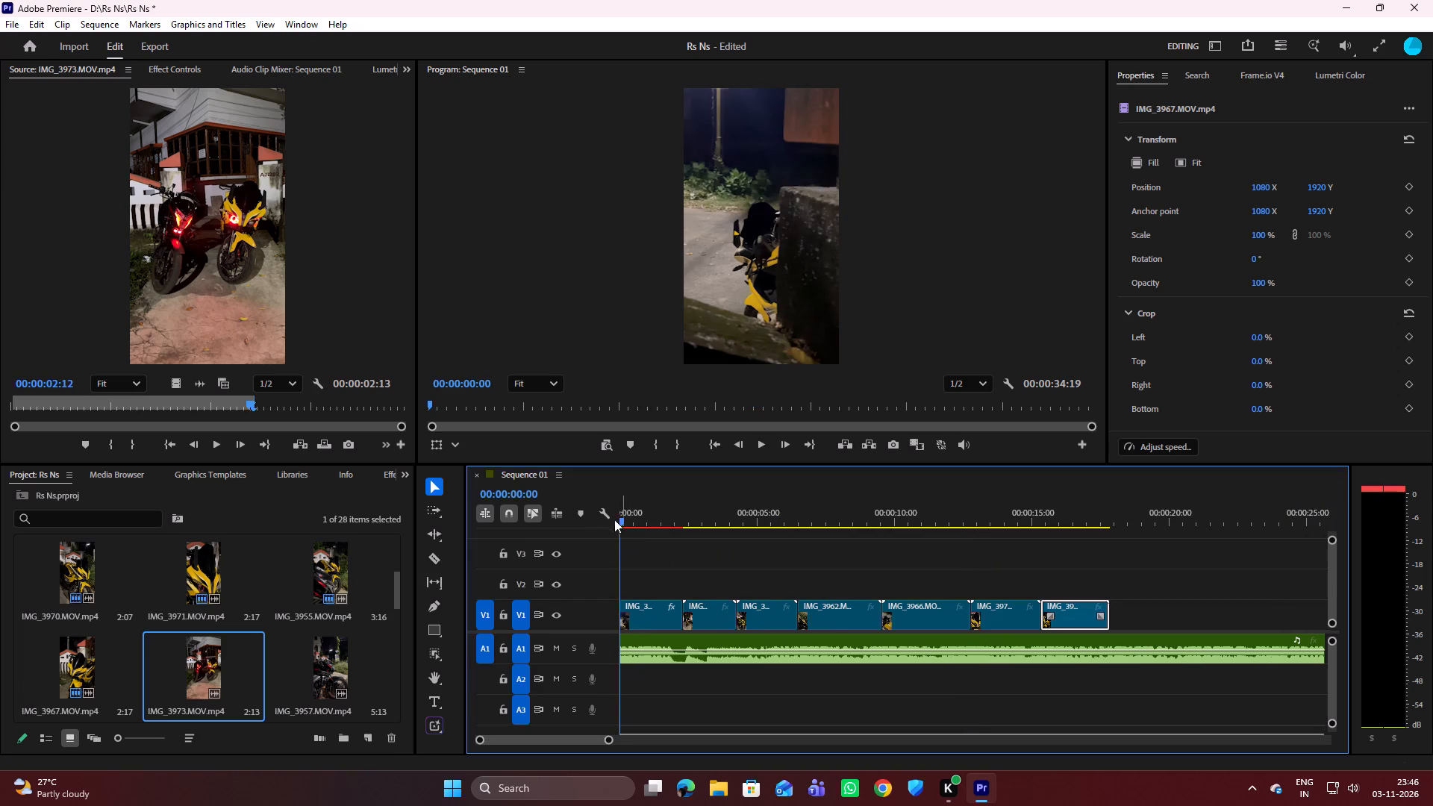
pyautogui.click(603, 511)
pyautogui.click(605, 514)
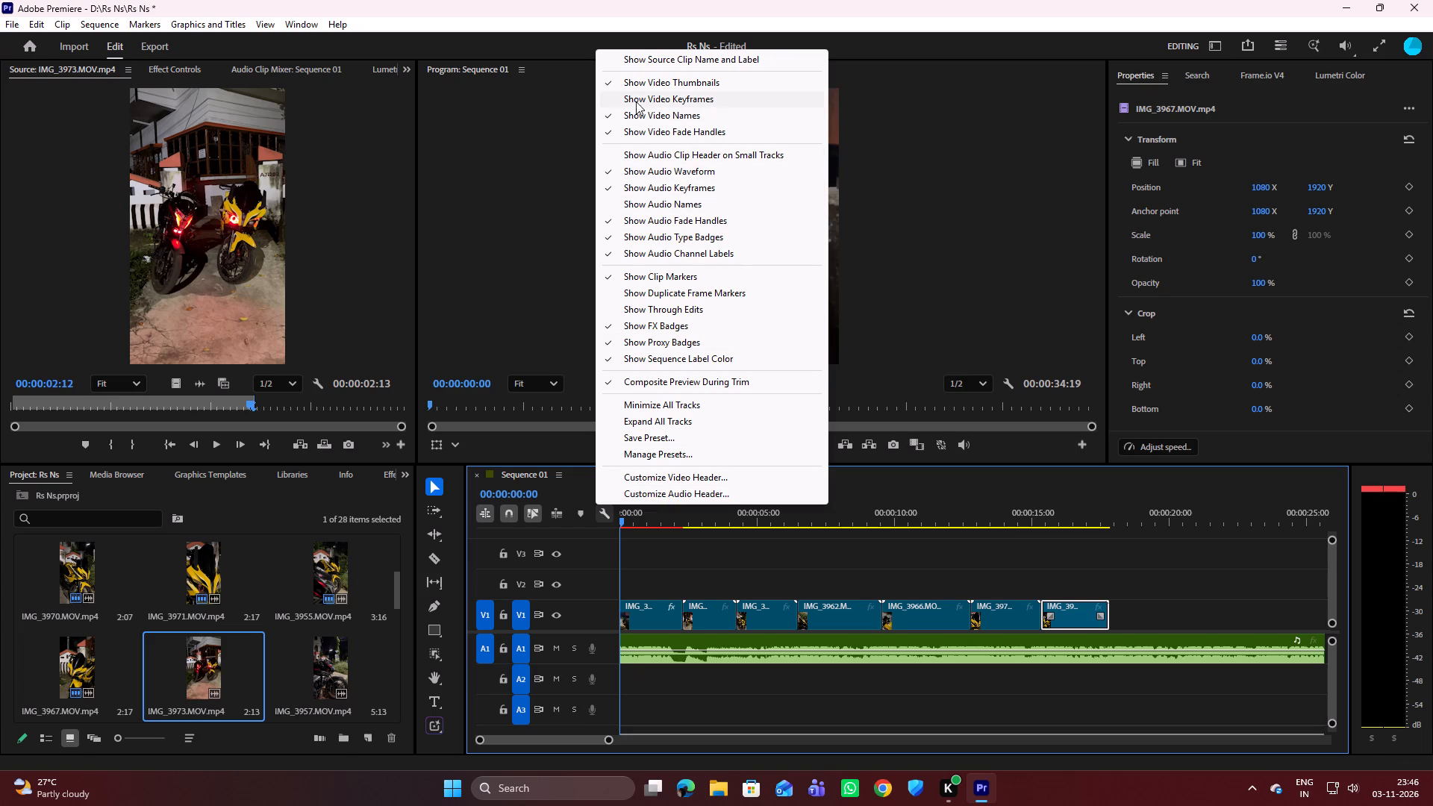
pyautogui.click(590, 560)
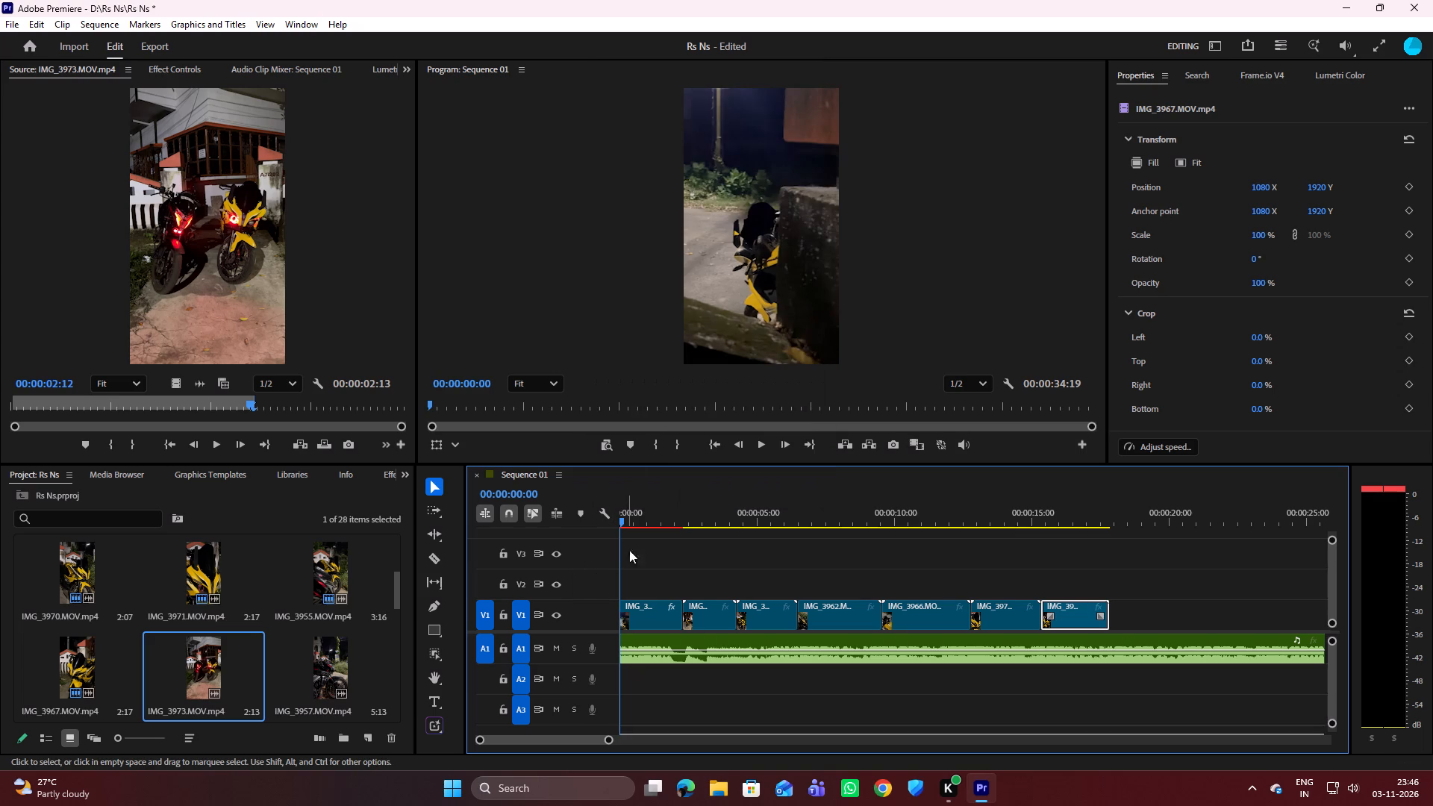
pyautogui.press('space')
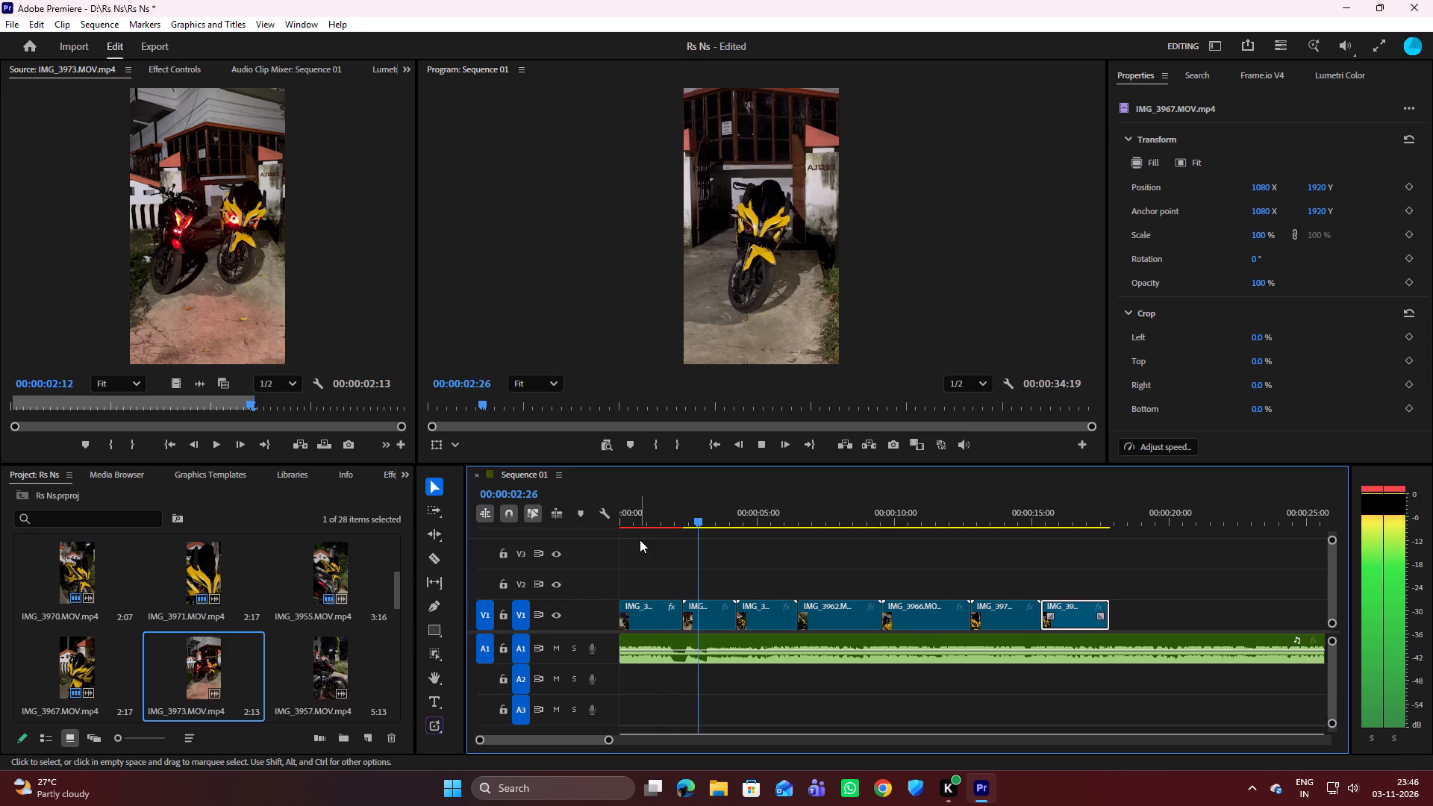
pyautogui.press('space')
pyautogui.press('space')
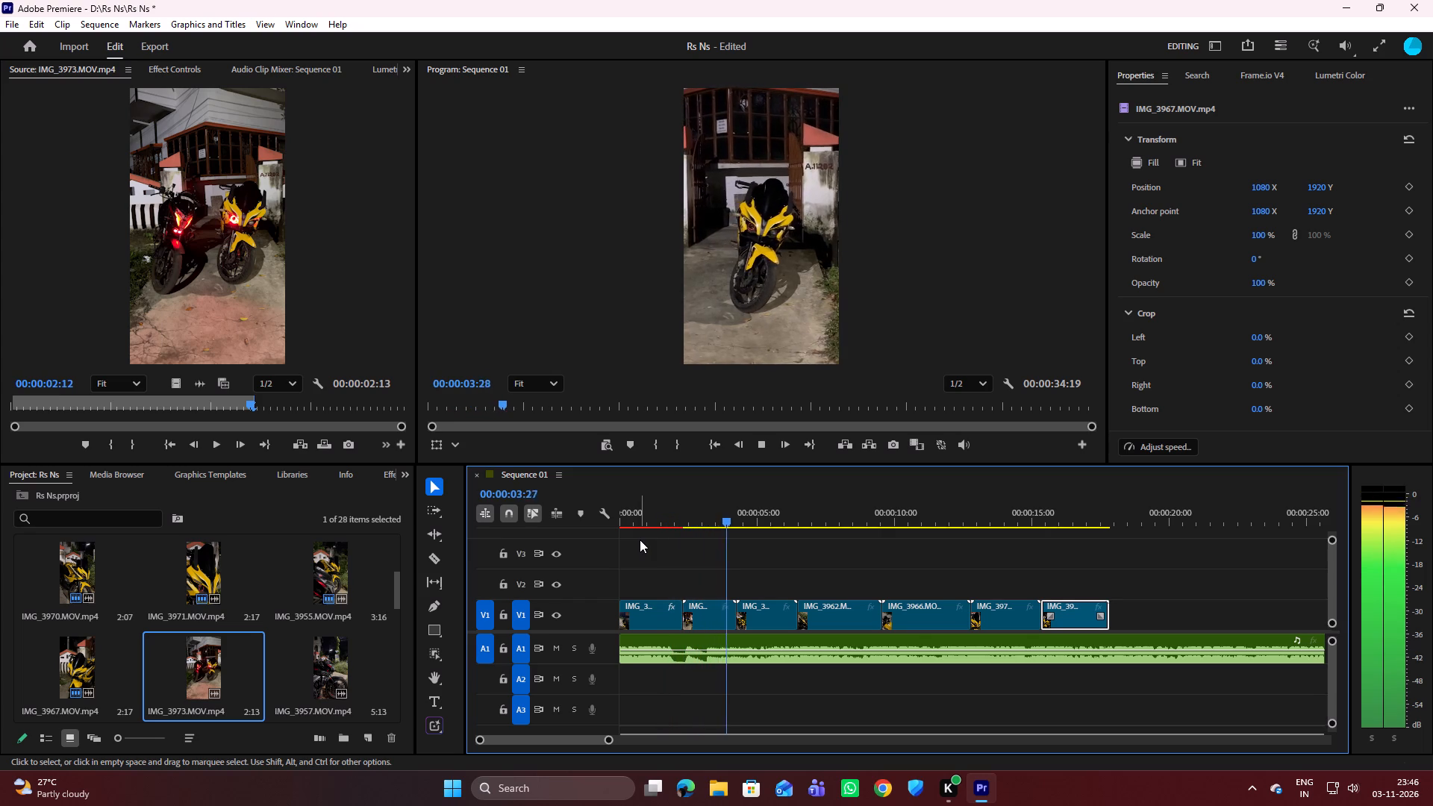
pyautogui.press('space')
pyautogui.press('space')
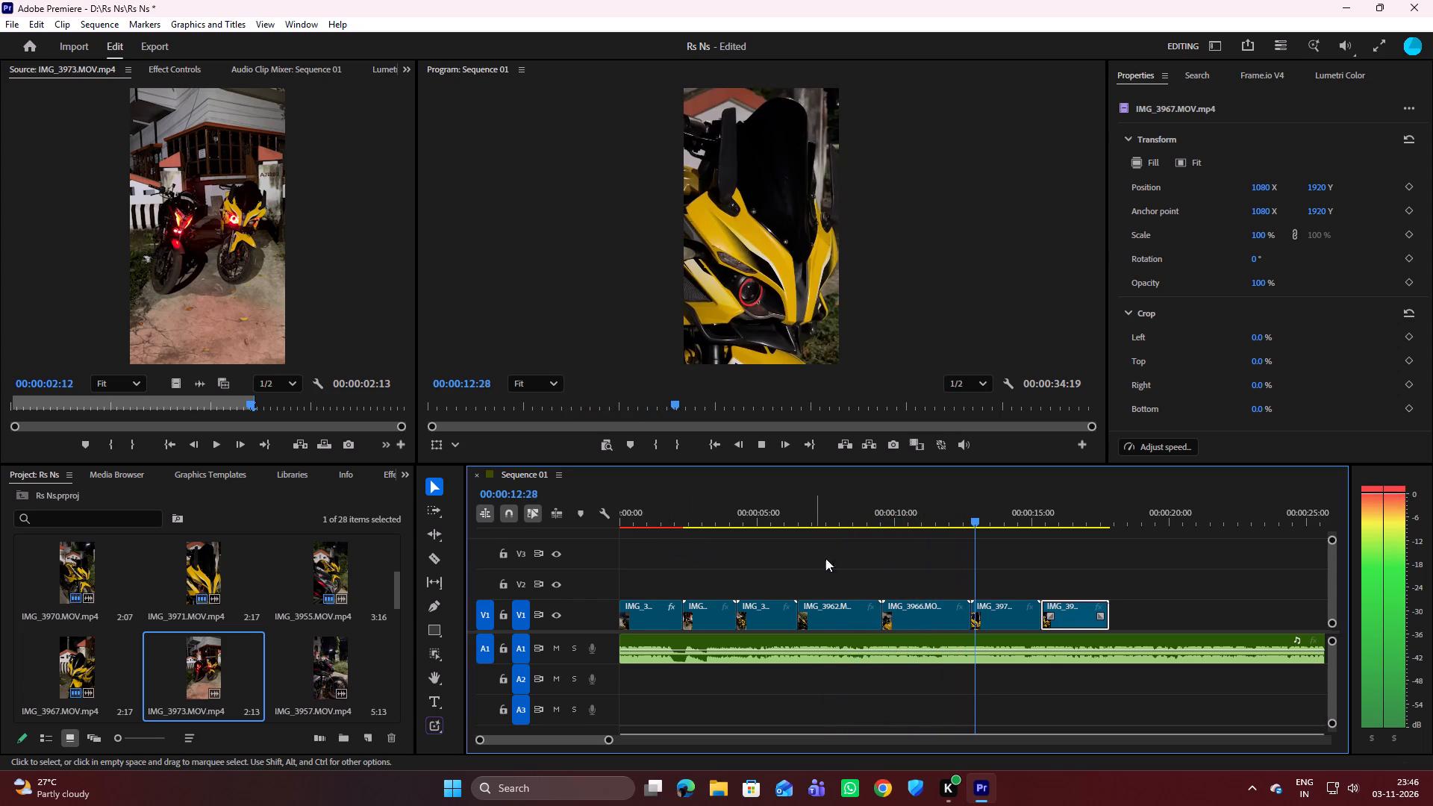
pyautogui.press('space')
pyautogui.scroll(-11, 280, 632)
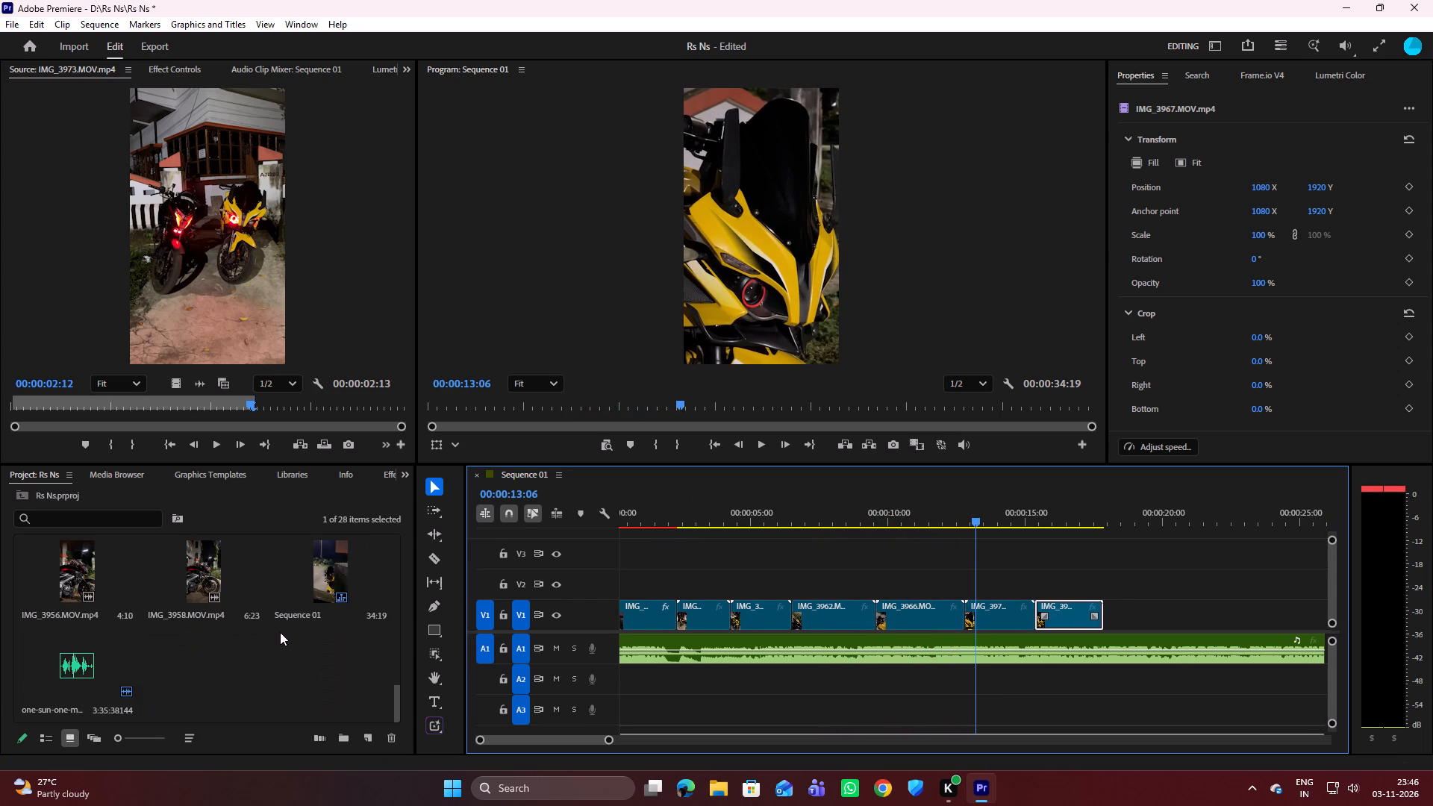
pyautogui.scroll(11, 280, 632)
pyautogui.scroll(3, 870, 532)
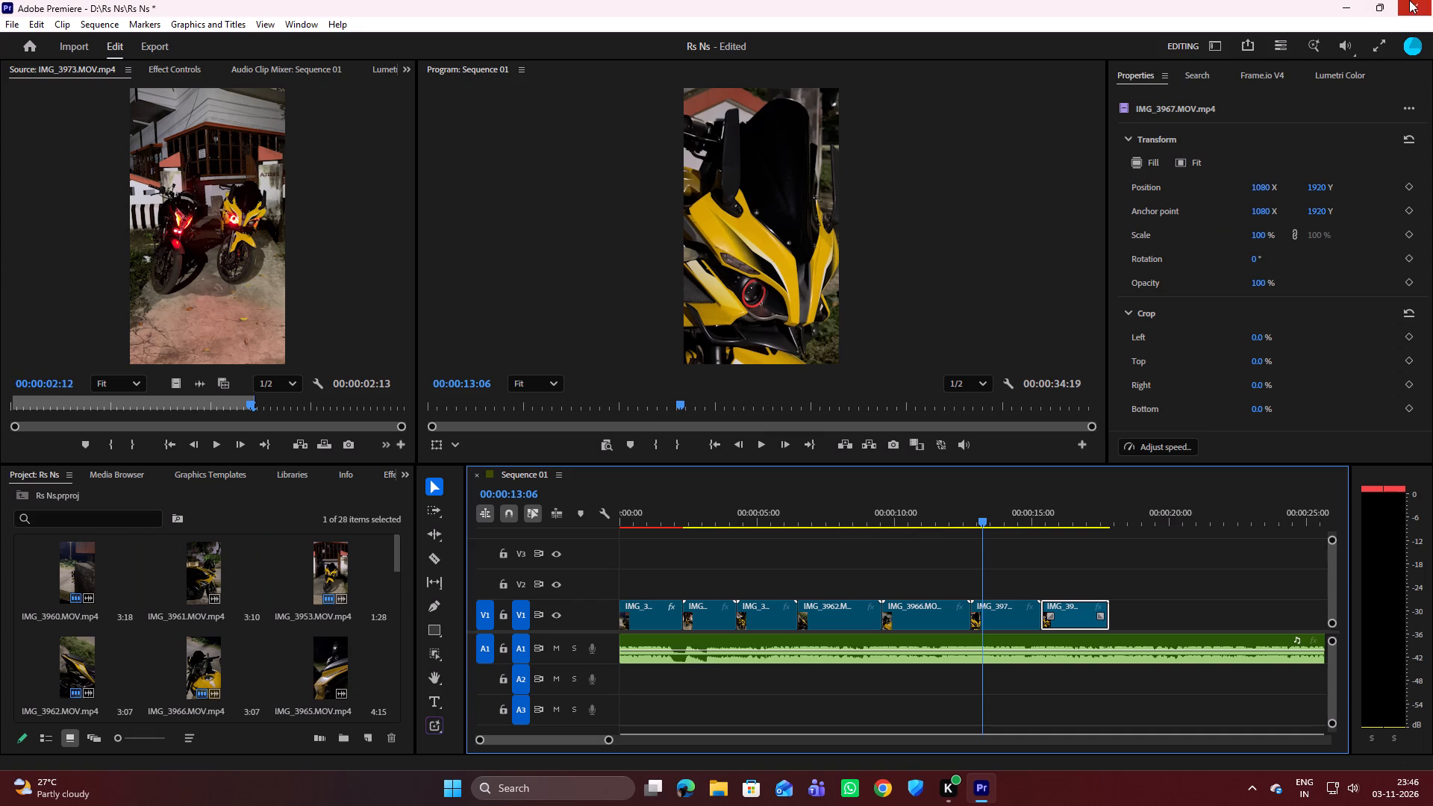
# Close Premiere and save the changes to the Rs Ns project.
pyautogui.click(1411, 0)
pyautogui.click(678, 431)
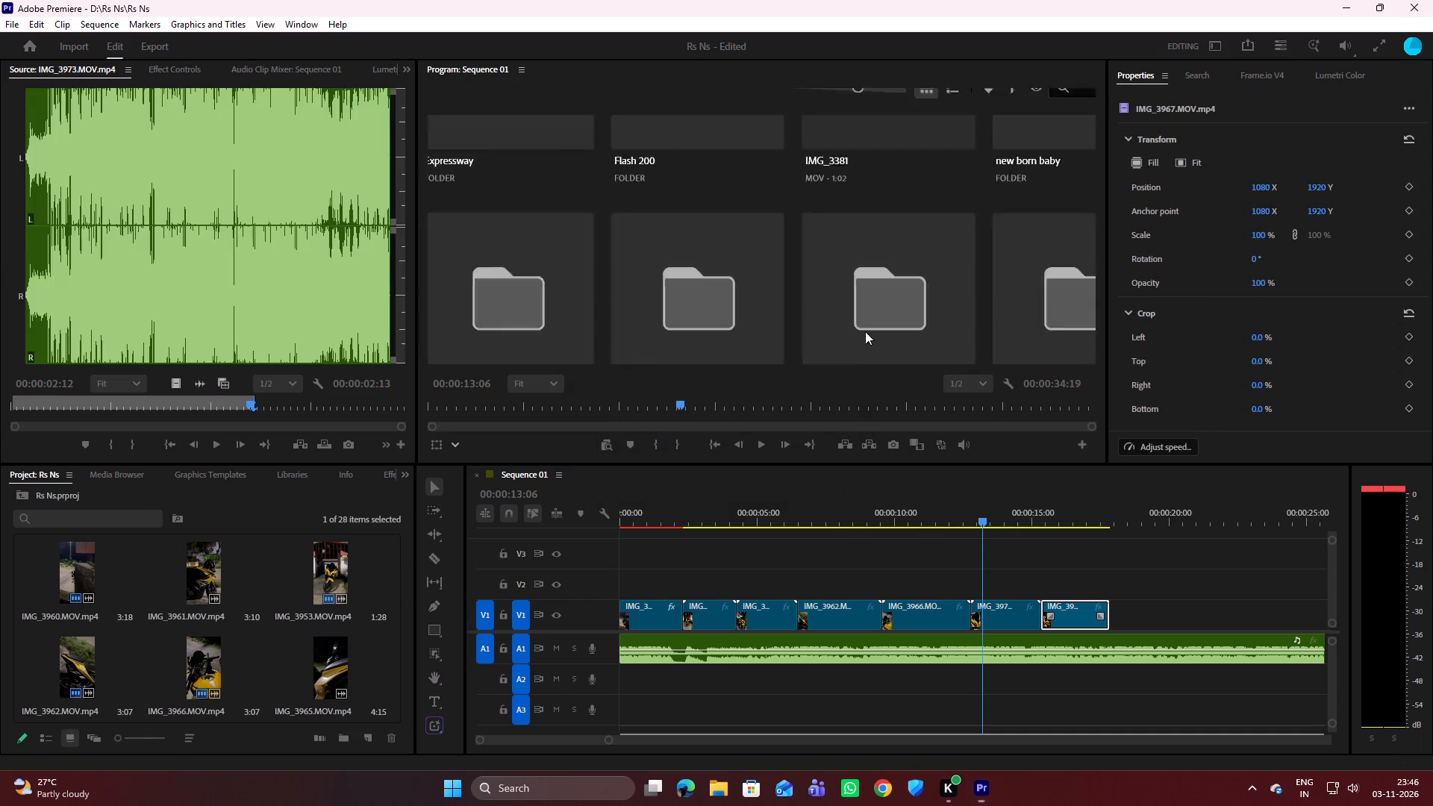